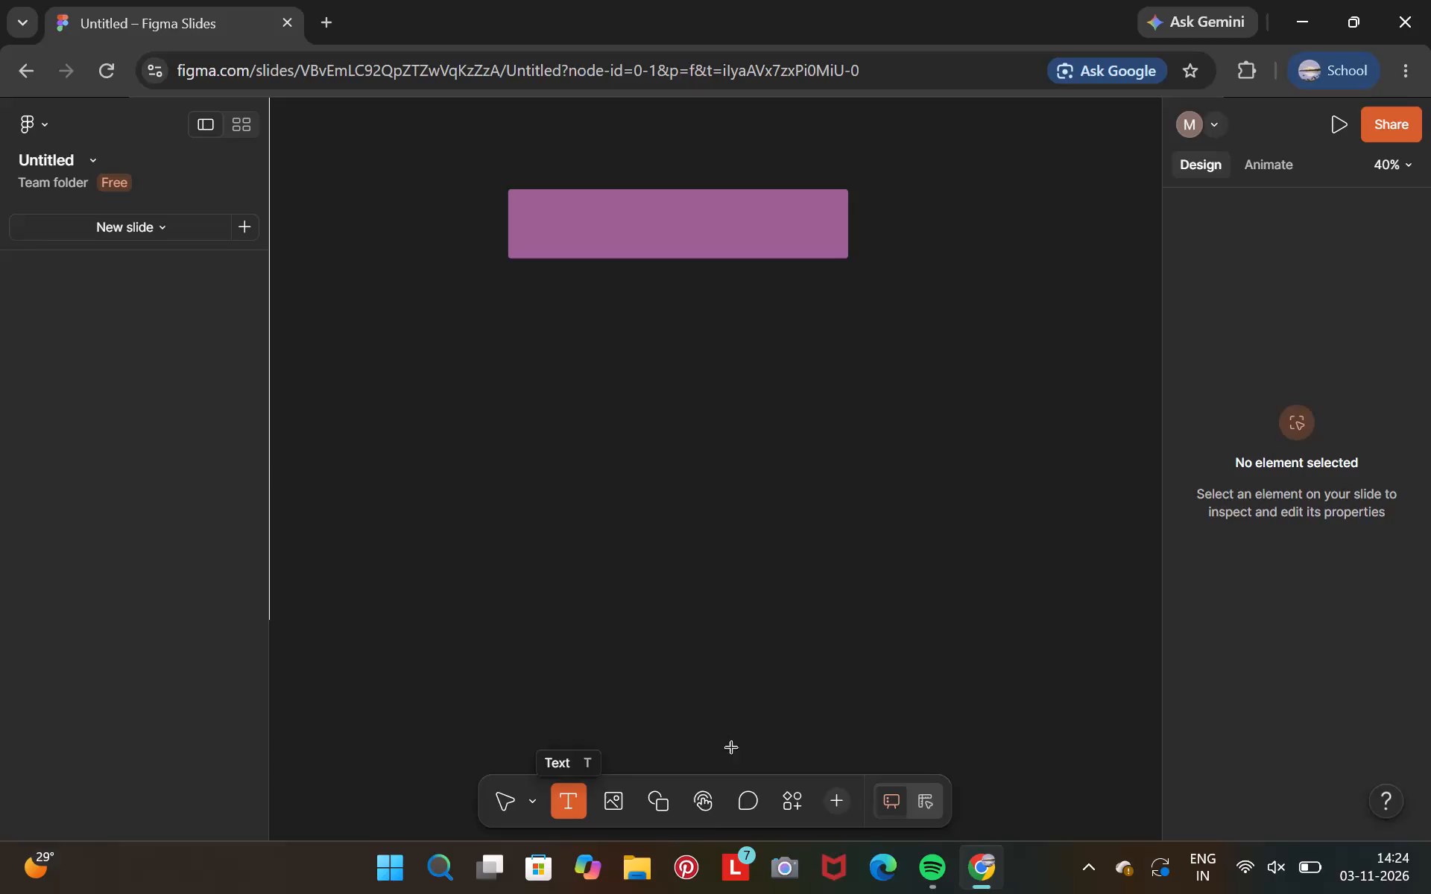
Add the text "start" inside the purple rectangle with the Text tool.
double_click(570, 799)
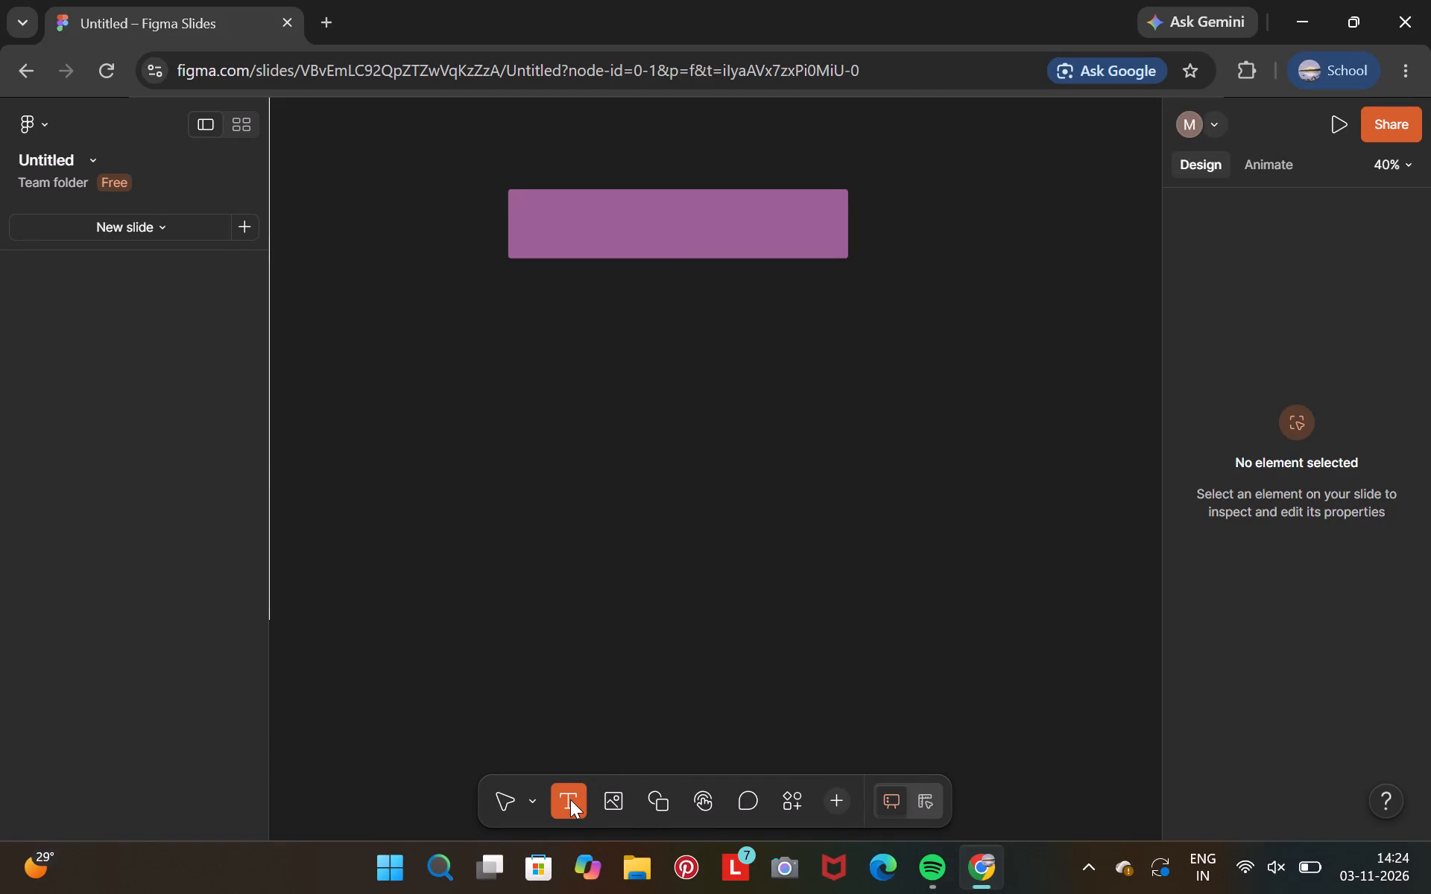
triple_click(577, 800)
left_click(577, 800)
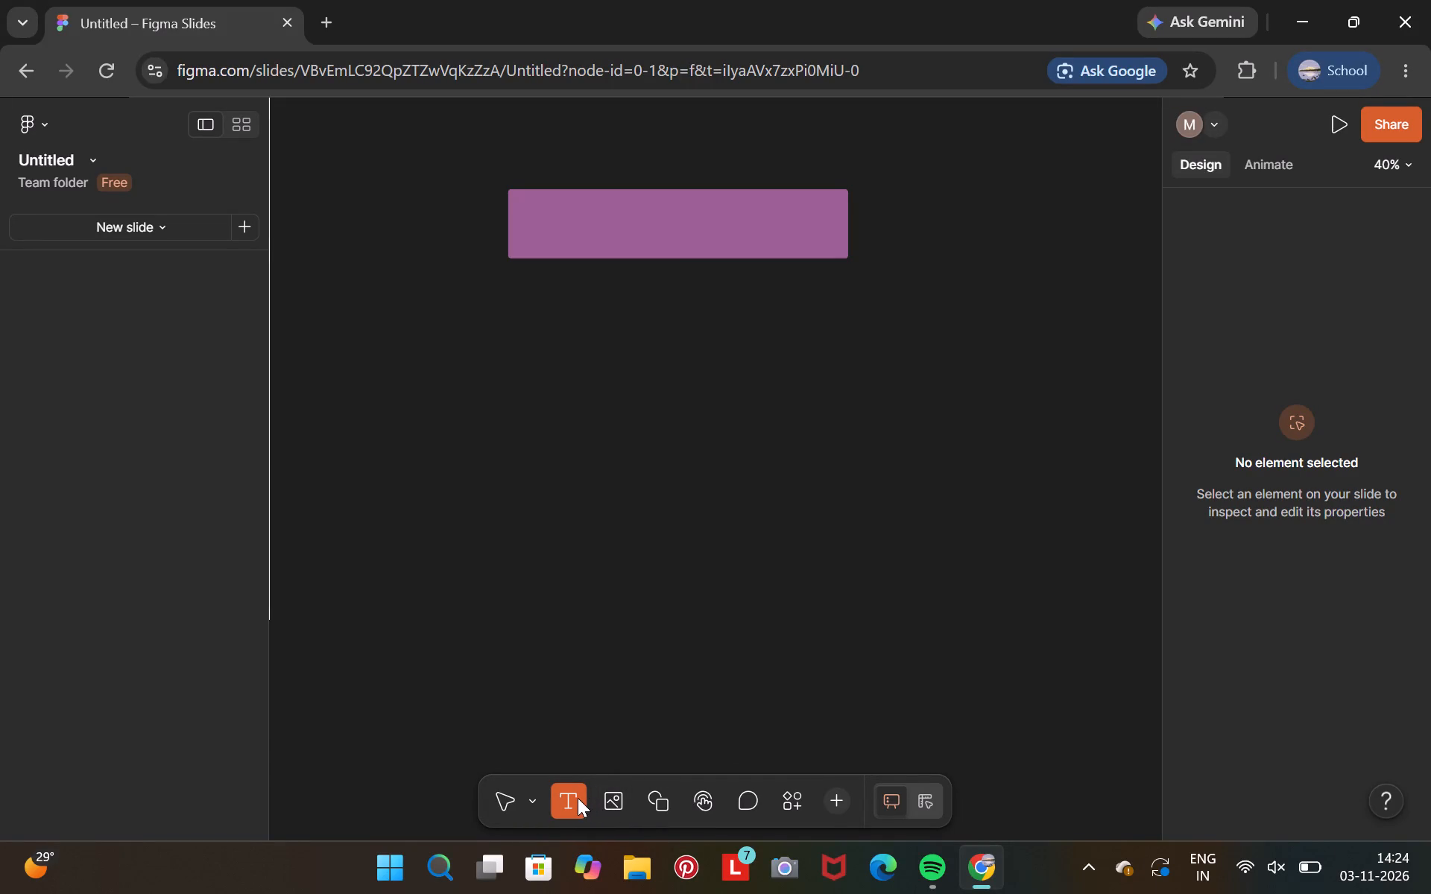
right_click(578, 798)
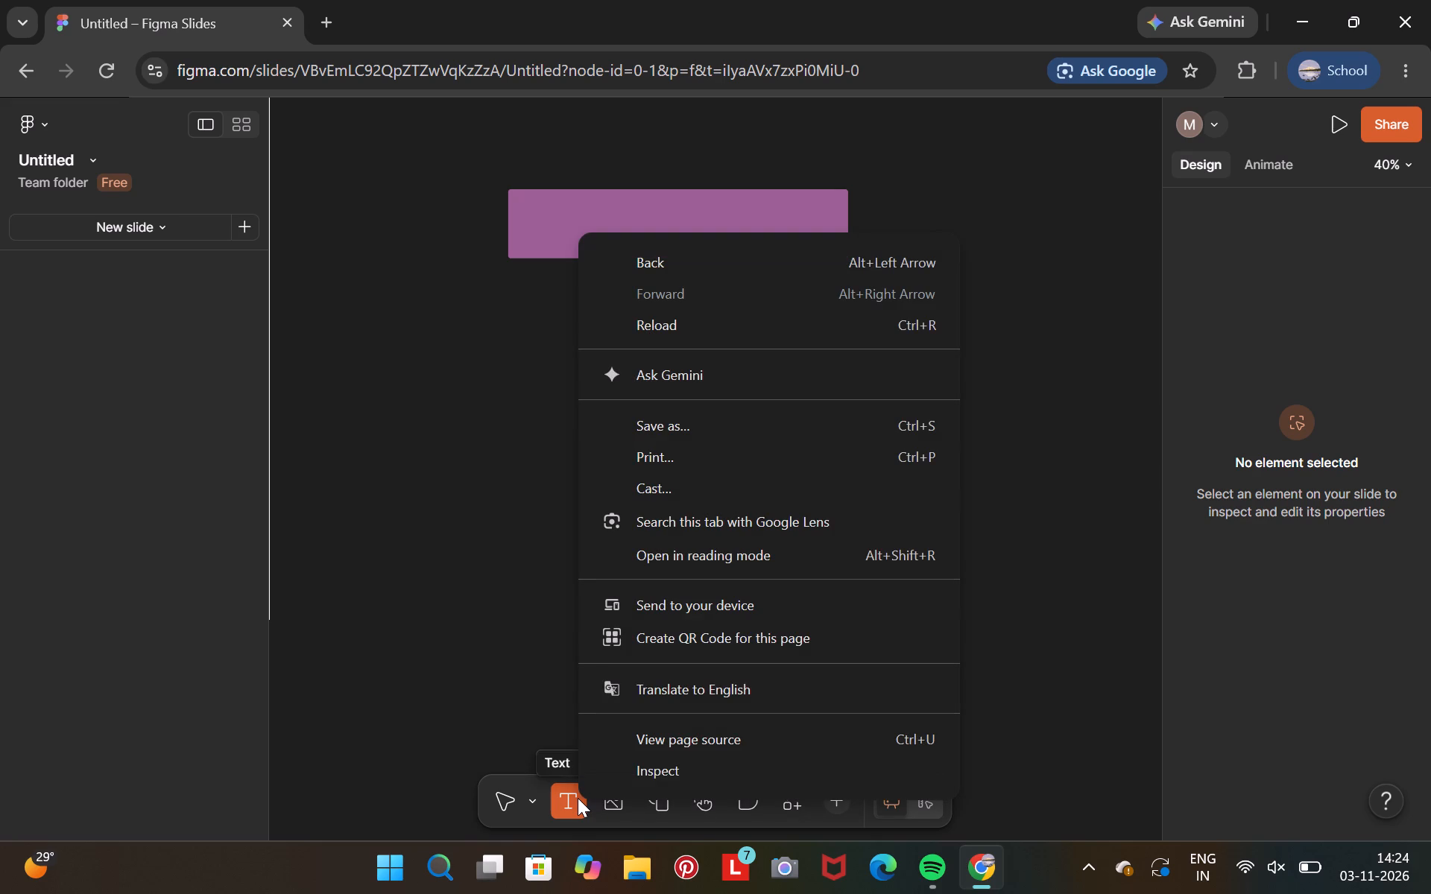
left_click(578, 798)
left_click(578, 798)
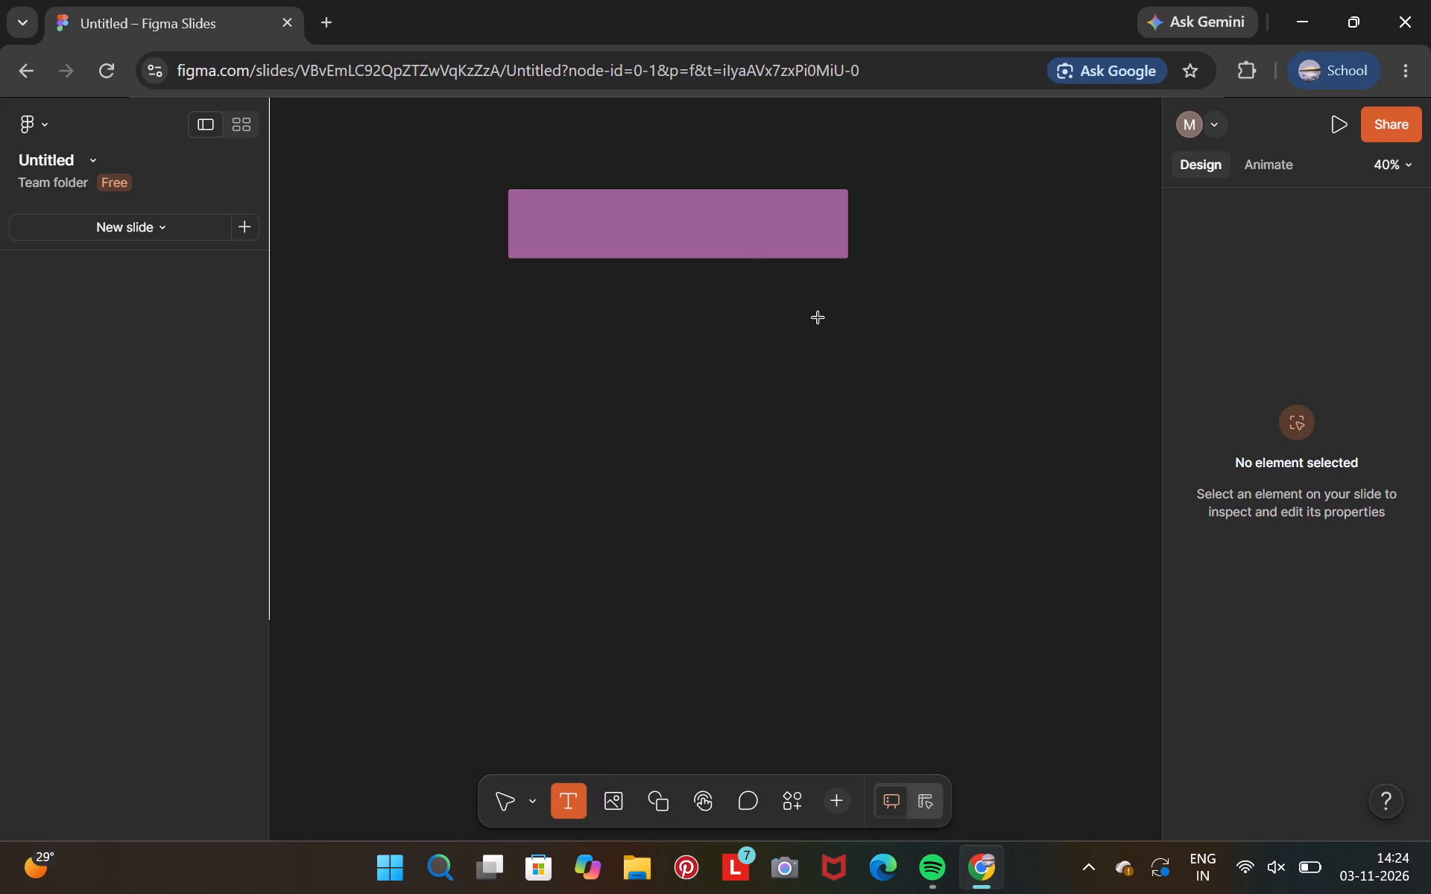
left_click(571, 221)
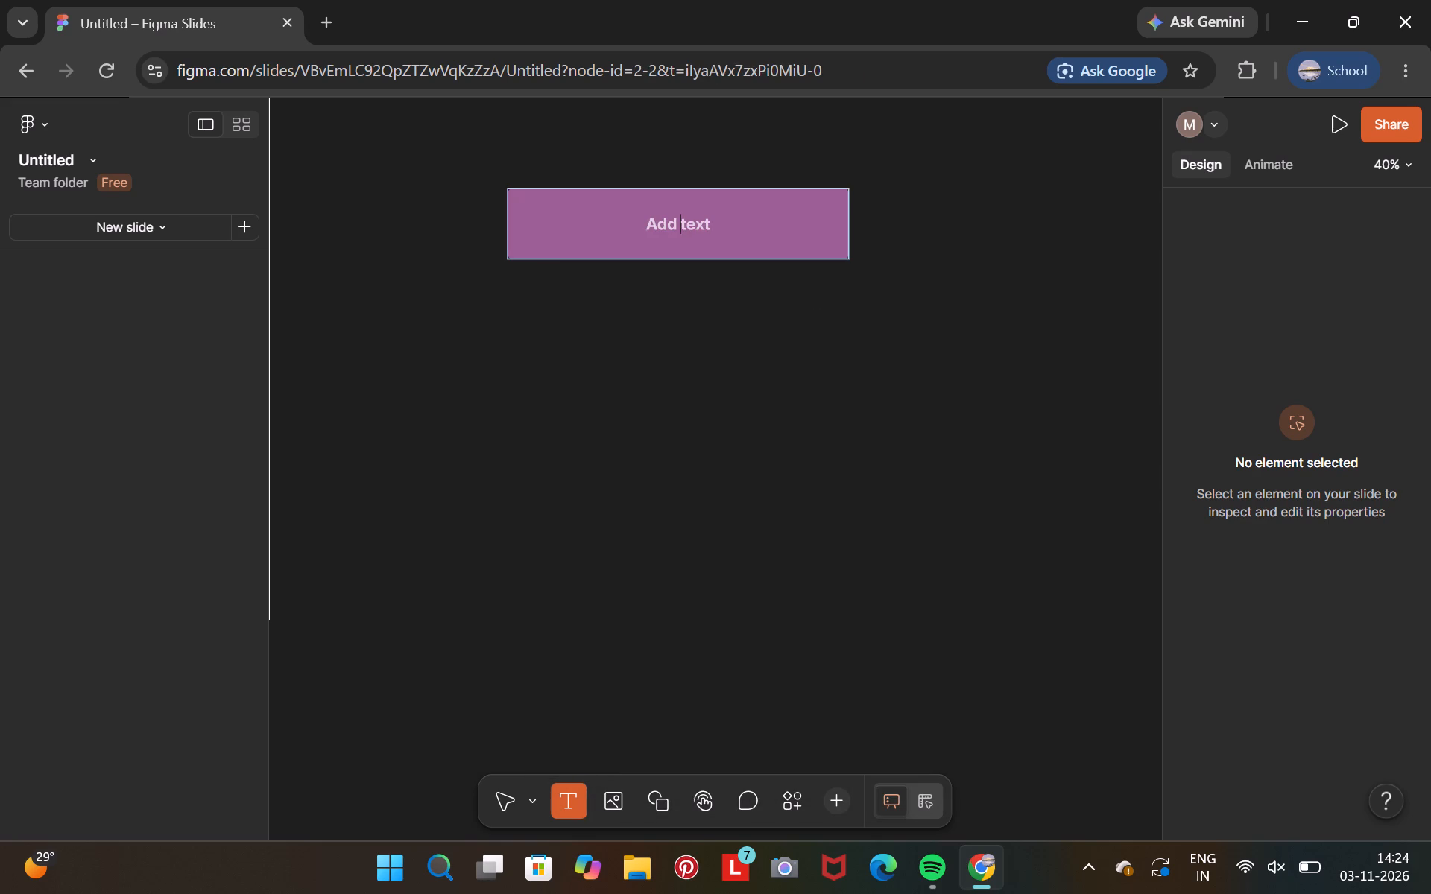
type("start")
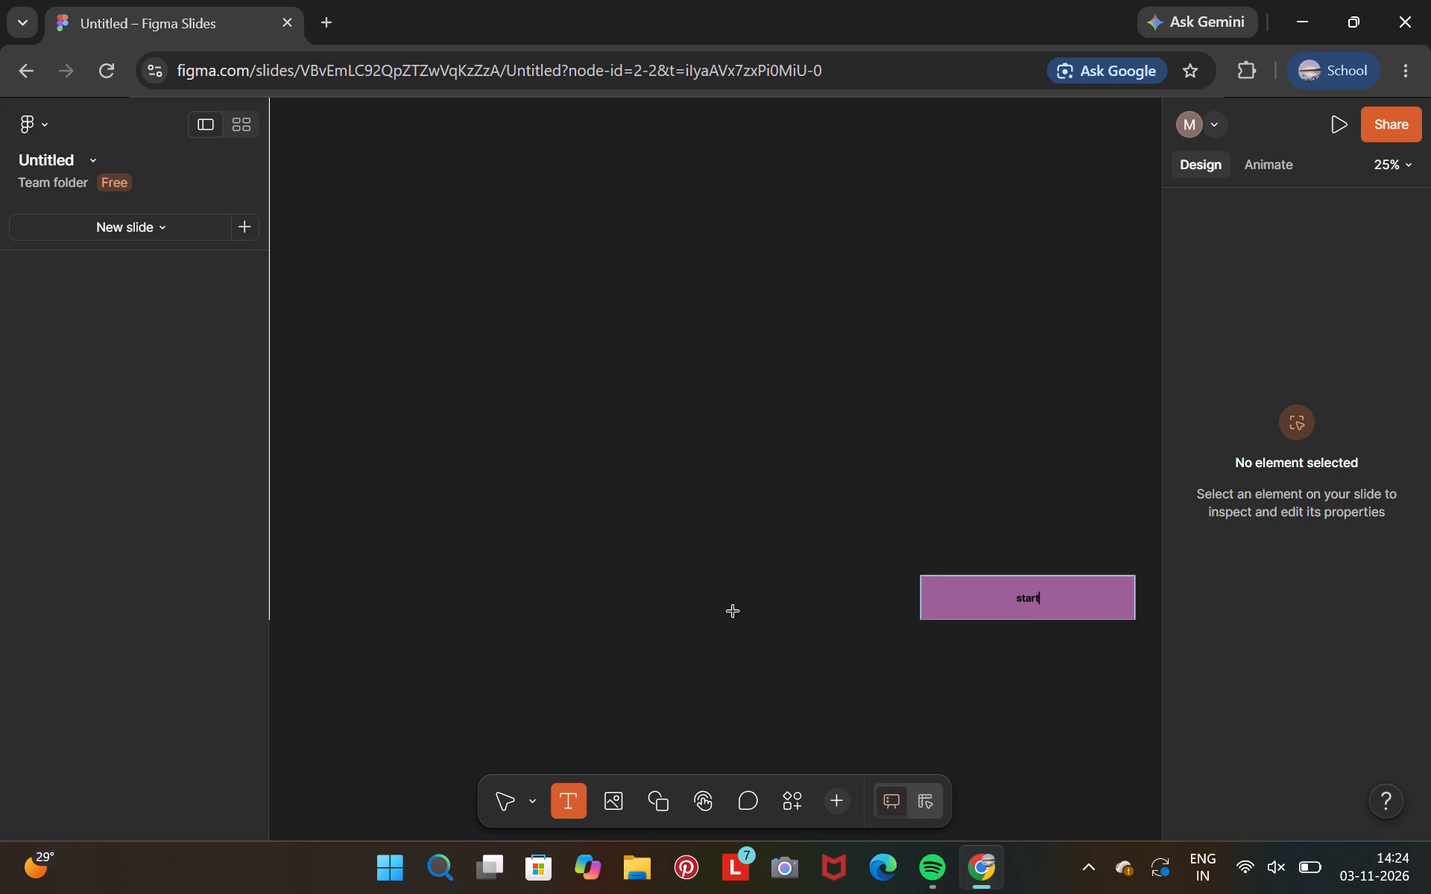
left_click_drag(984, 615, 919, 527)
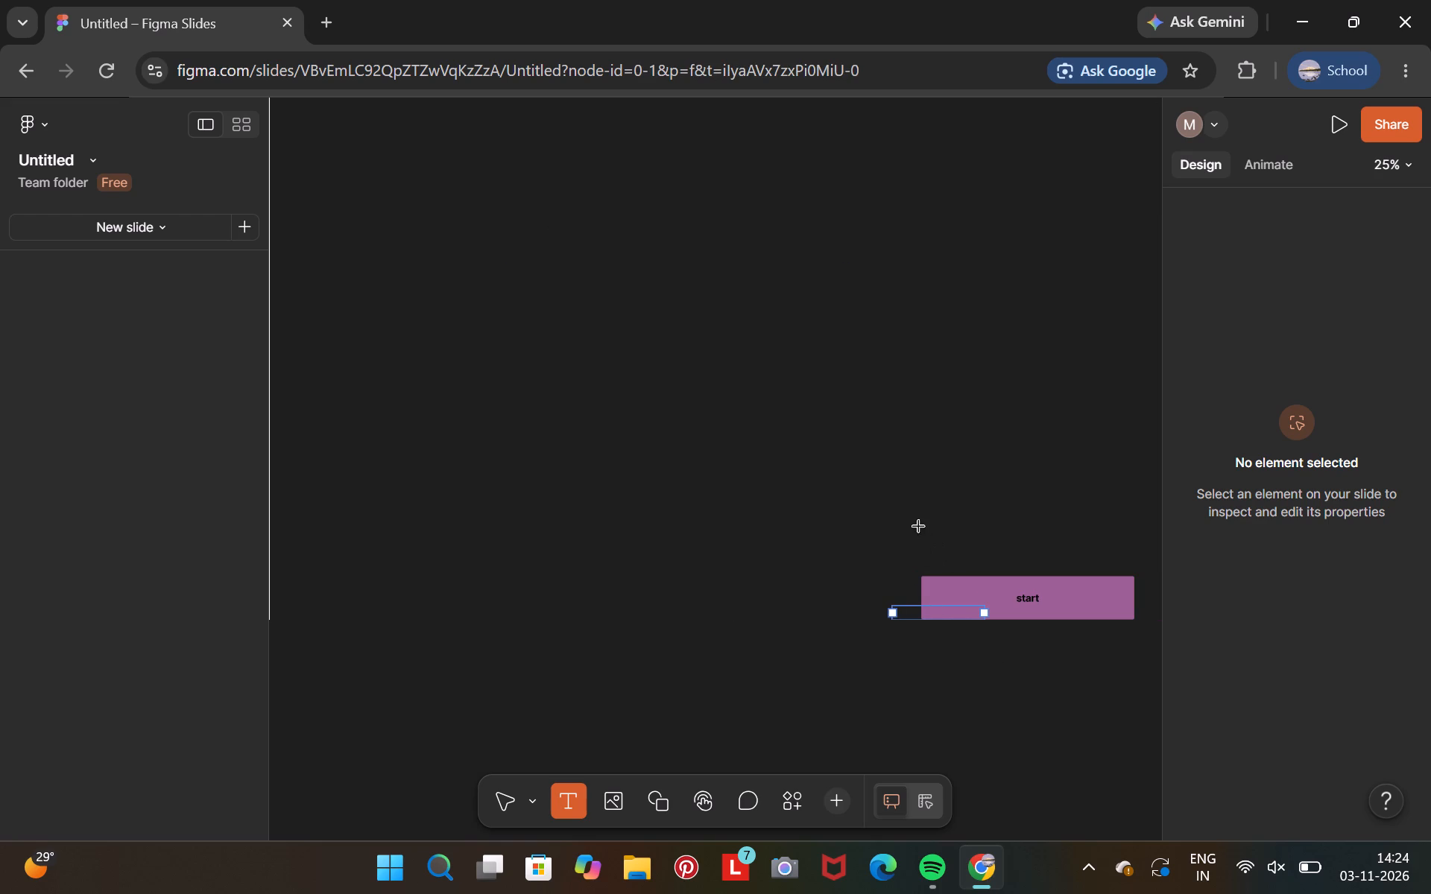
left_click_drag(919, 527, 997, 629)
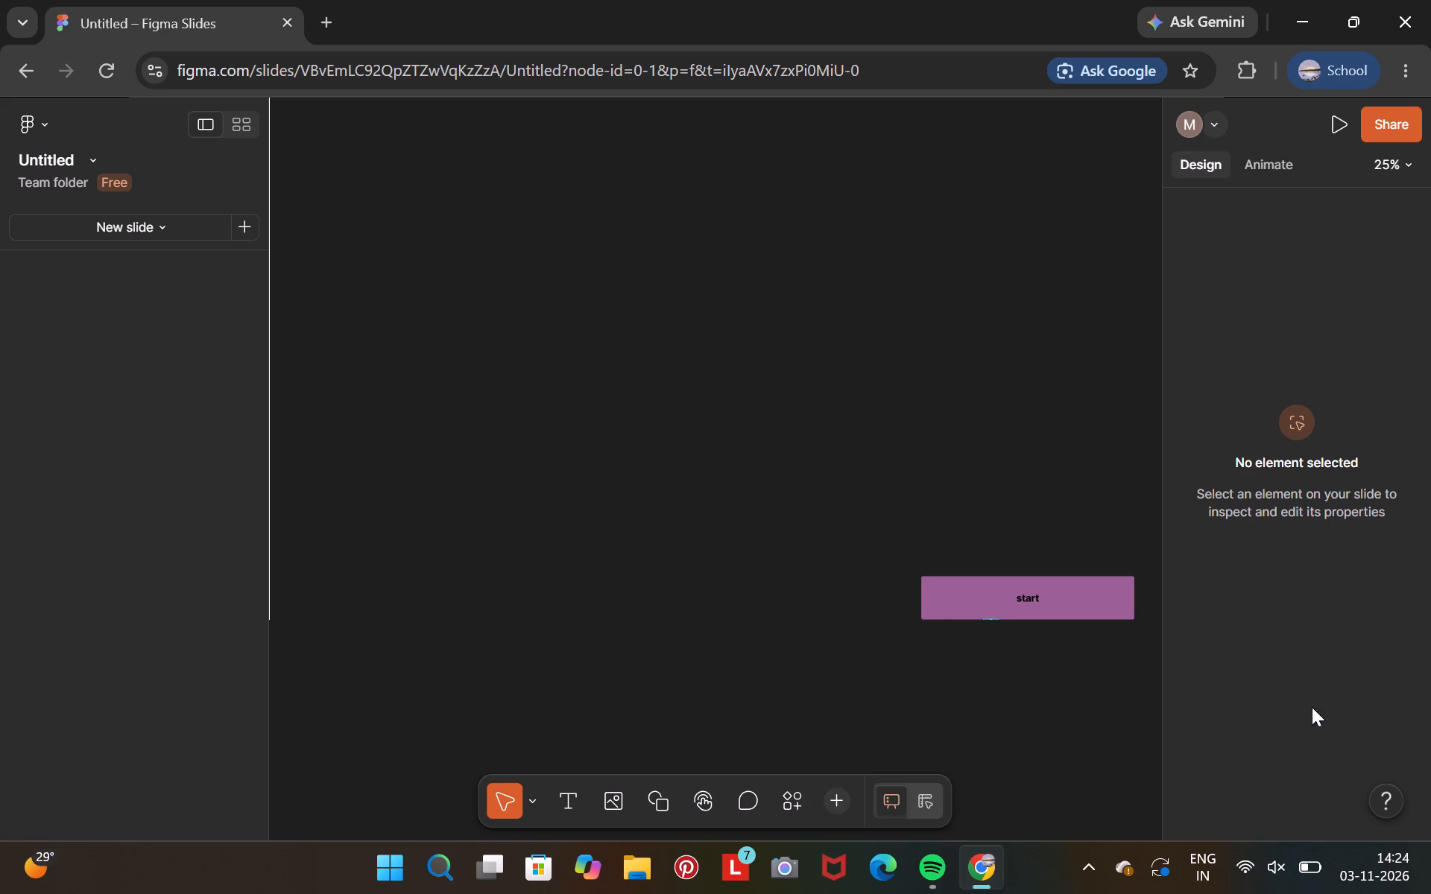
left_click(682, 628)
Move the purple "start" rectangle up to the upper middle of the canvas.
left_click_drag(1035, 605, 942, 511)
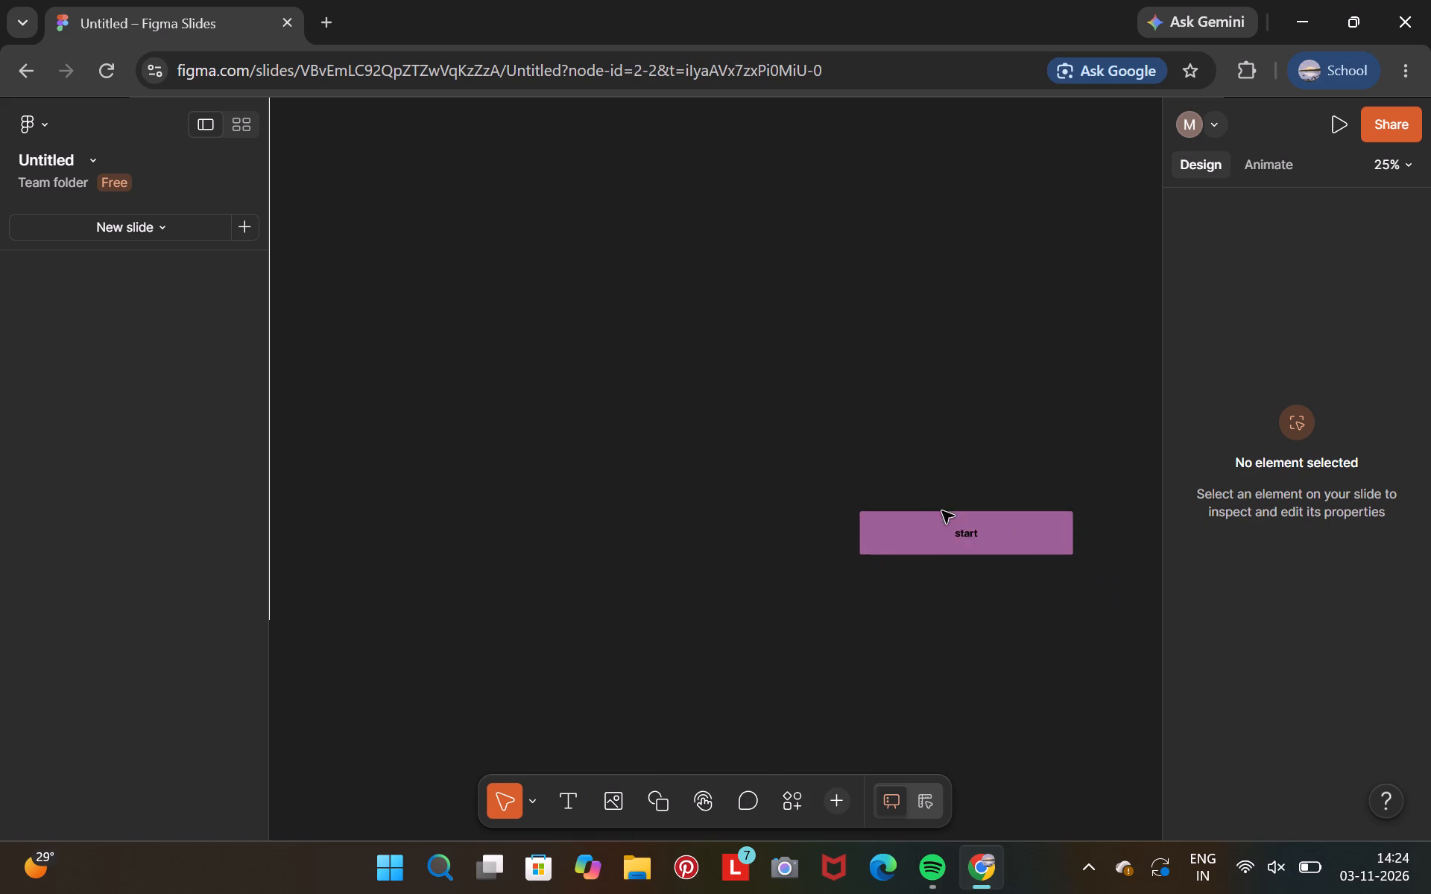
left_click_drag(942, 511, 733, 290)
Resize the "start" rectangle vertically so it is slightly taller, keeping its width.
left_click_drag(736, 303, 715, 251)
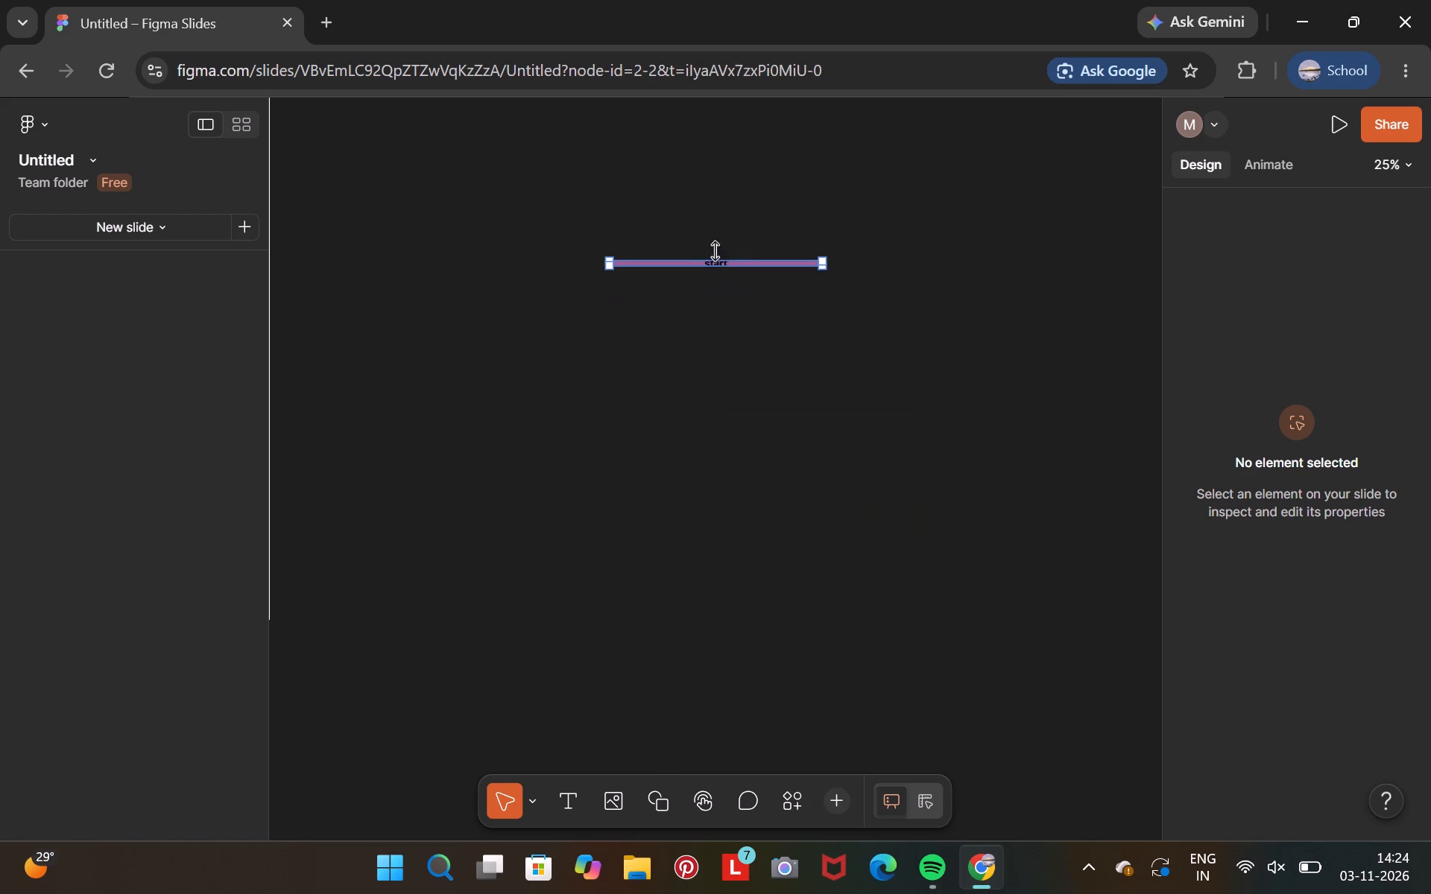
left_click_drag(715, 251, 698, 212)
left_click_drag(791, 266, 923, 273)
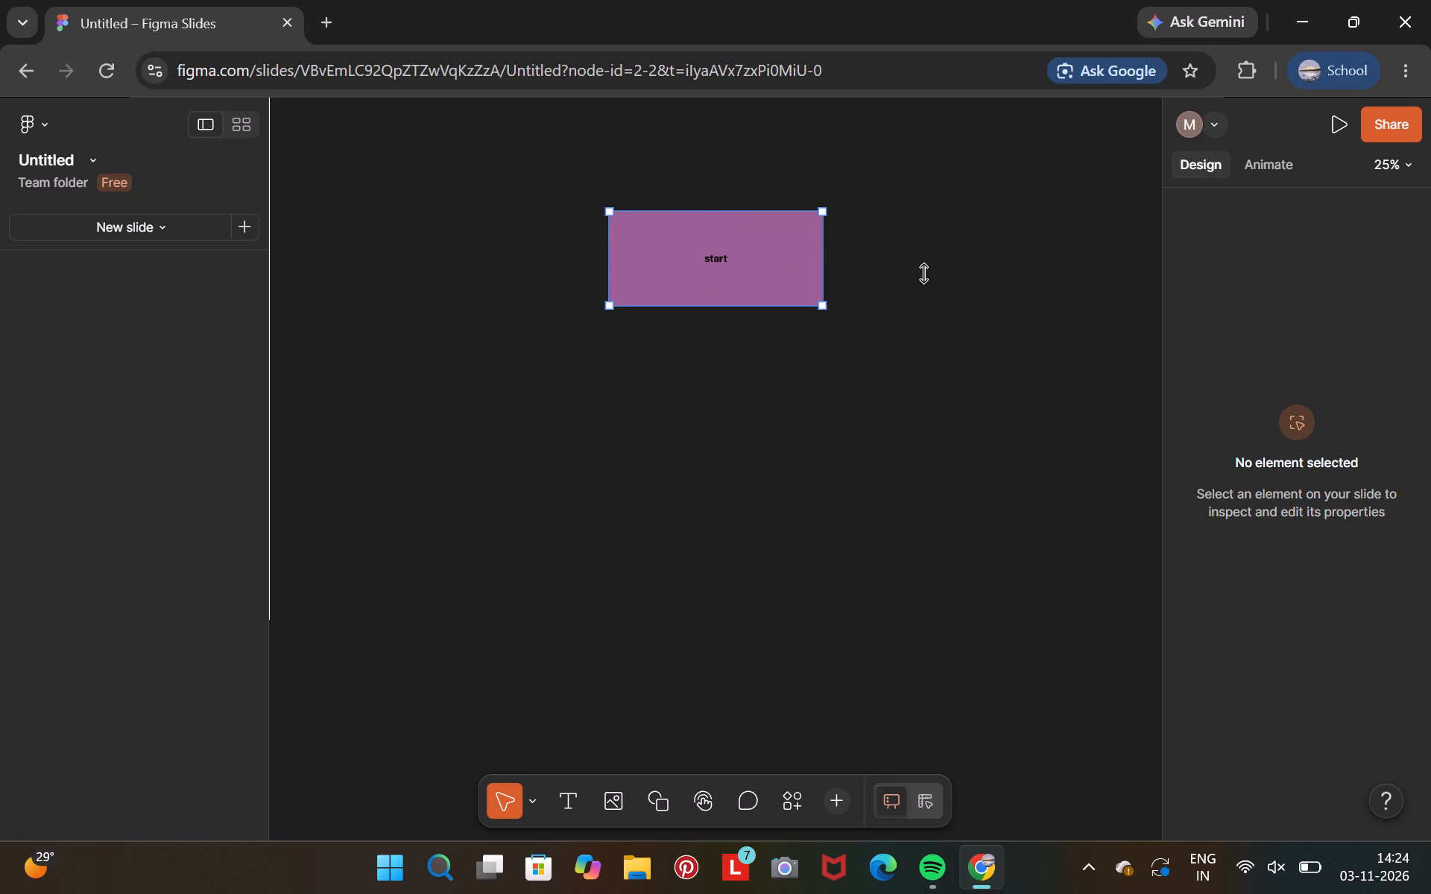
left_click_drag(923, 273, 882, 267)
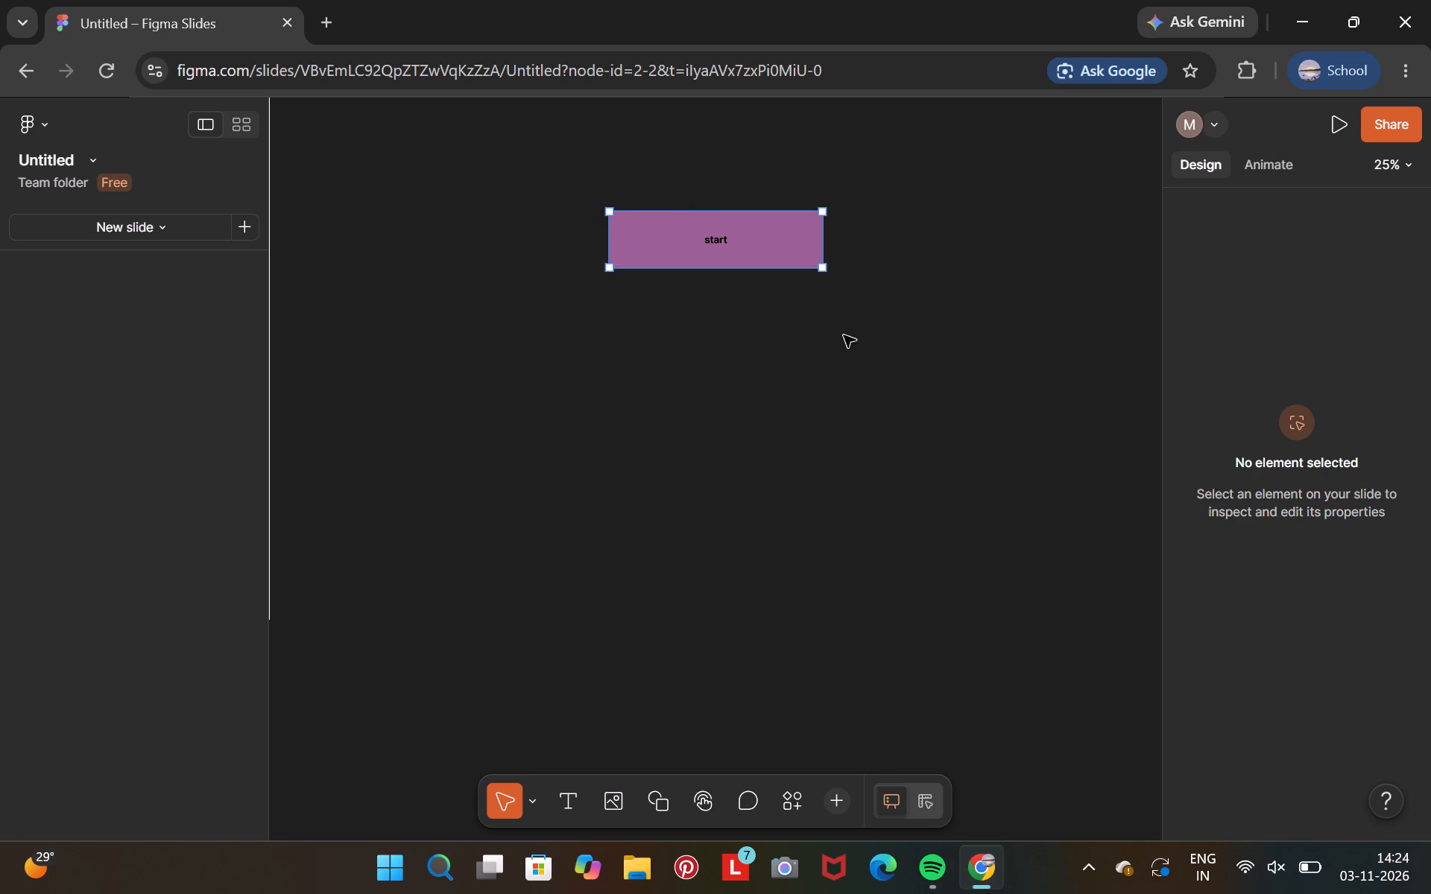
left_click(719, 238)
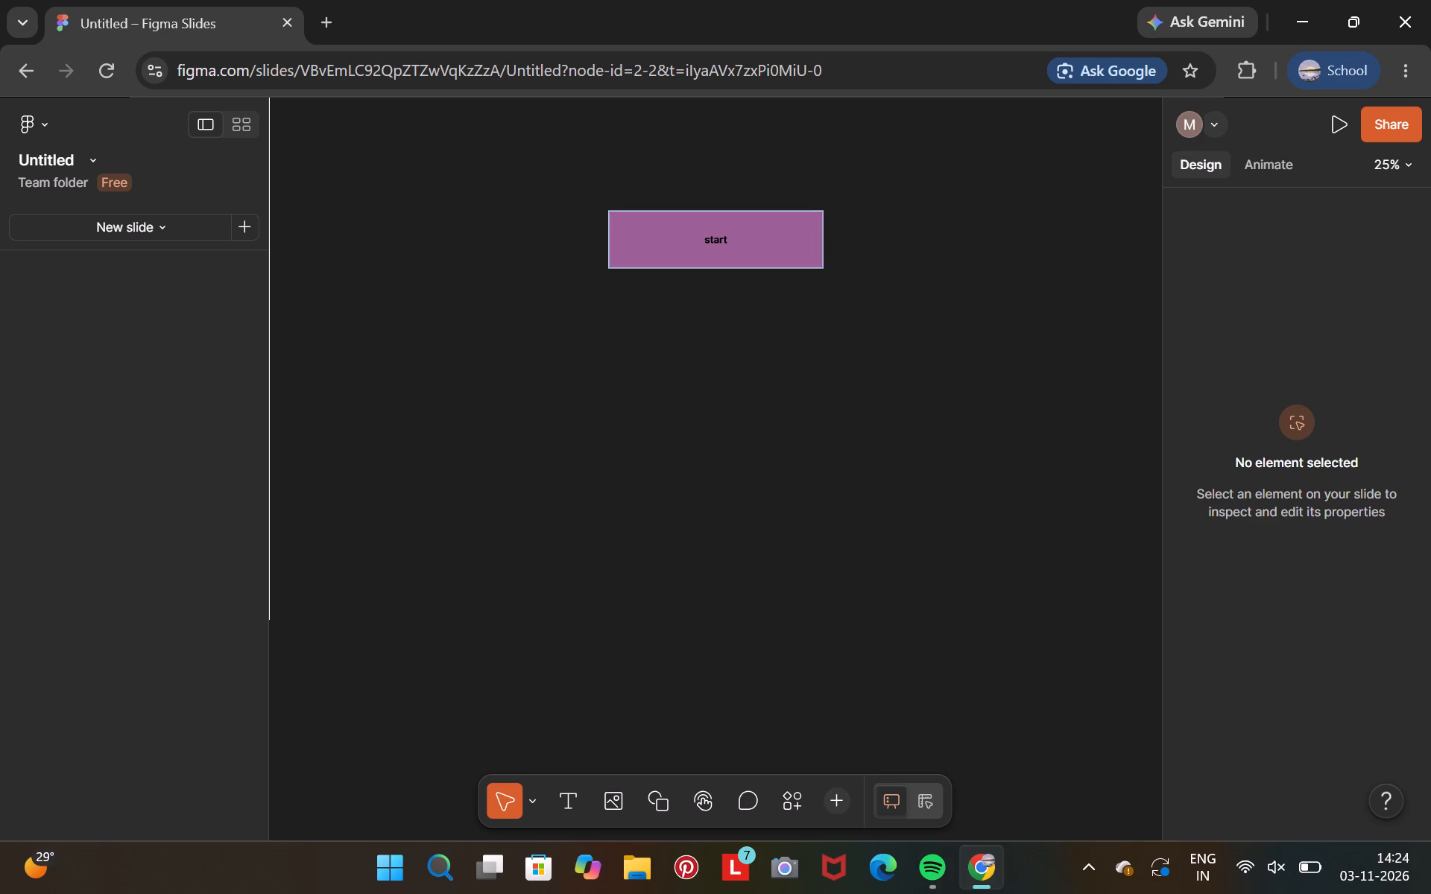
left_click(719, 238)
left_click(943, 468)
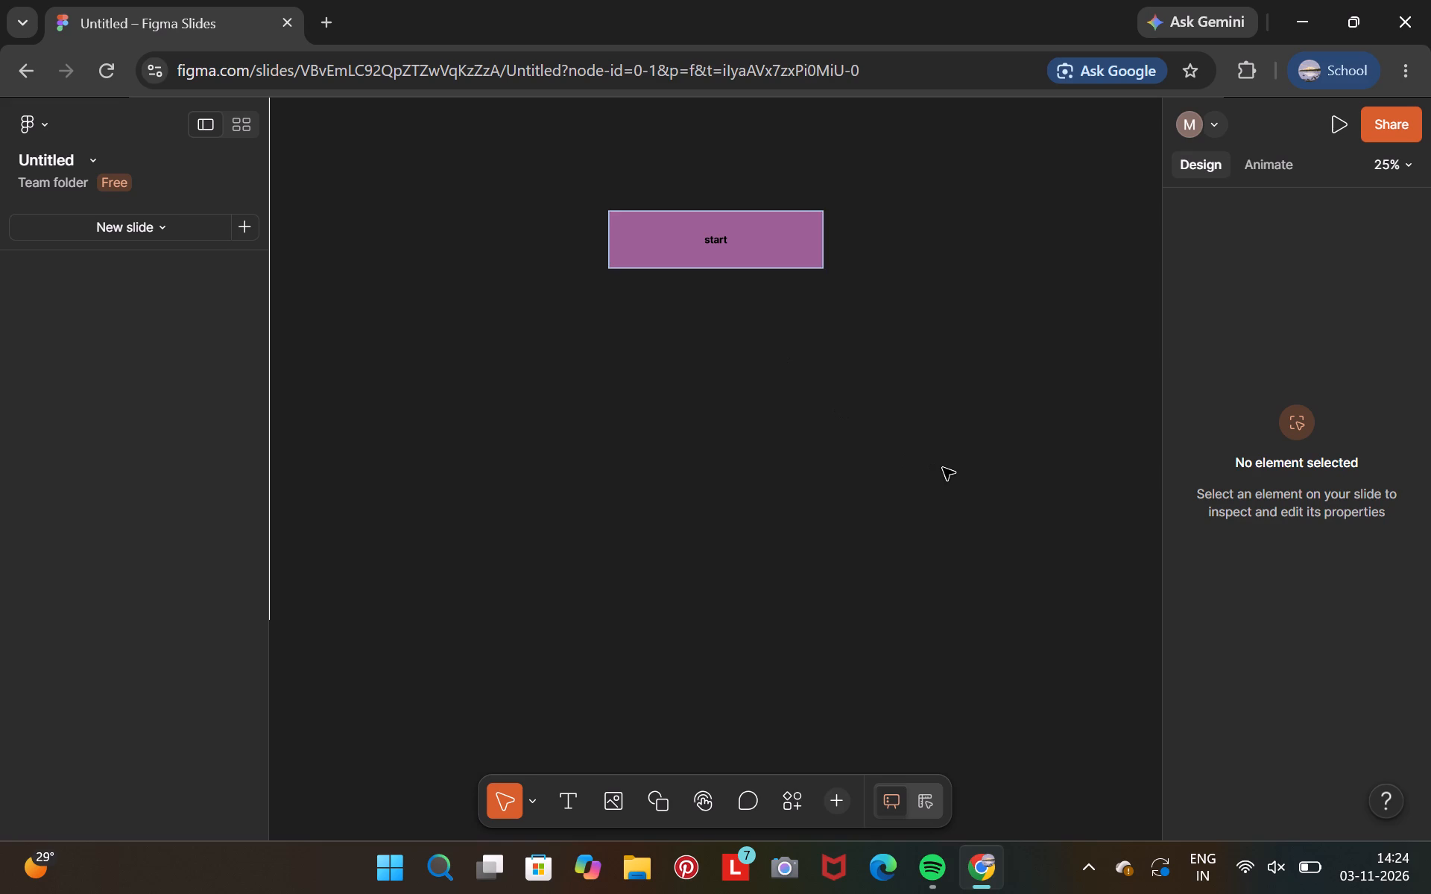
Move the "start" rectangle slightly higher, near the top centre of the canvas.
left_click(505, 807)
left_click_drag(718, 242, 681, 197)
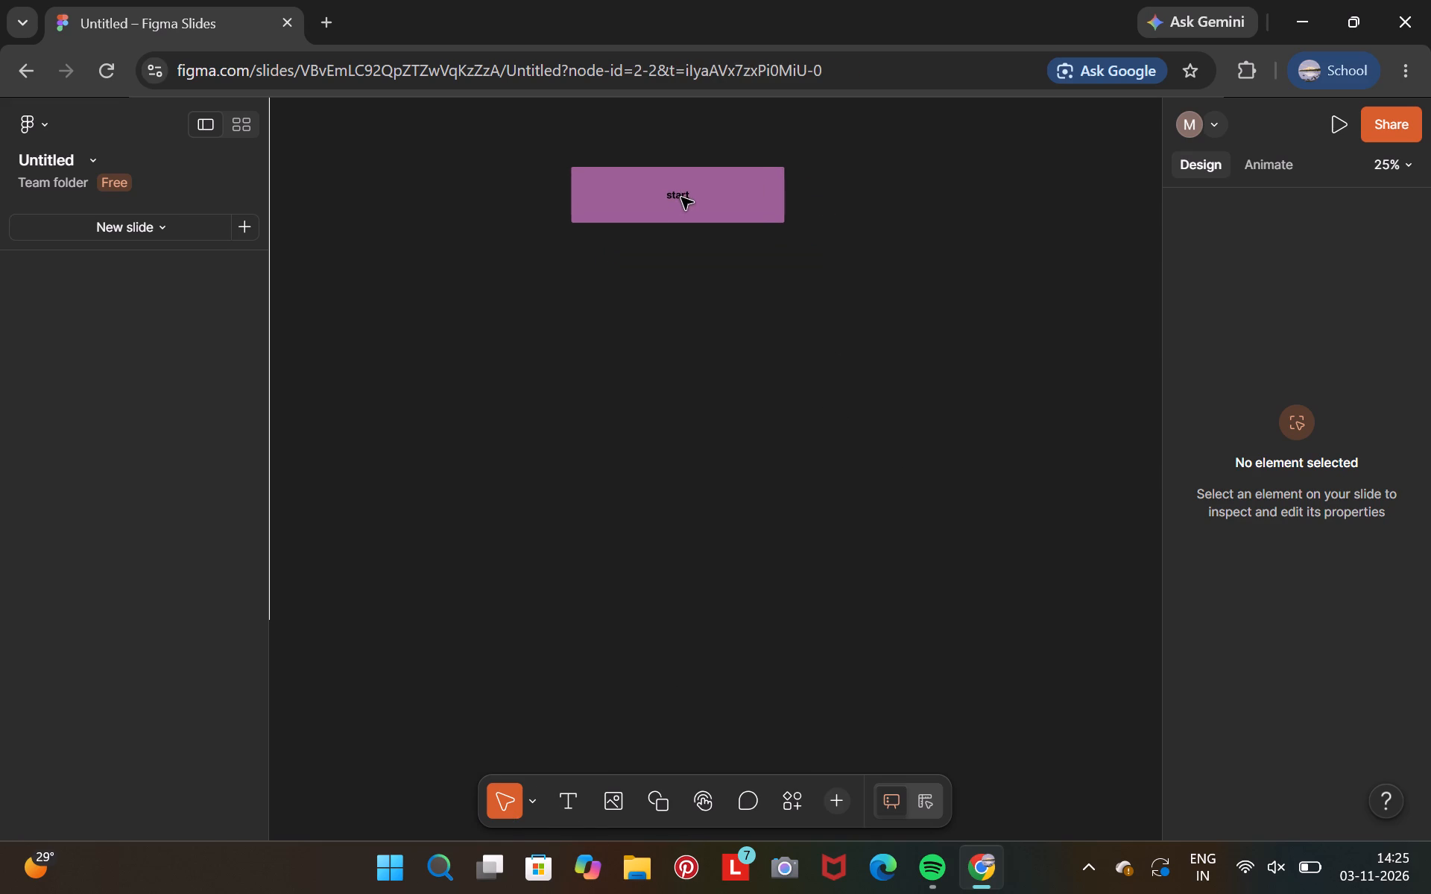
left_click_drag(681, 197, 694, 200)
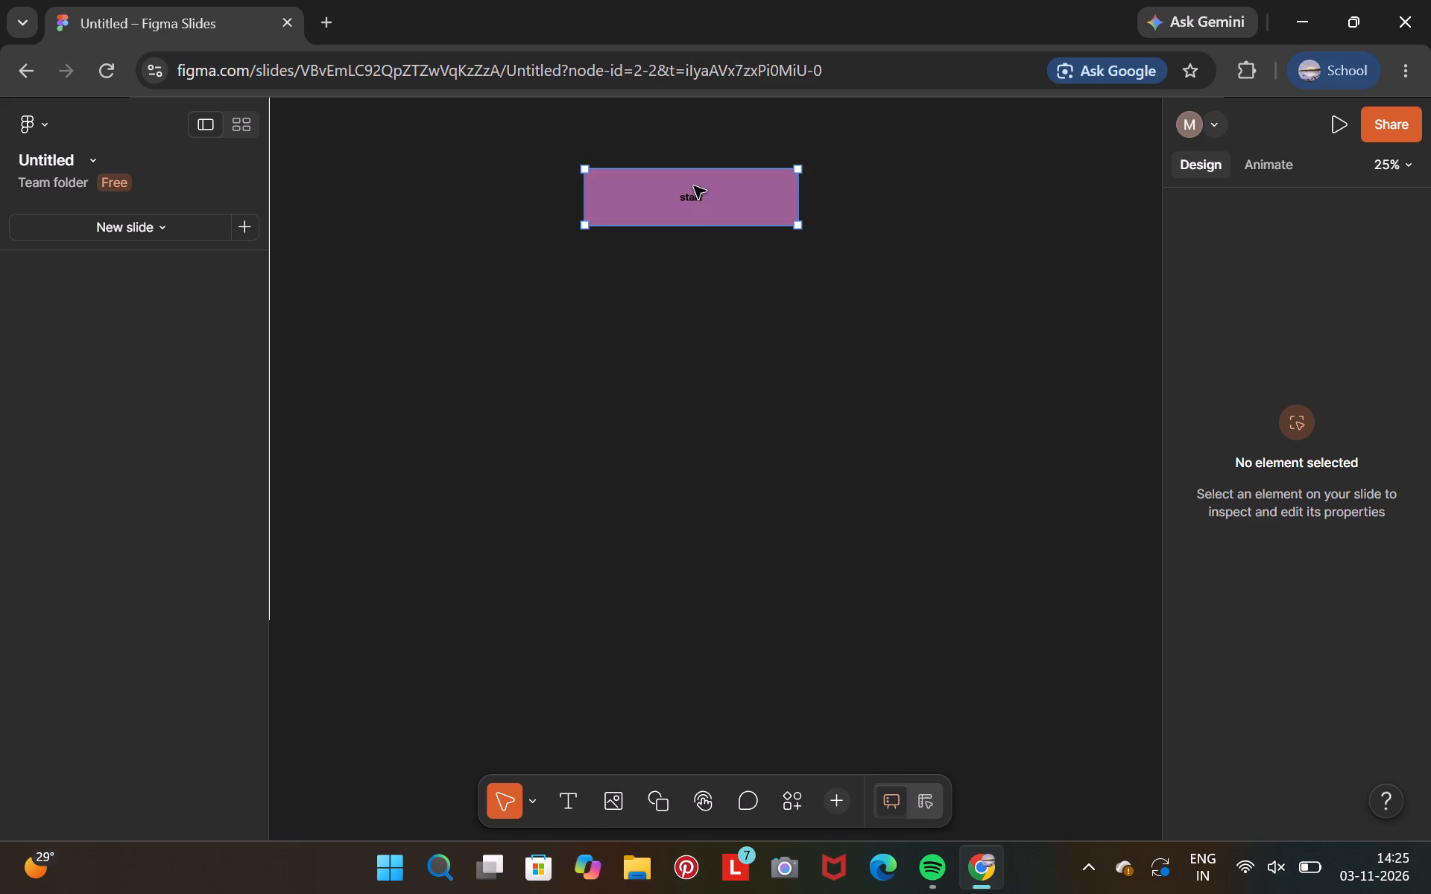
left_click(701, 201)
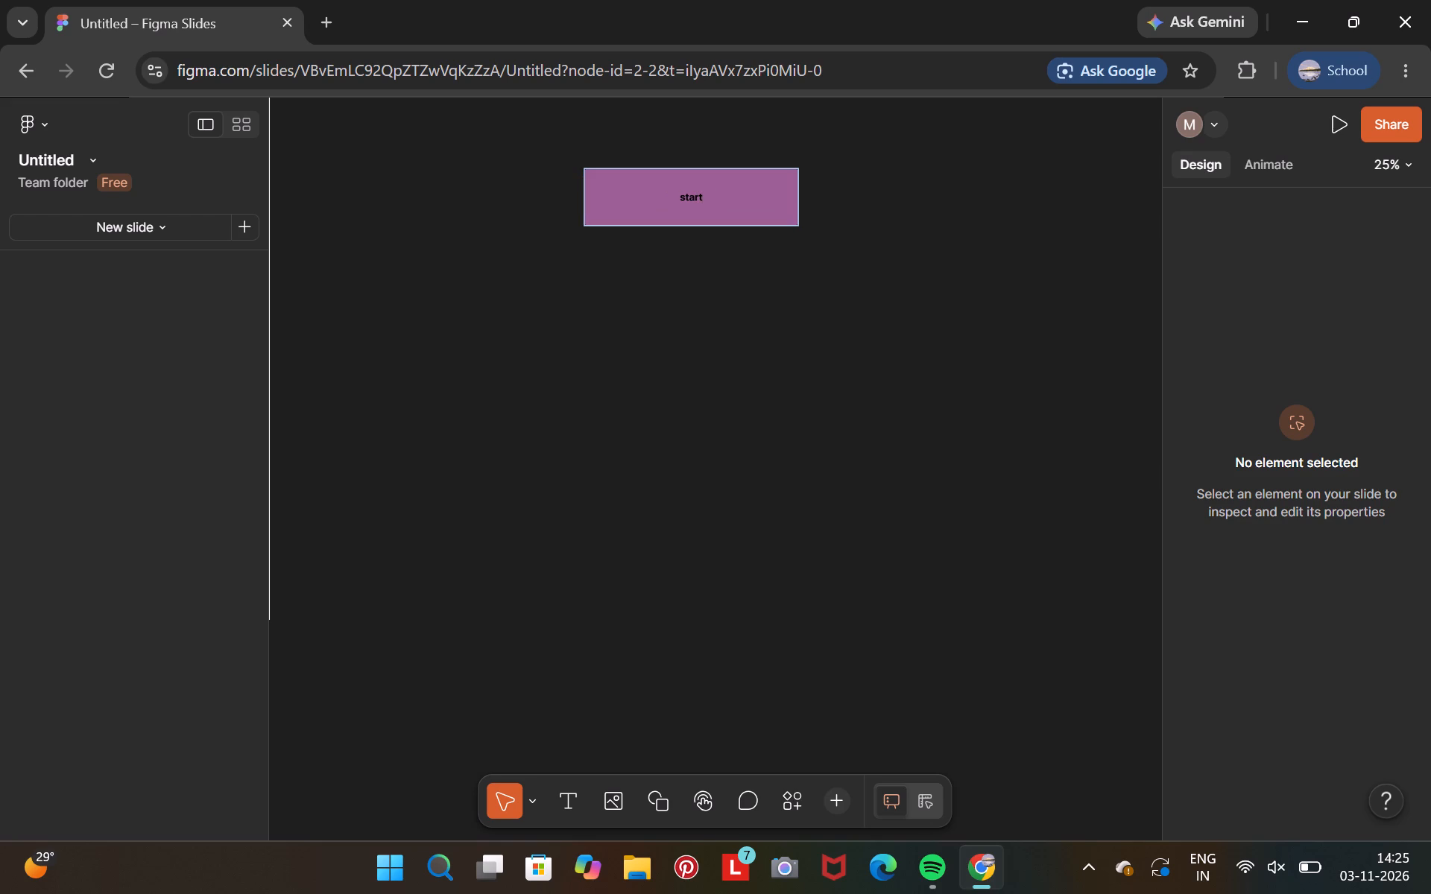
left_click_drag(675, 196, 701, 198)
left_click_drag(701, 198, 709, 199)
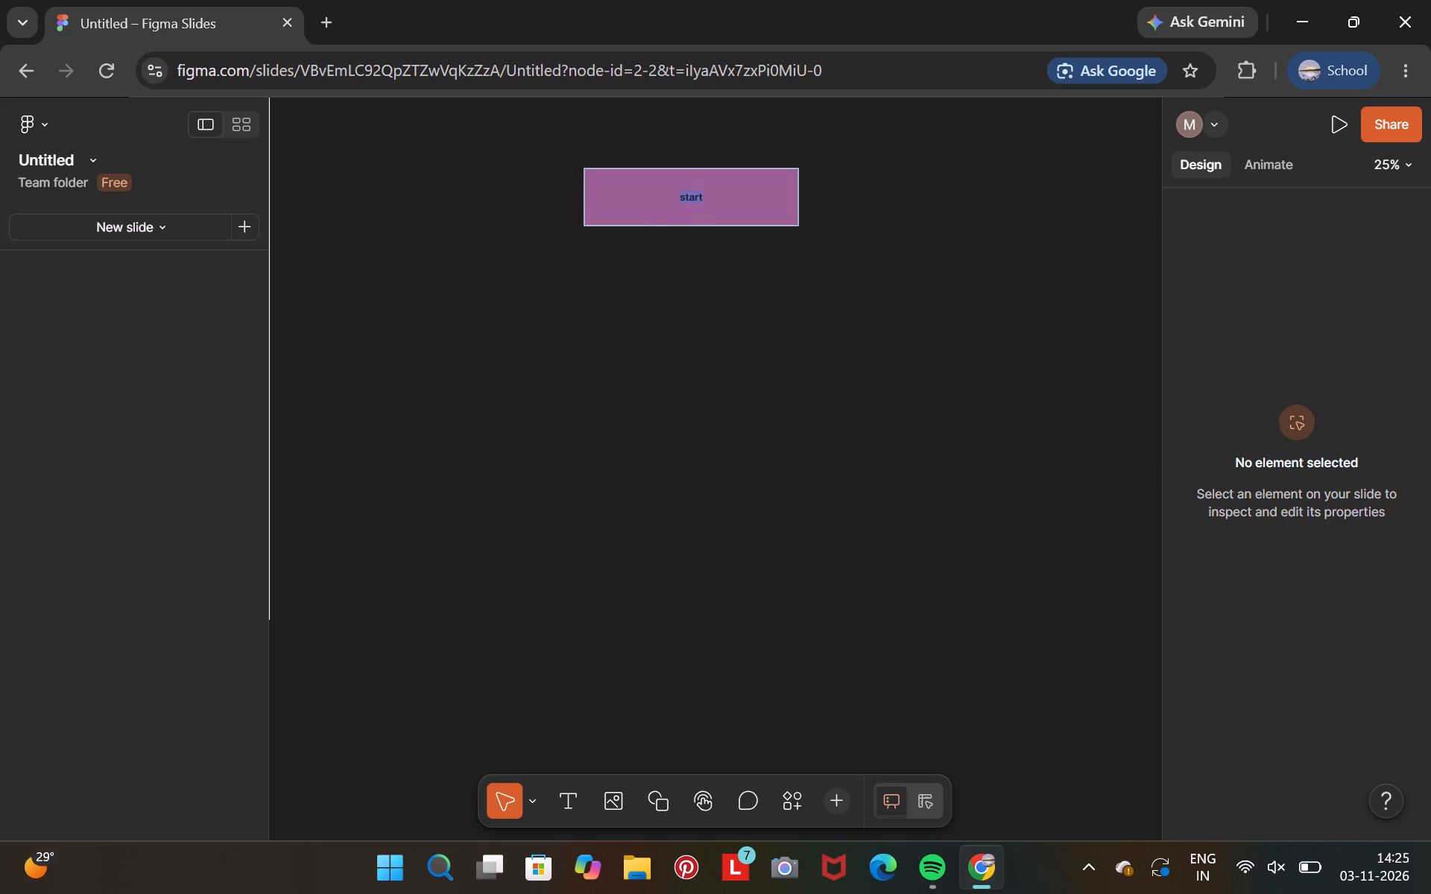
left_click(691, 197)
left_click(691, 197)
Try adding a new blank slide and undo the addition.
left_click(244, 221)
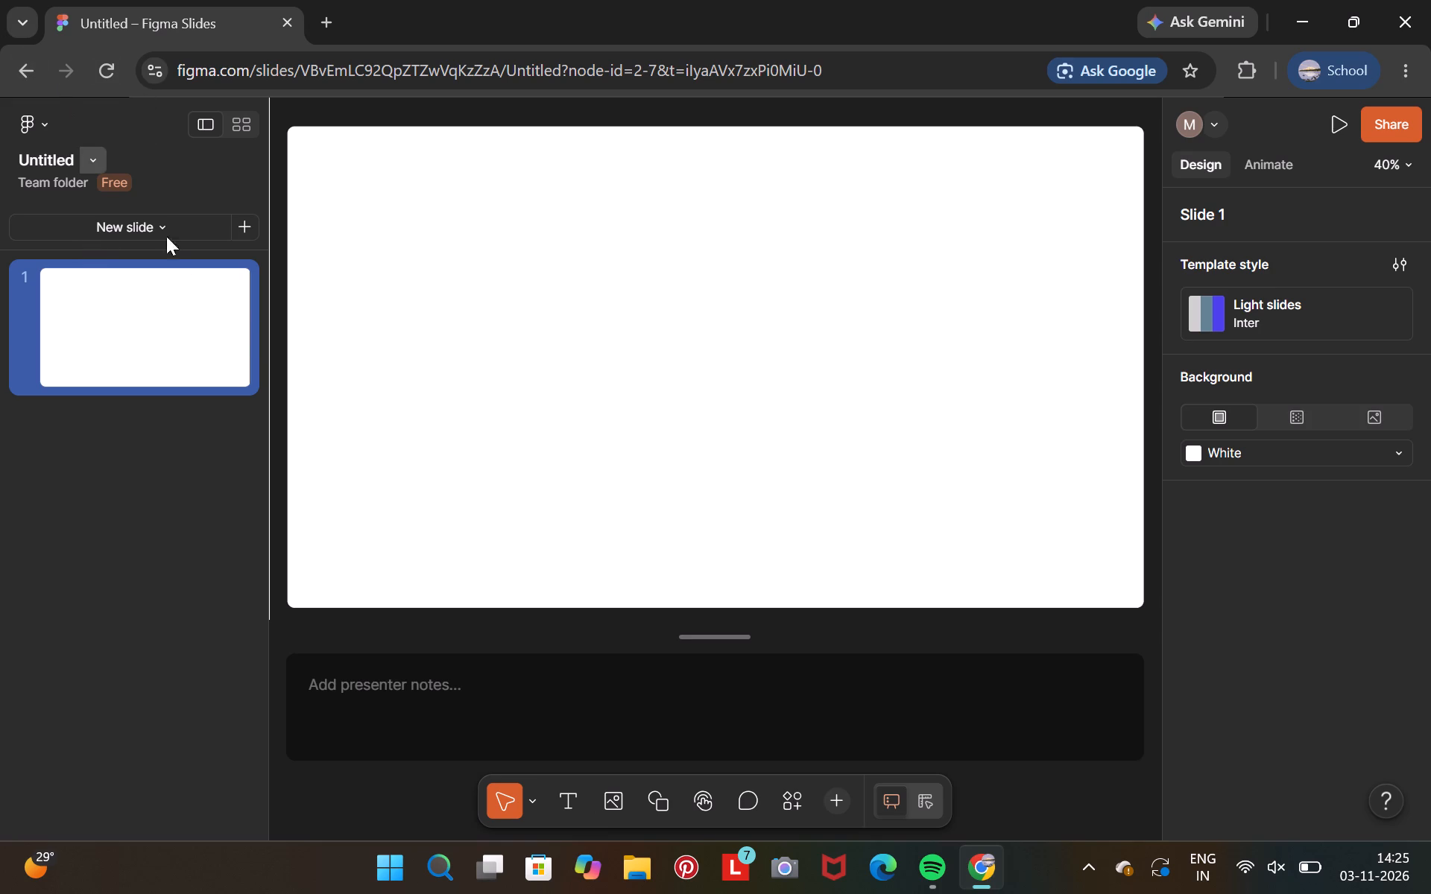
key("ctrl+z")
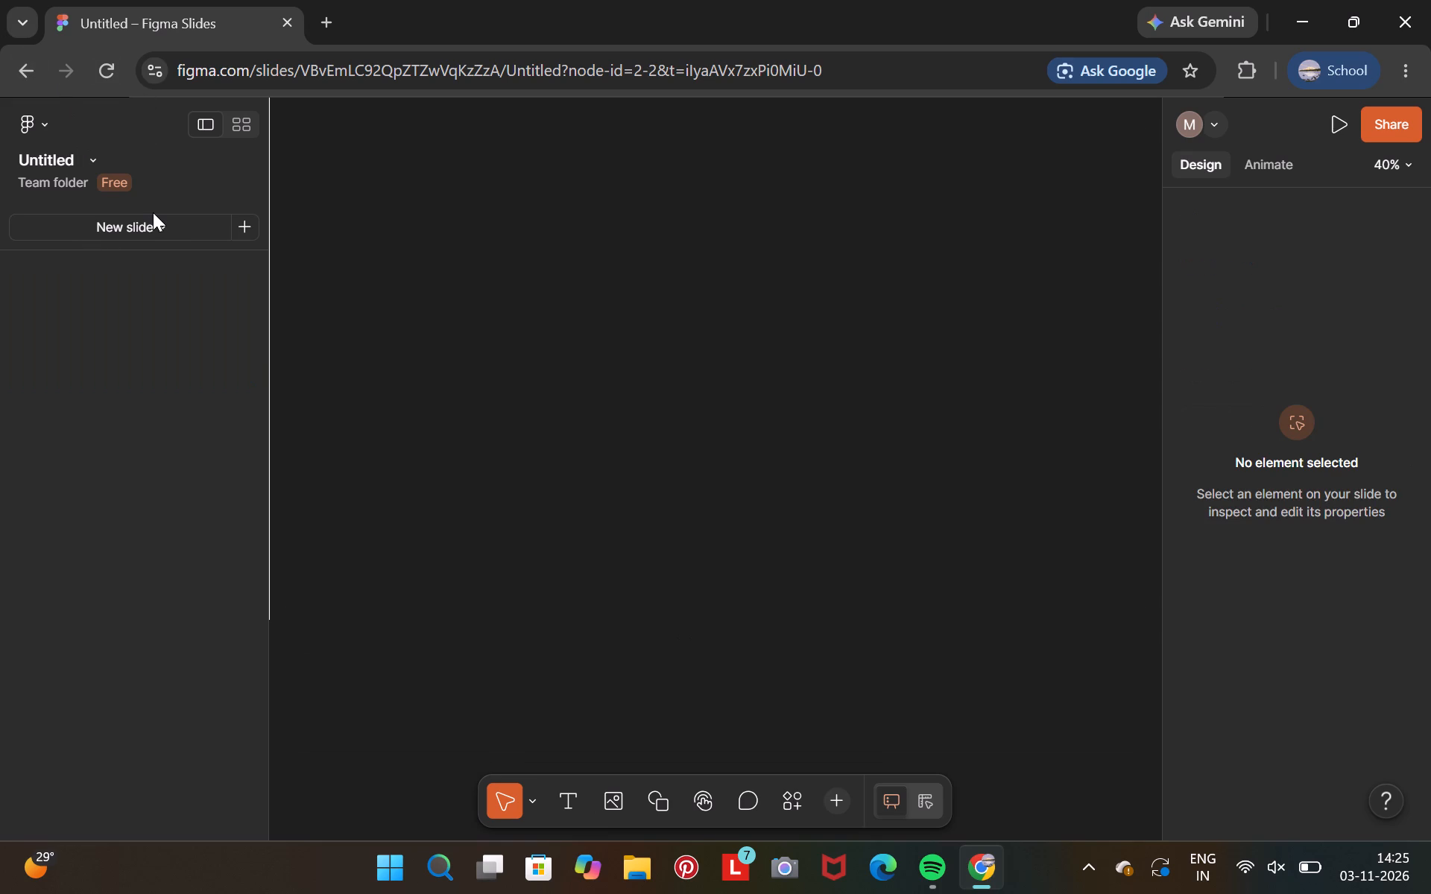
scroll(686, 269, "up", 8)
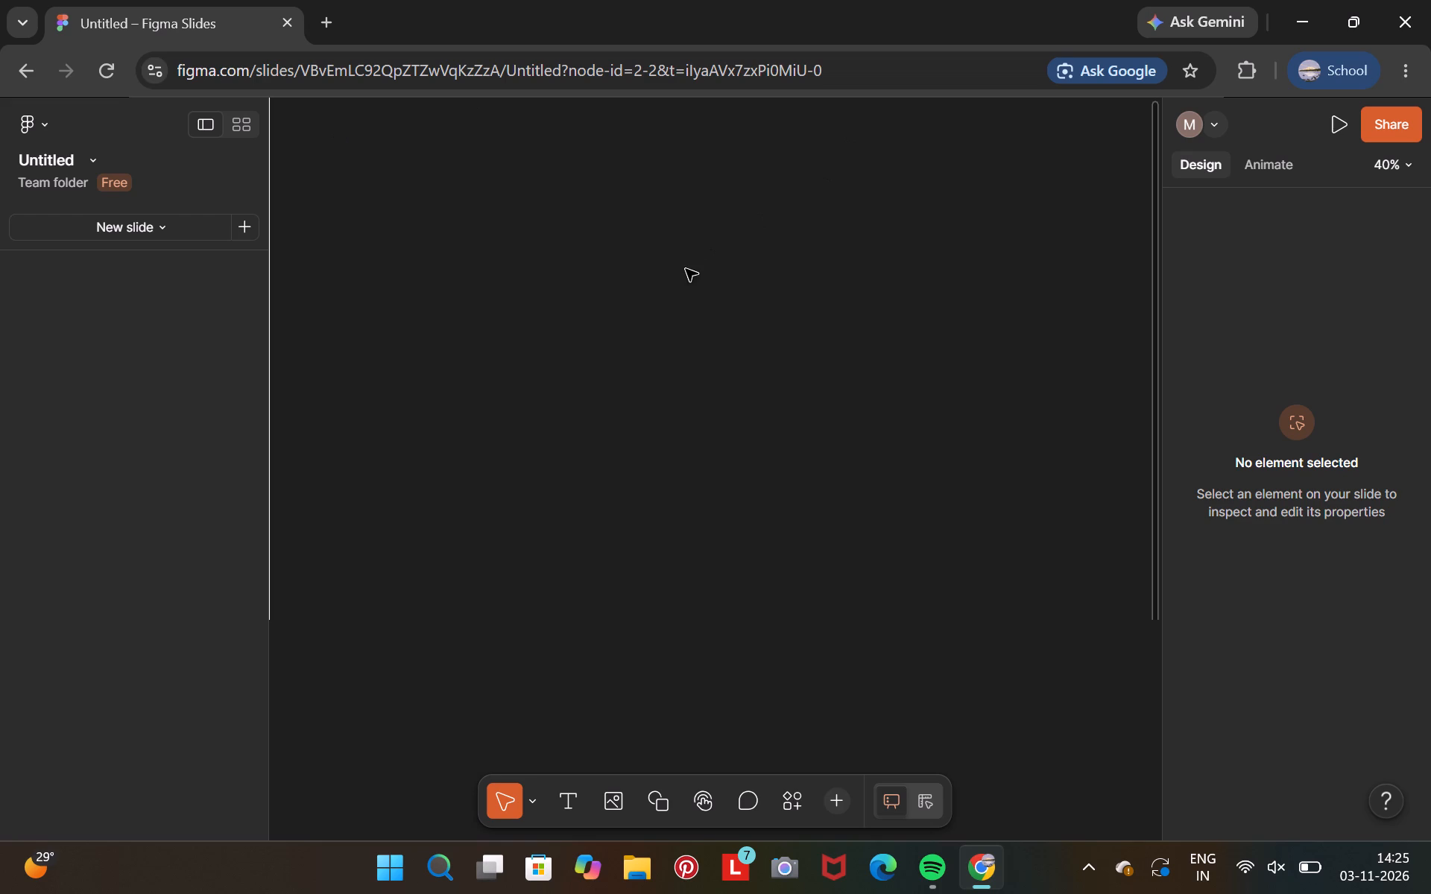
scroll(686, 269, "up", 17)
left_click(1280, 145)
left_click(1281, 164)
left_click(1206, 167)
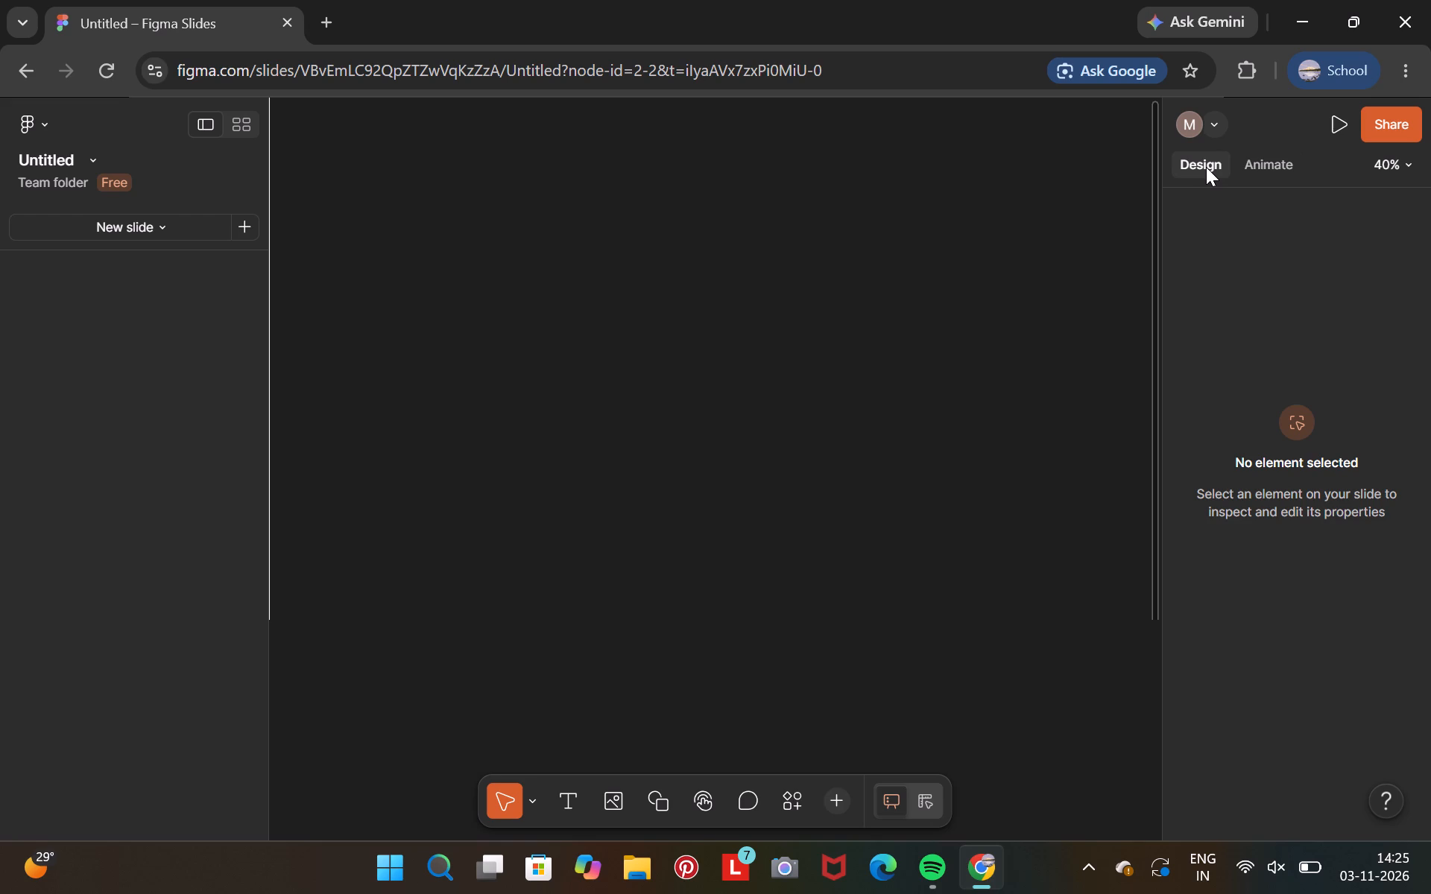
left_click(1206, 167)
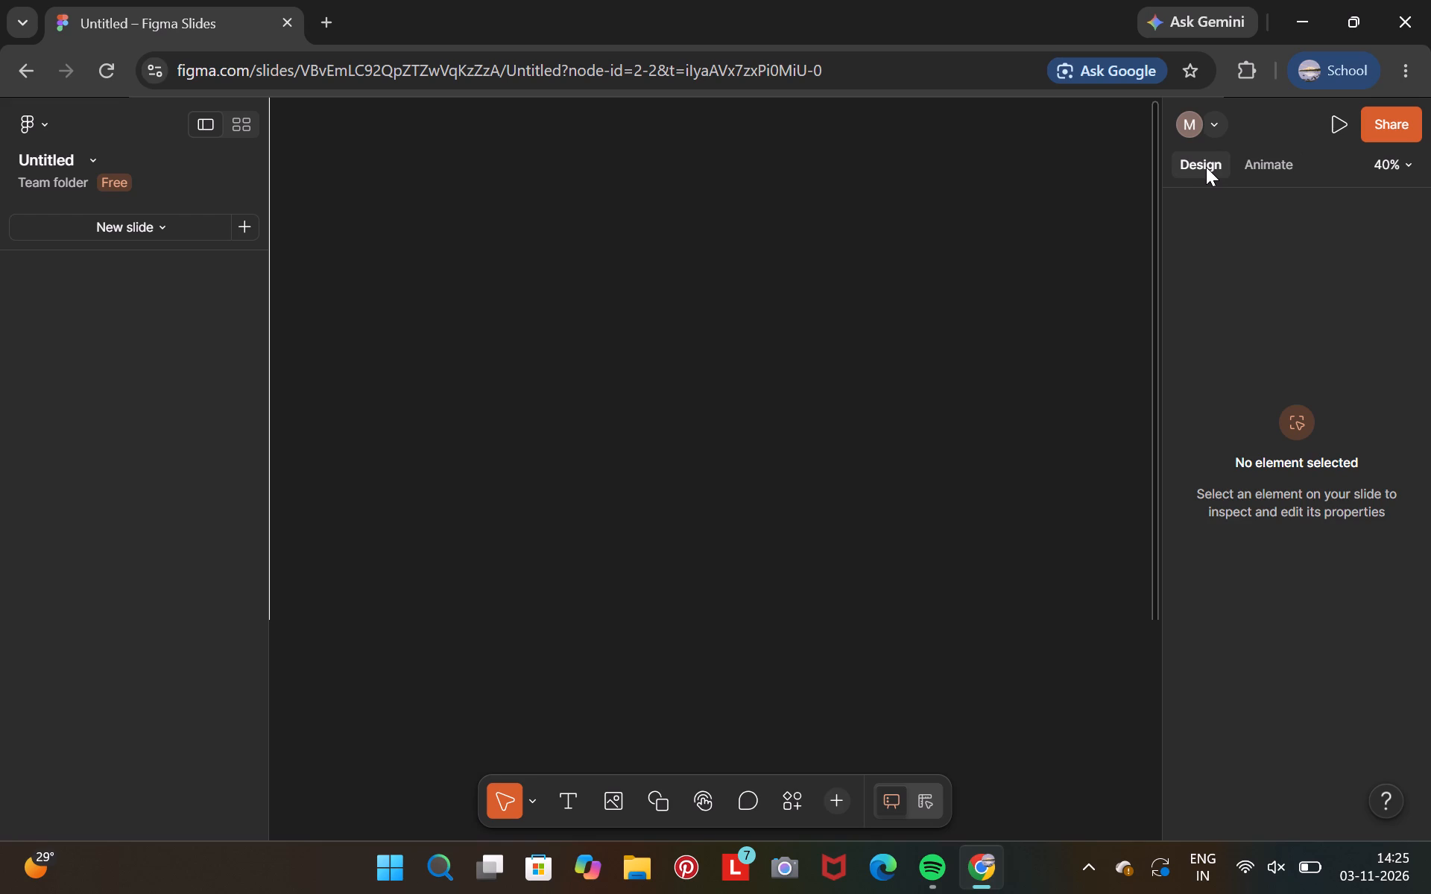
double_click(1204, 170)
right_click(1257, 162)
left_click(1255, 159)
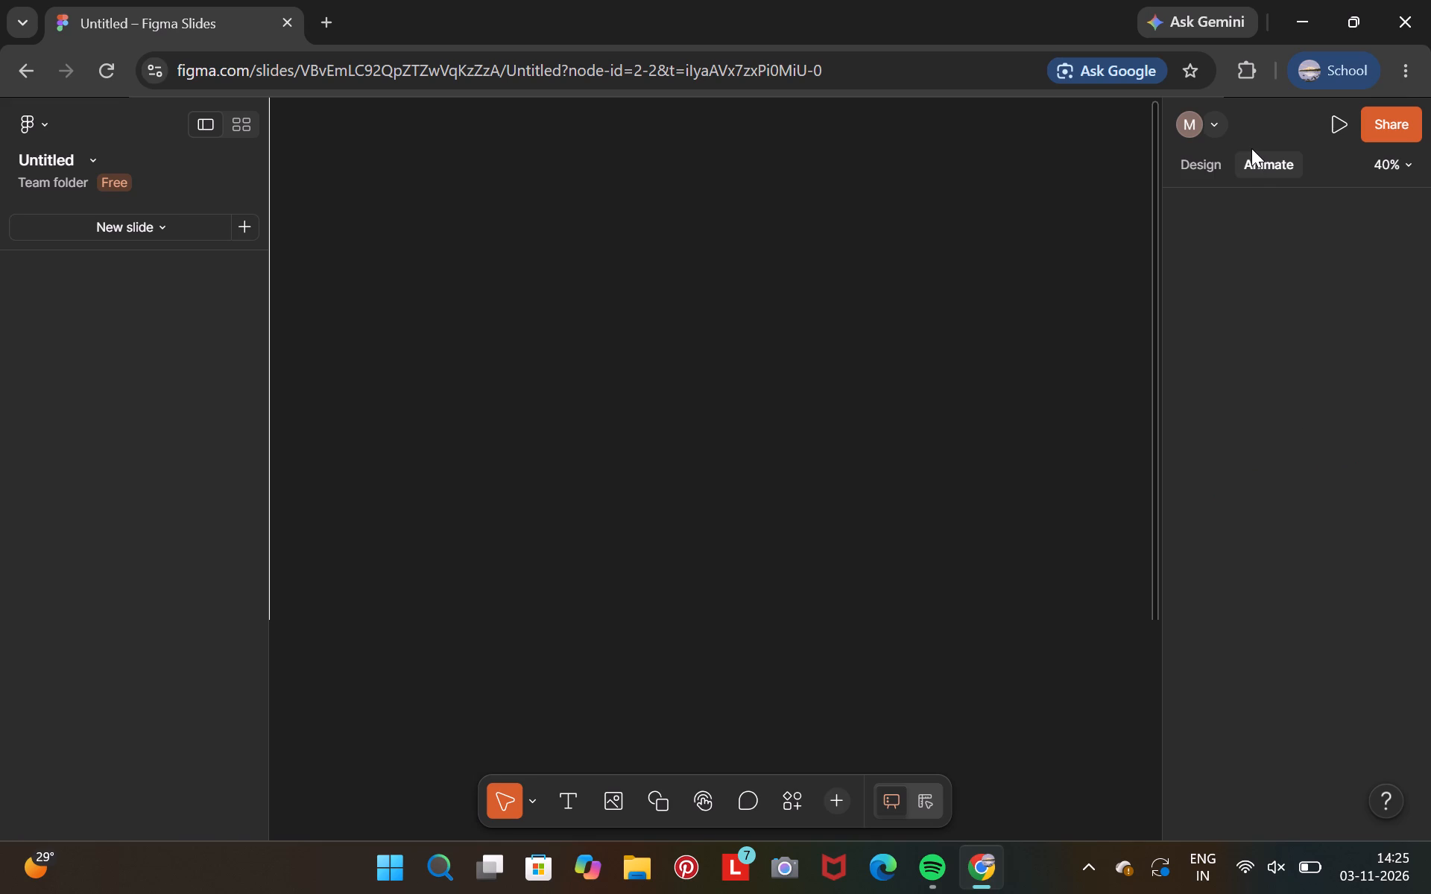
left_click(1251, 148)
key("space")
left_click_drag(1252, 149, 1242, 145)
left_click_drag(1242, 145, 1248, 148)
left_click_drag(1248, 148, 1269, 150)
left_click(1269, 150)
Leave the slides file for the team folder and open the E SCOOTER design file.
left_click(1205, 168)
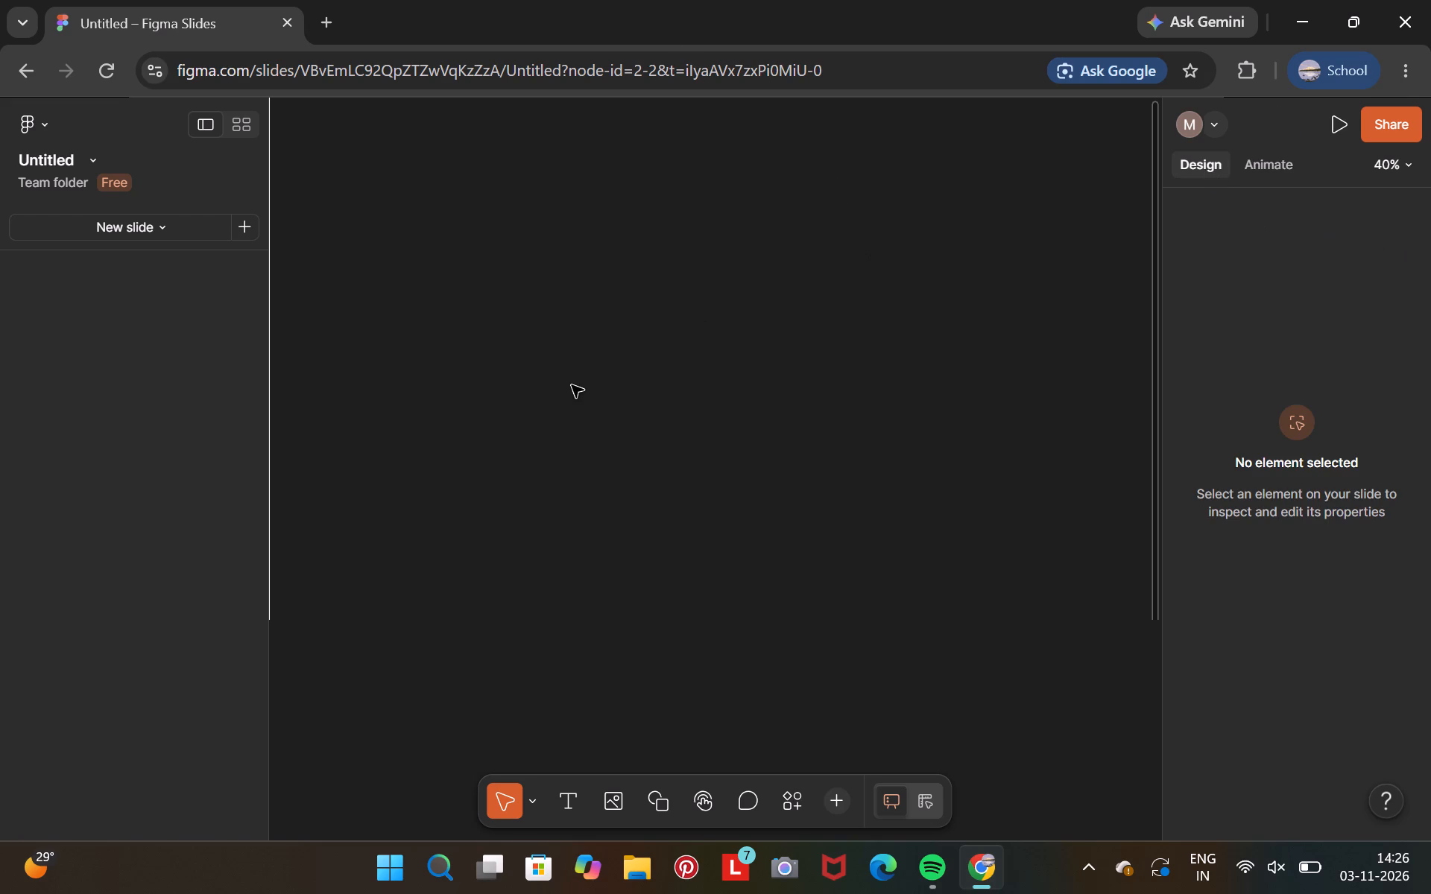
left_click(26, 73)
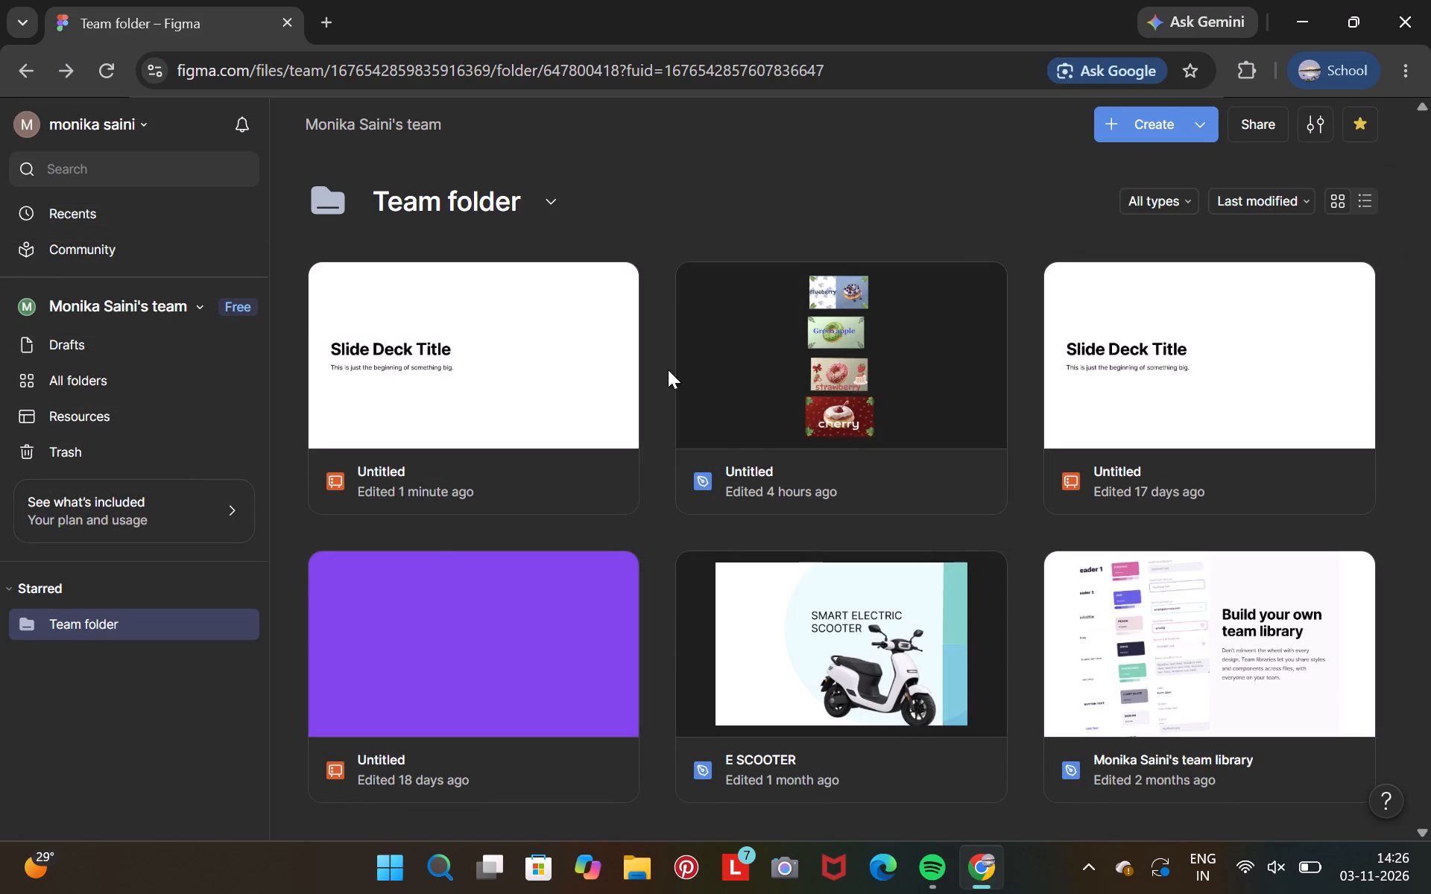
scroll(920, 539, "down", 2)
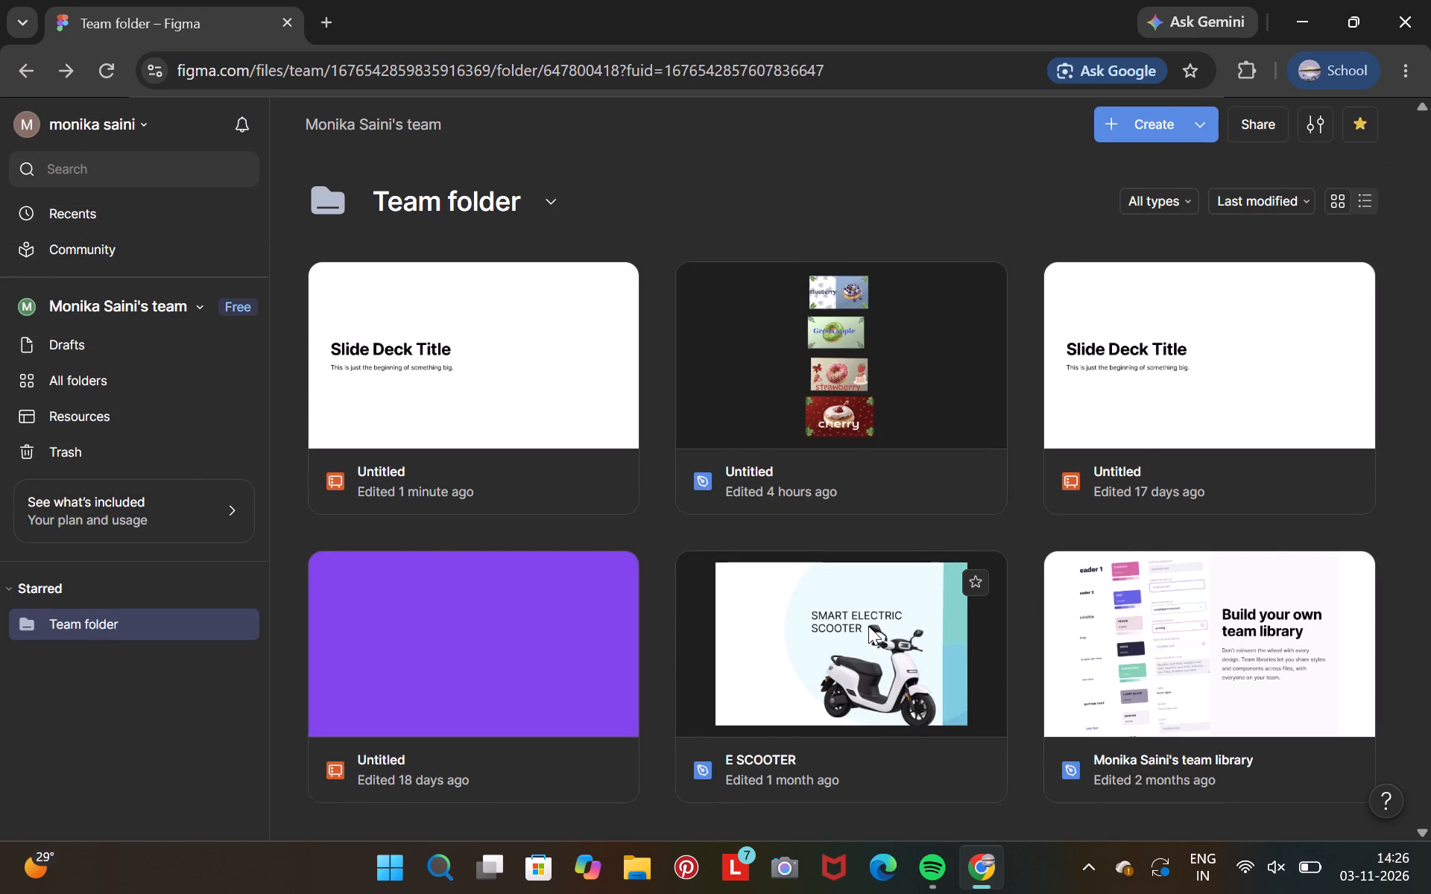
left_click(868, 626)
left_click(868, 626)
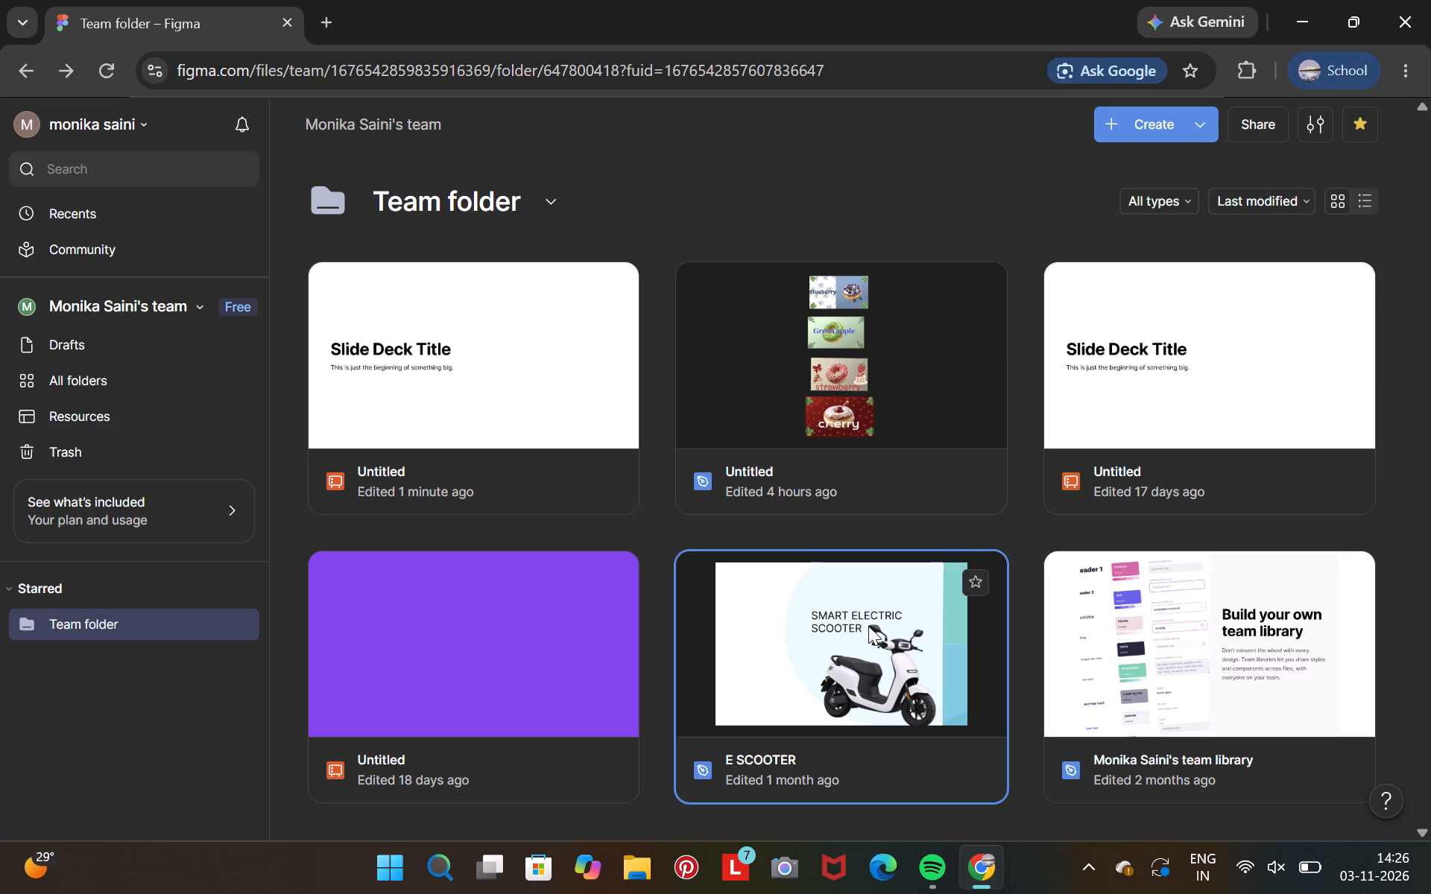
left_click(868, 626)
double_click(868, 626)
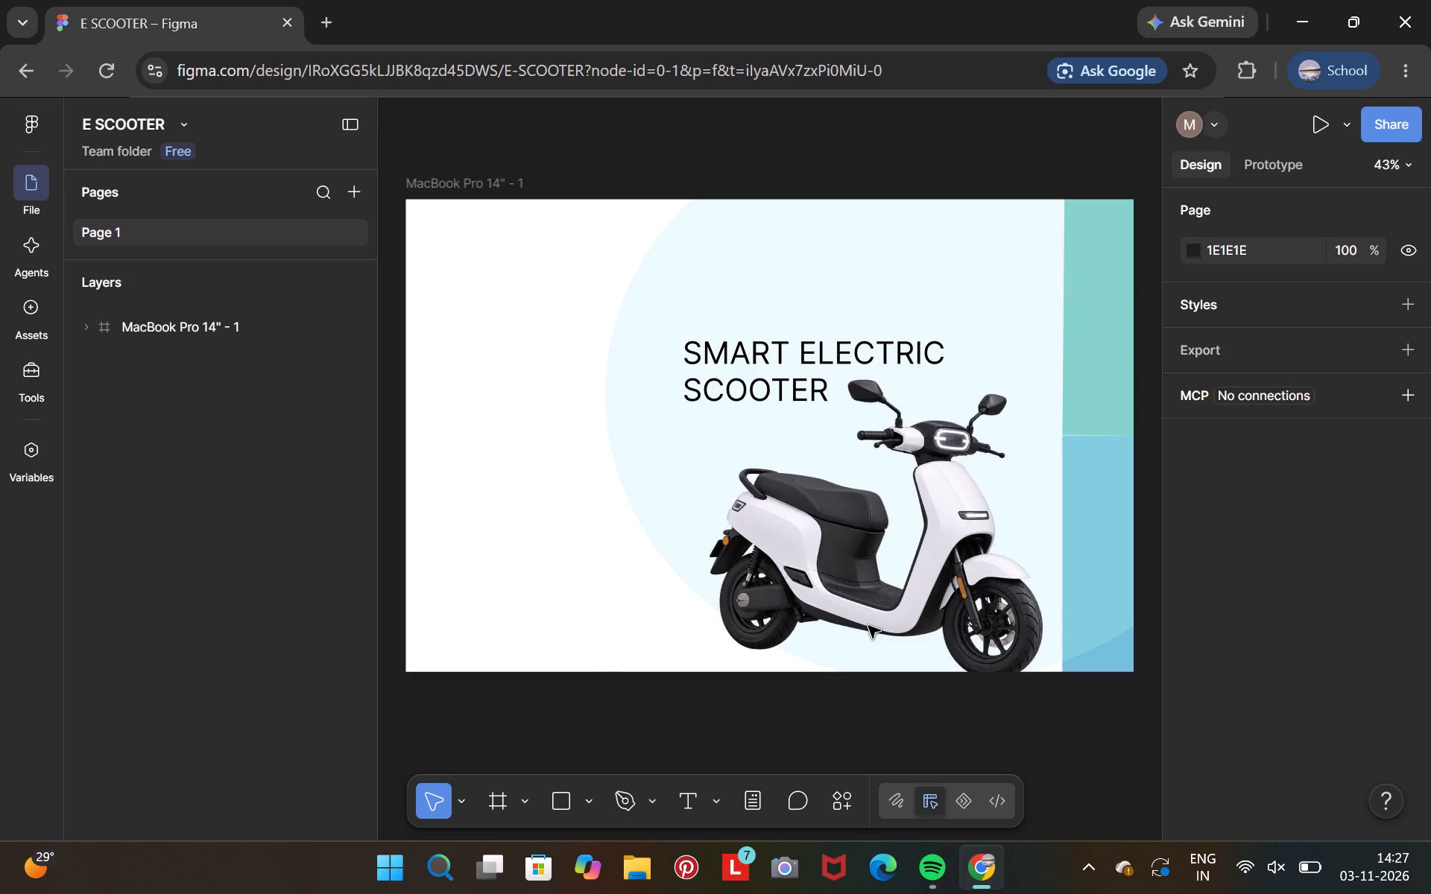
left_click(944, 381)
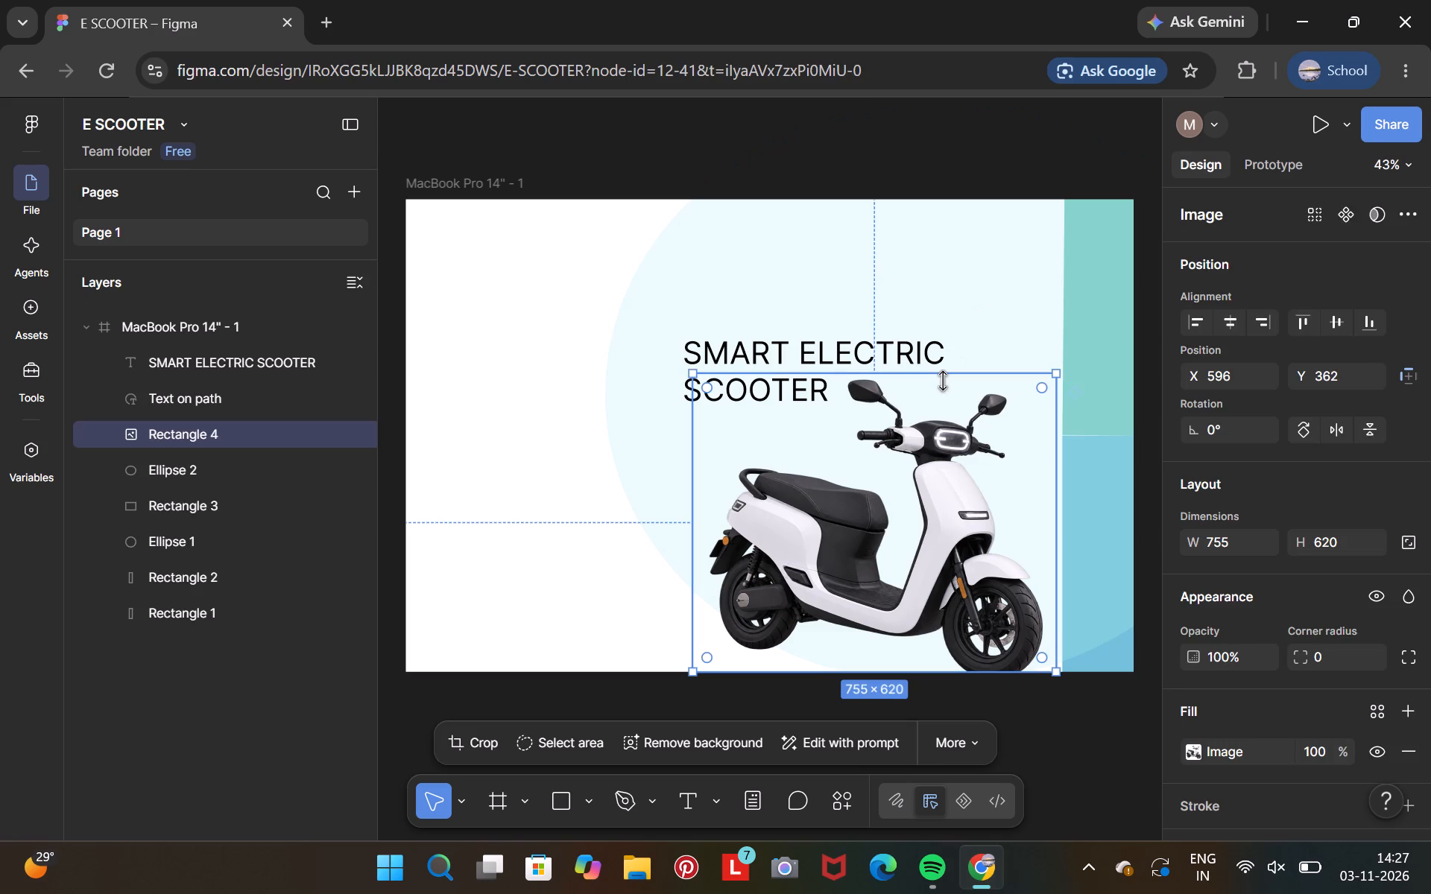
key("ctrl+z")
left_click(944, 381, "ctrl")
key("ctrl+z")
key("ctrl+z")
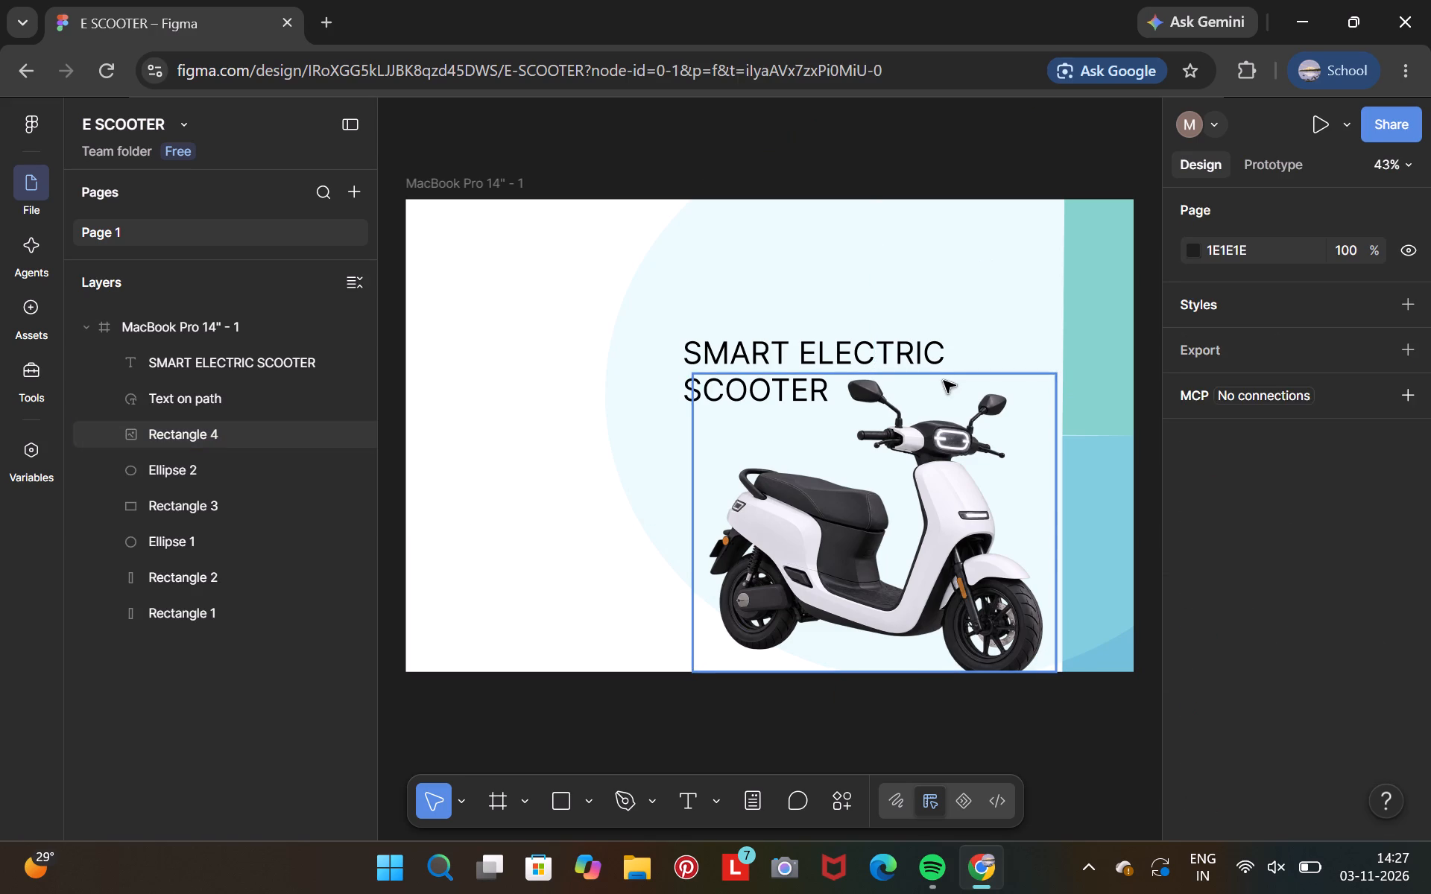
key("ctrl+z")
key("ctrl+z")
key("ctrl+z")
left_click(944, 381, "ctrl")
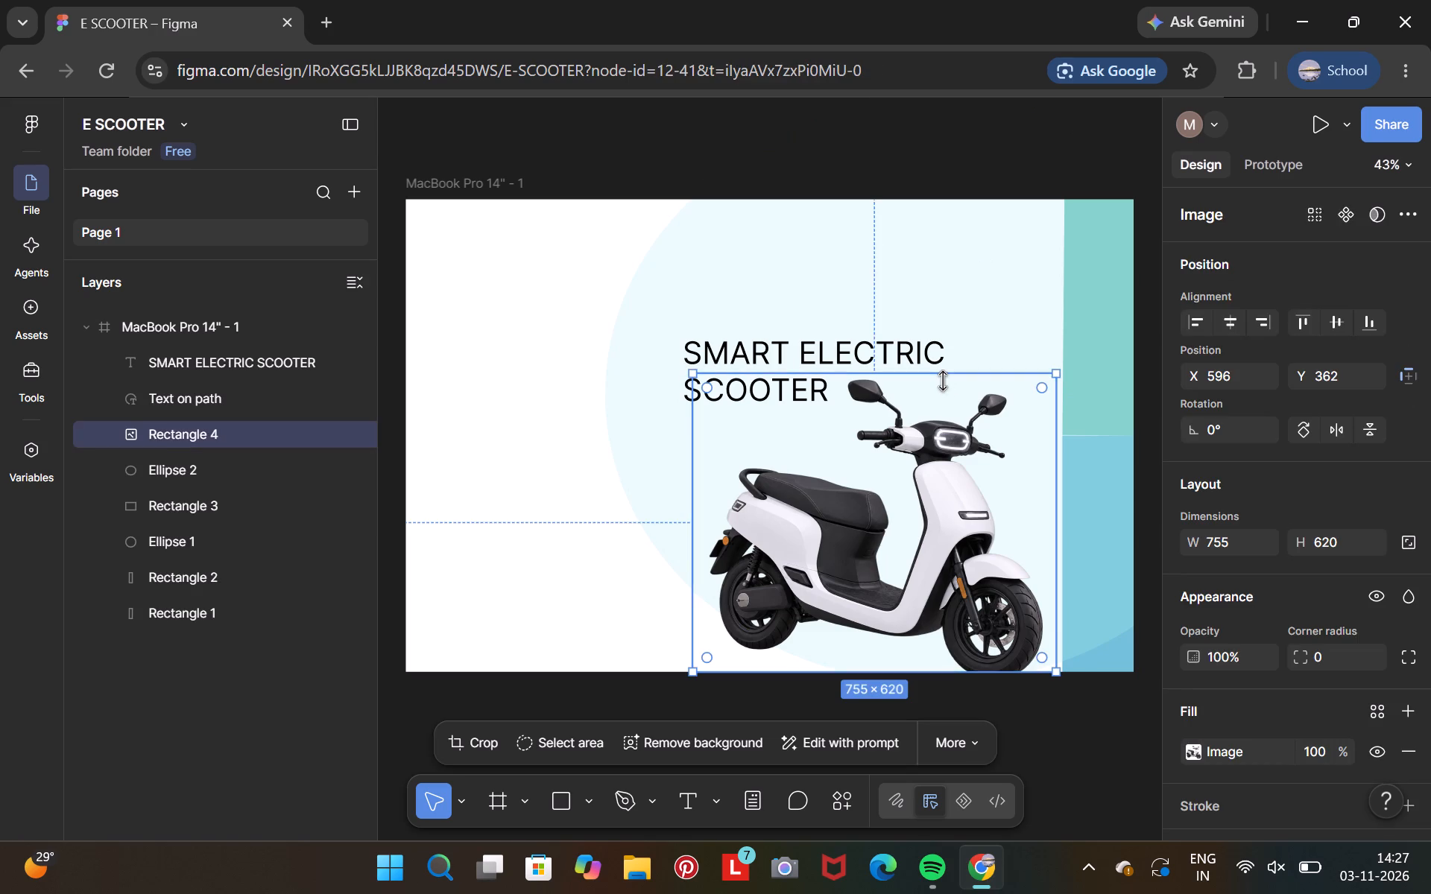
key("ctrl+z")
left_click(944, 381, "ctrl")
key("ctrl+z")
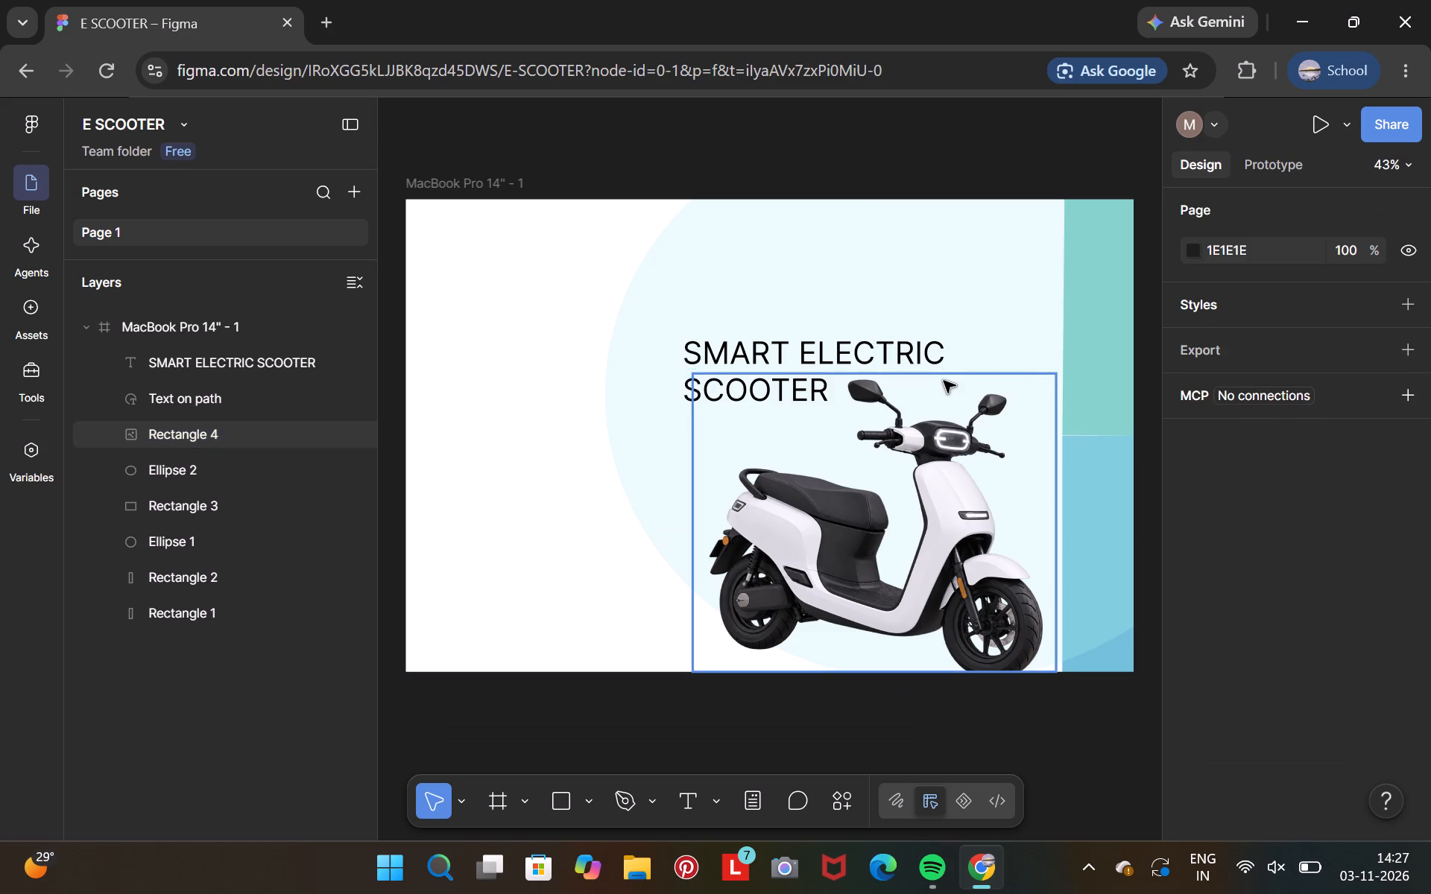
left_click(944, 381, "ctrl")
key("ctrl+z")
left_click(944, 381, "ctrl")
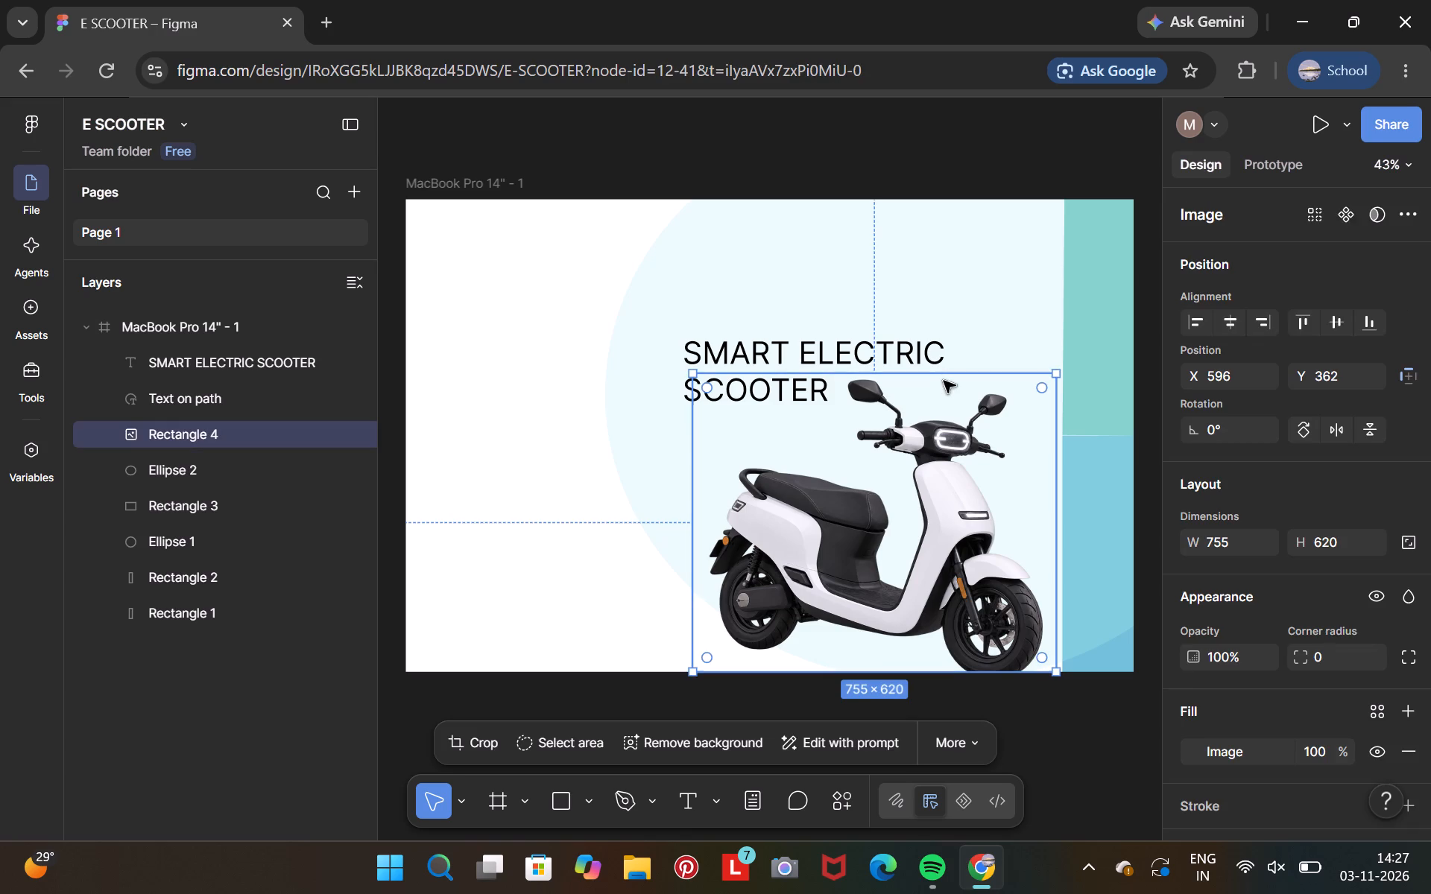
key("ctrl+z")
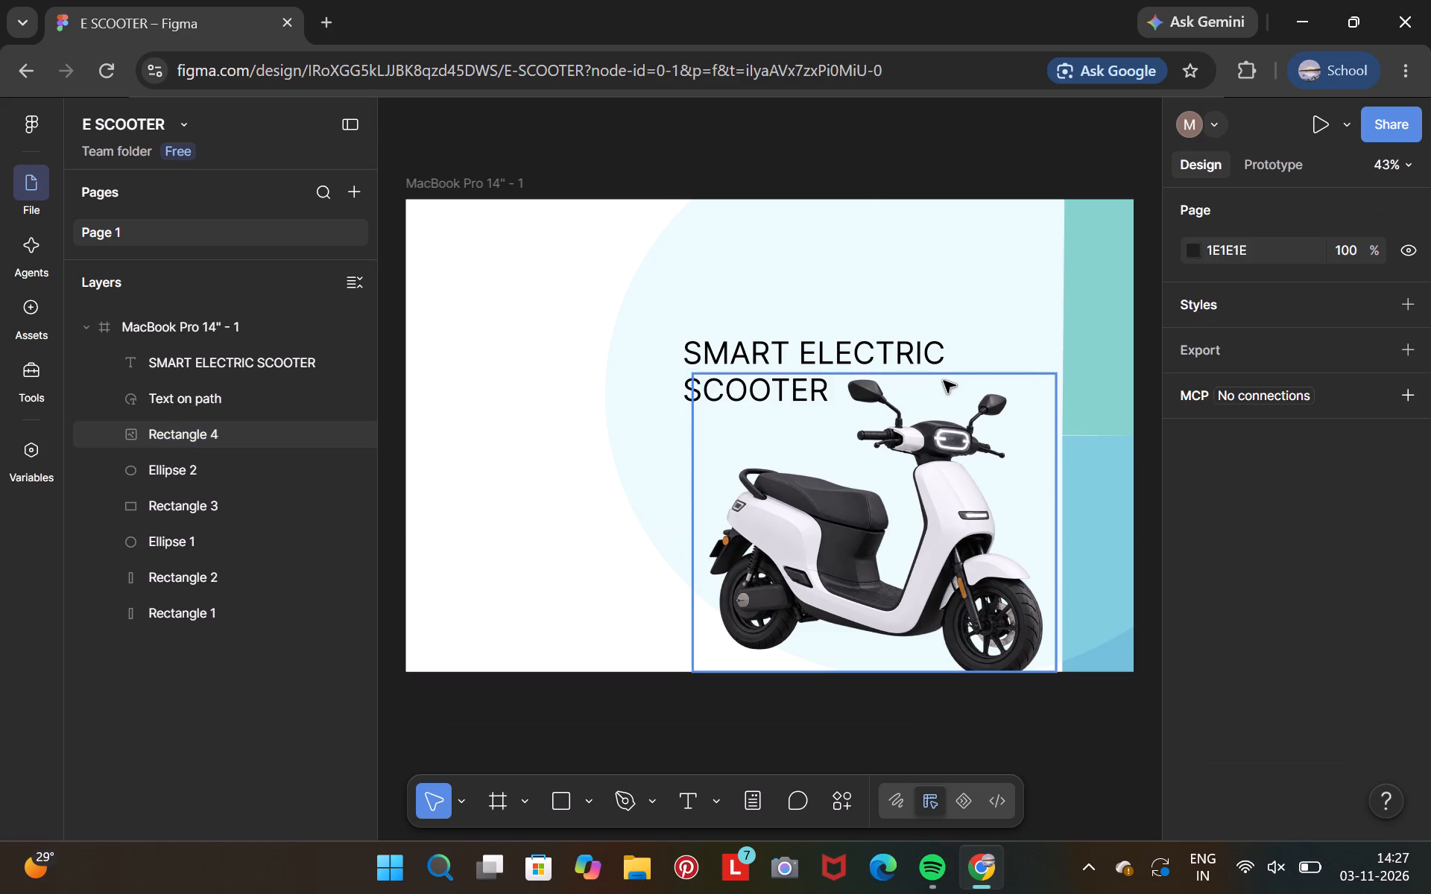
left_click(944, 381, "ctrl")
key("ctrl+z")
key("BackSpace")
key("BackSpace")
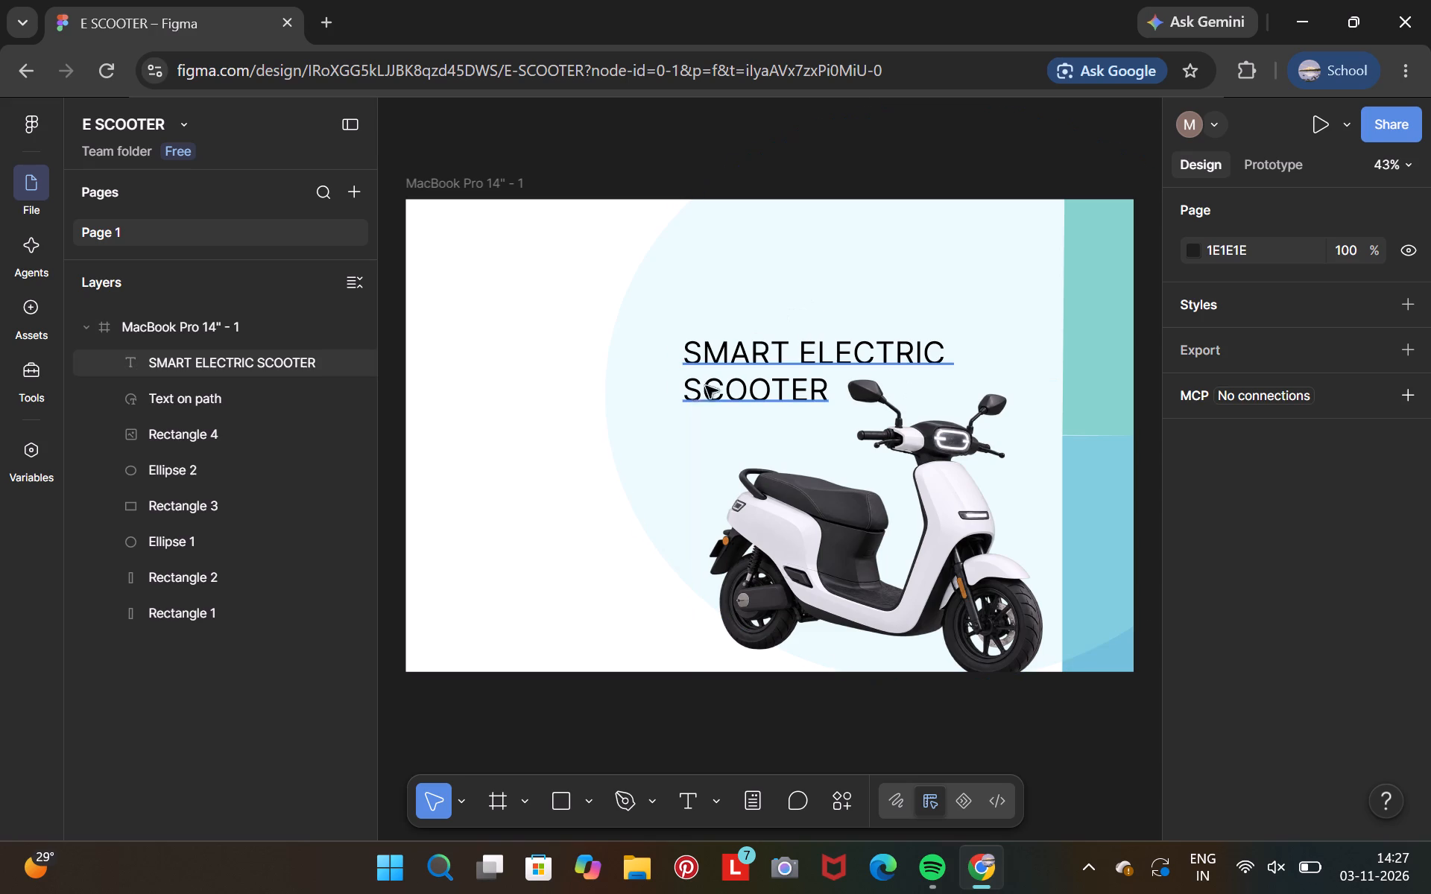
Delete the SMART ELECTRIC SCOOTER text, the text on path and the scooter image from the MacBook Pro 14" frame.
left_click(166, 364)
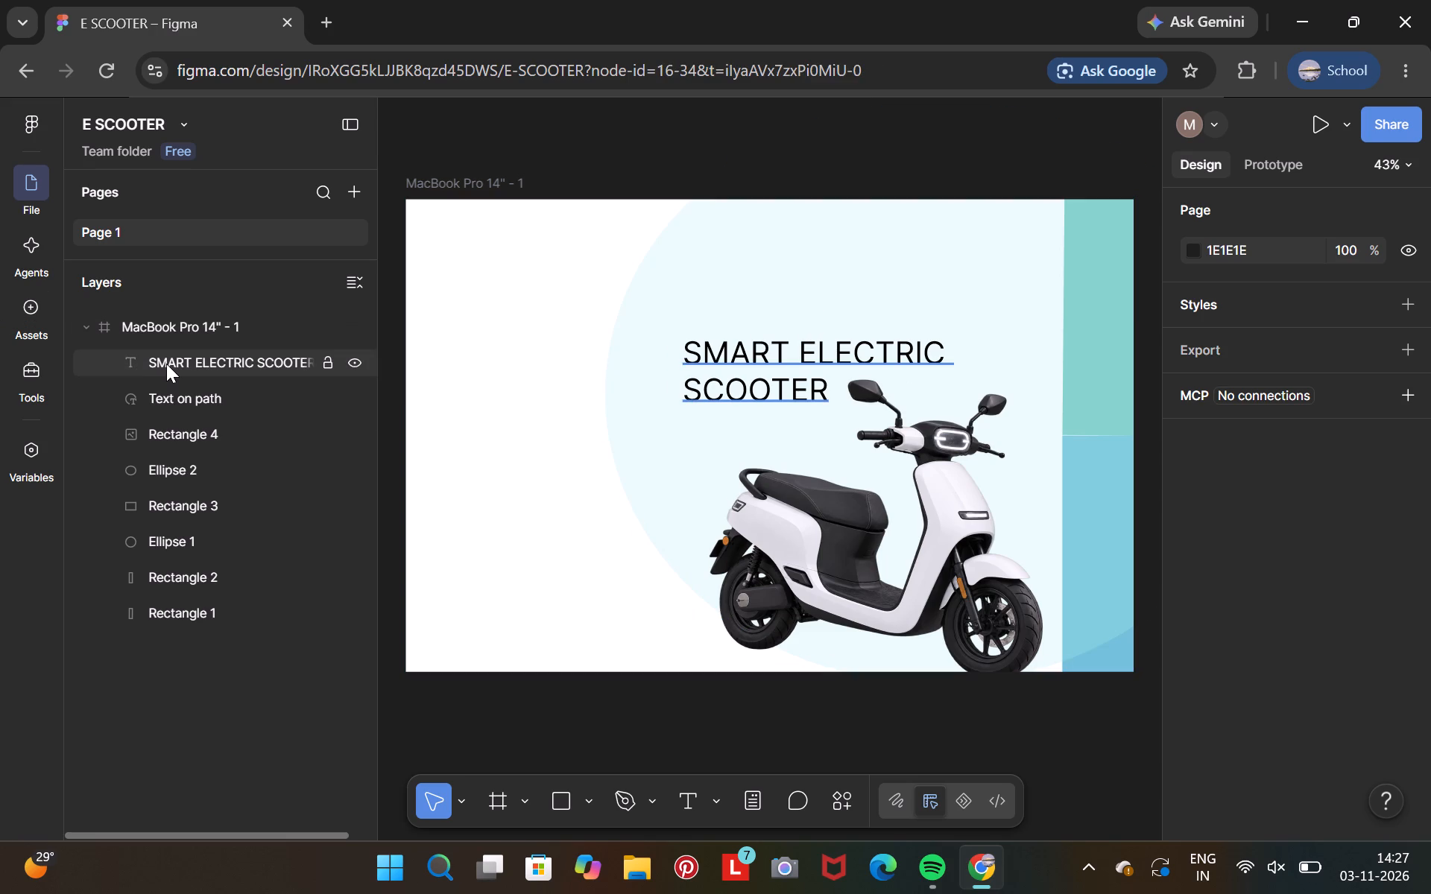
key("BackSpace")
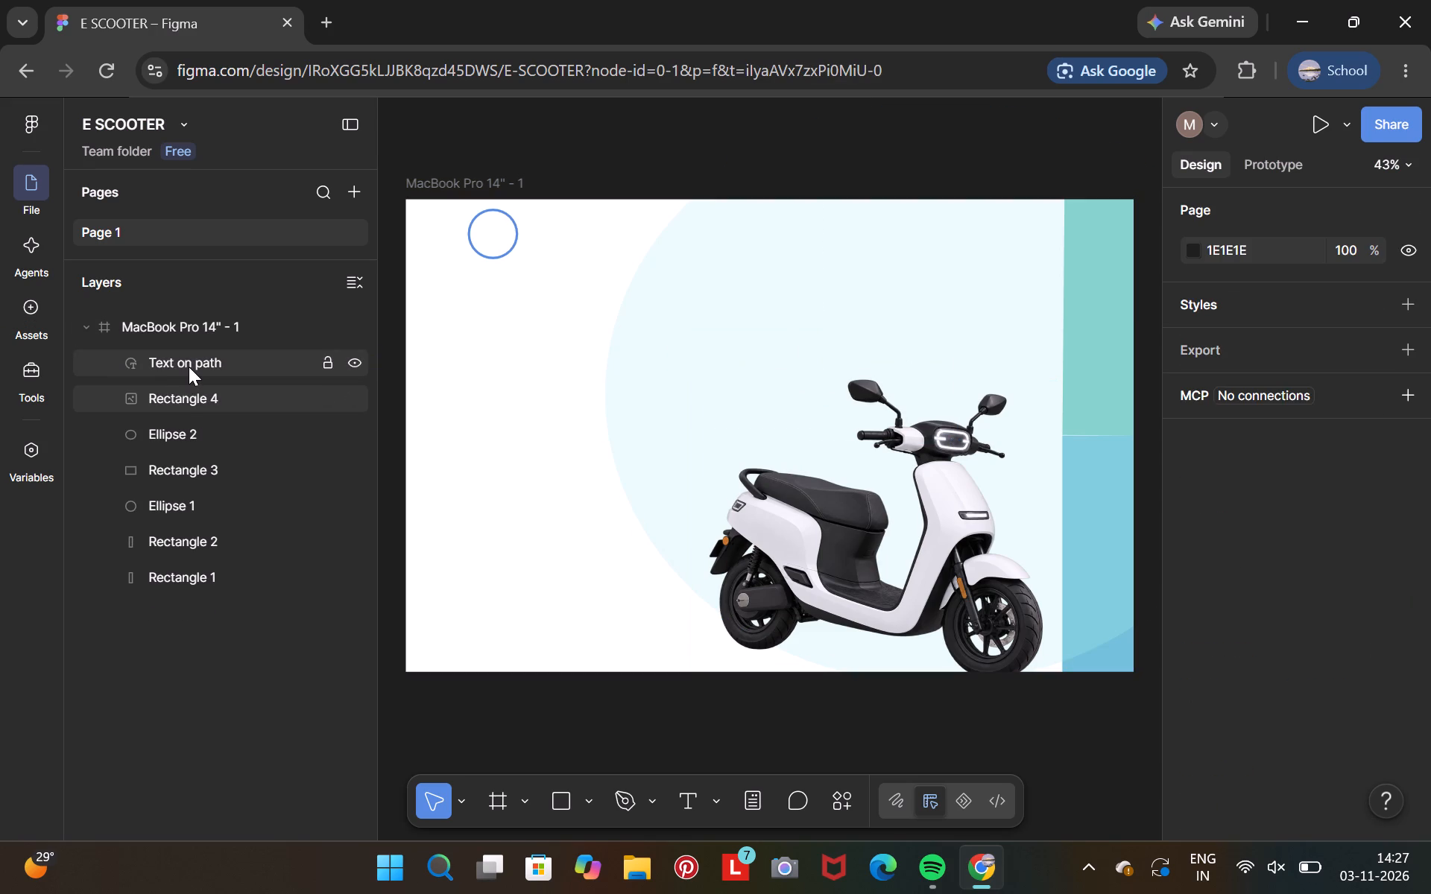
left_click(189, 367)
key("BackSpace")
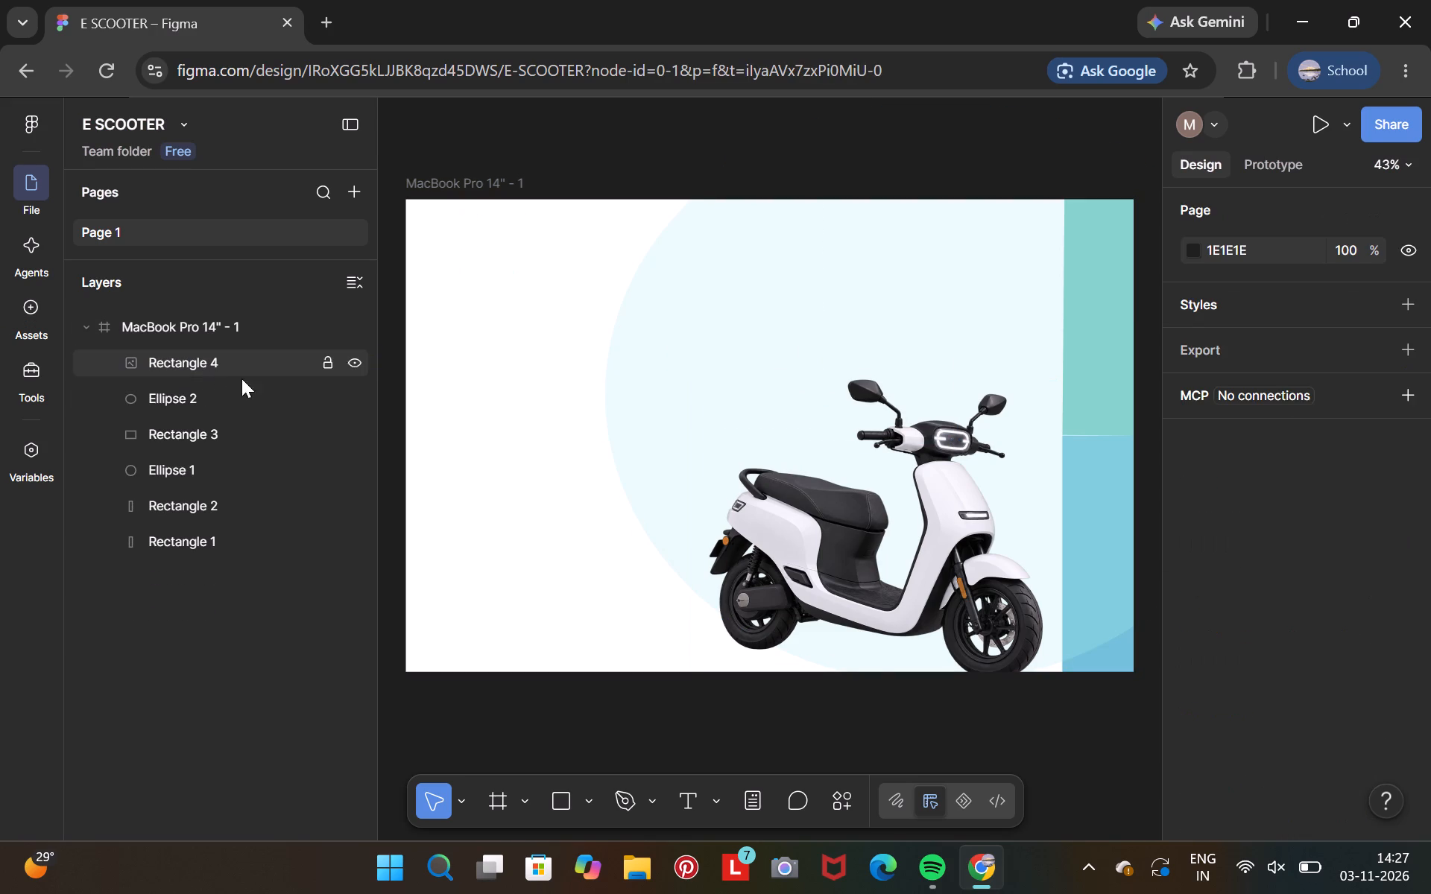
left_click(230, 363)
key("BackSpace")
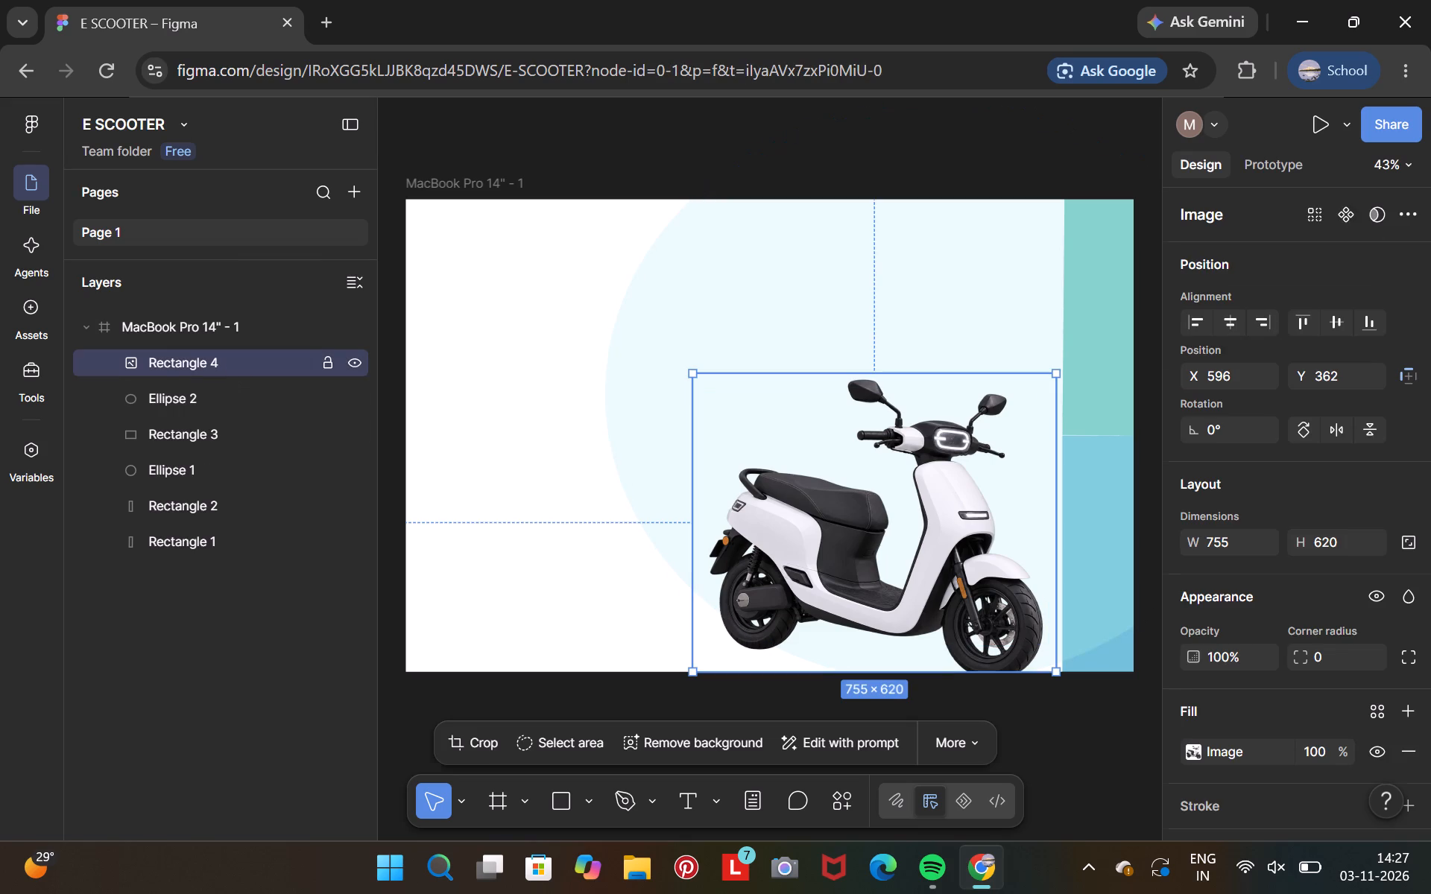
Delete the remaining shapes in the frame: Rectangle 3, Rectangle 2, Rectangle 1, Ellipse 1 and Ellipse 2.
left_click(229, 390)
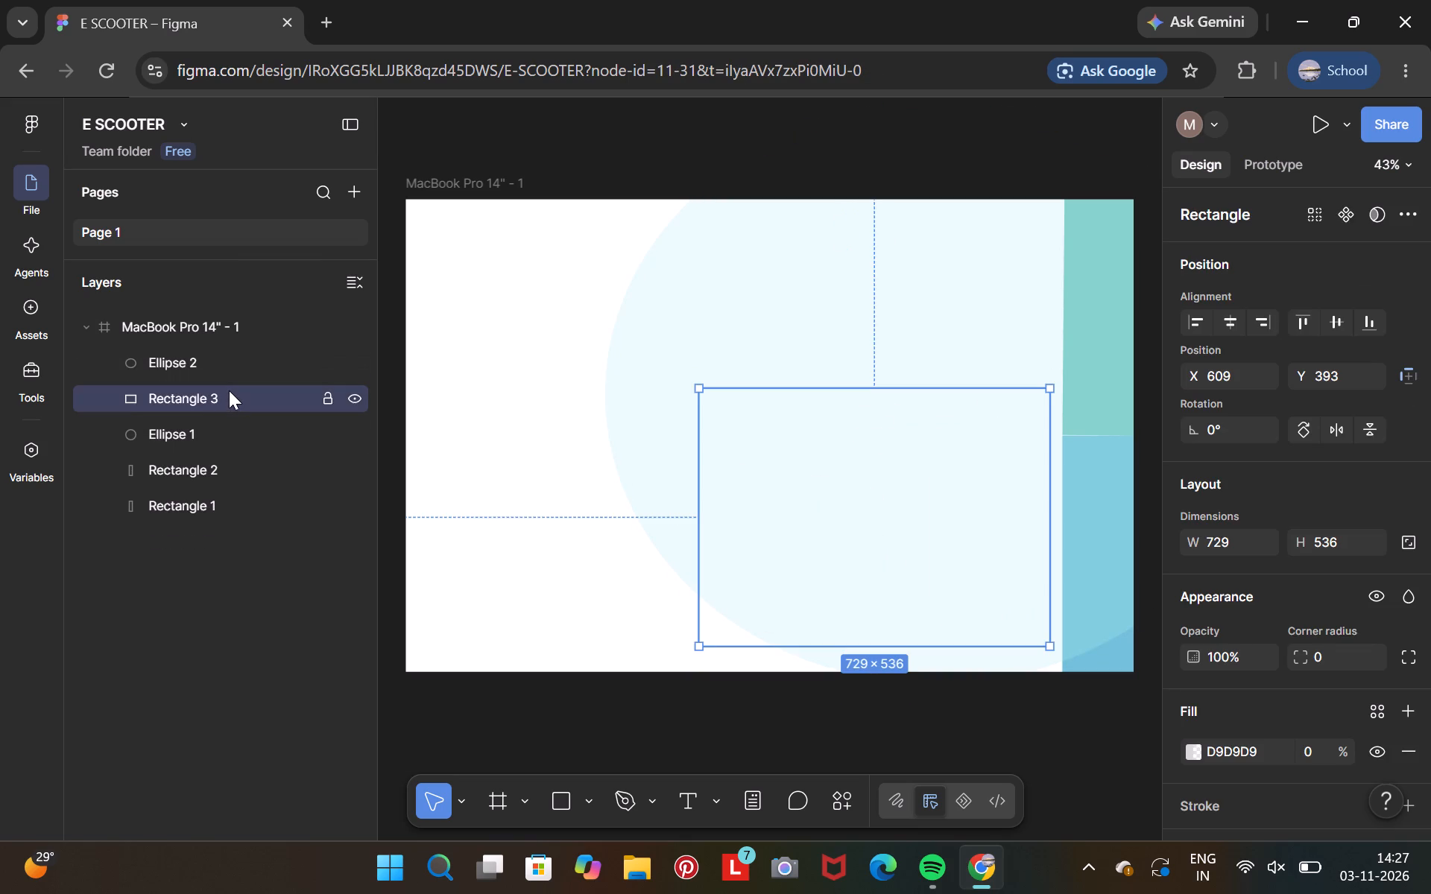
key("BackSpace")
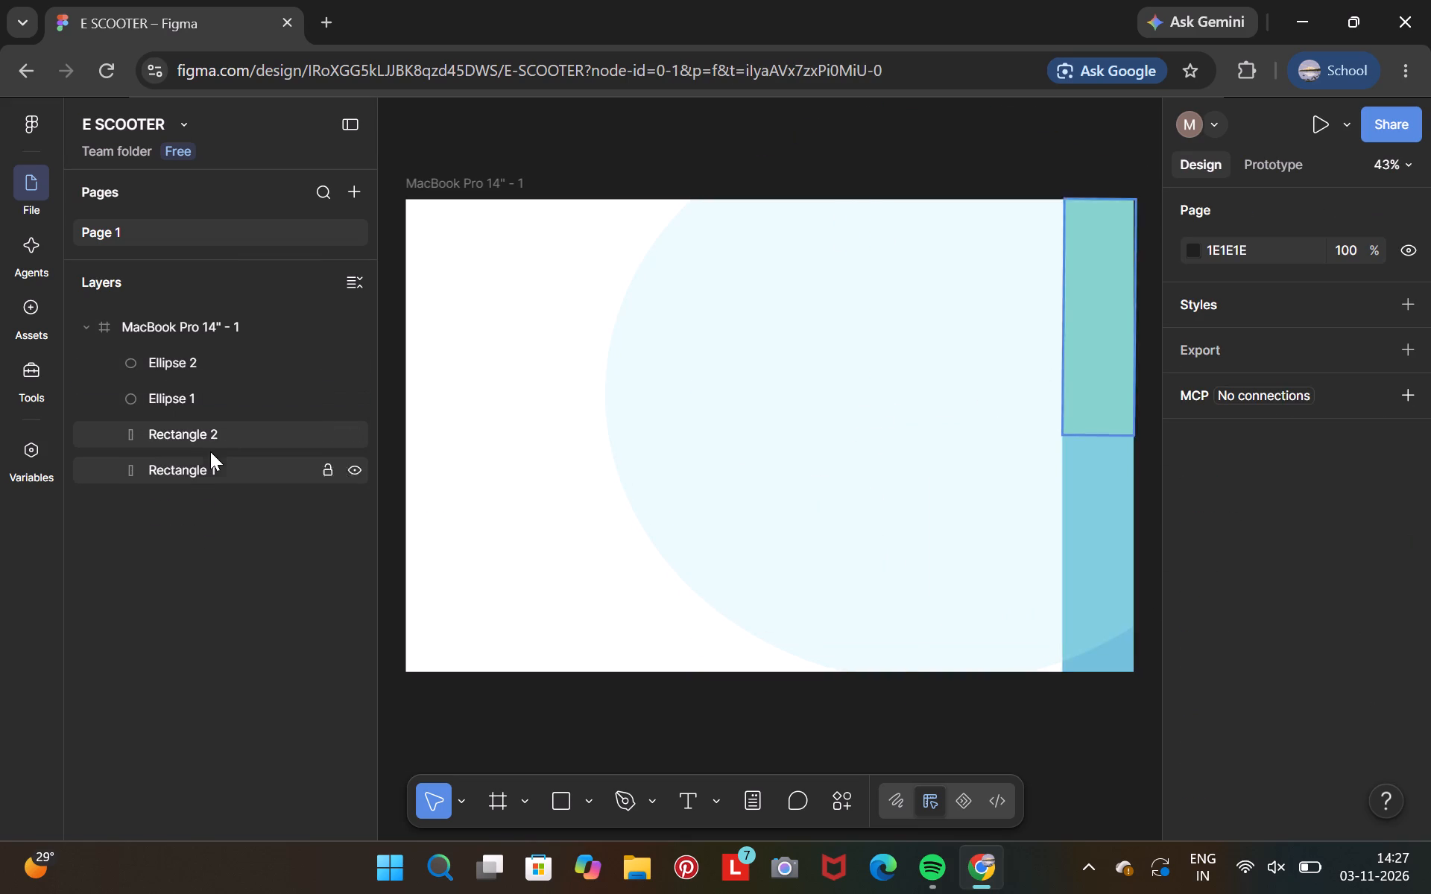
left_click(210, 429)
key("BackSpace")
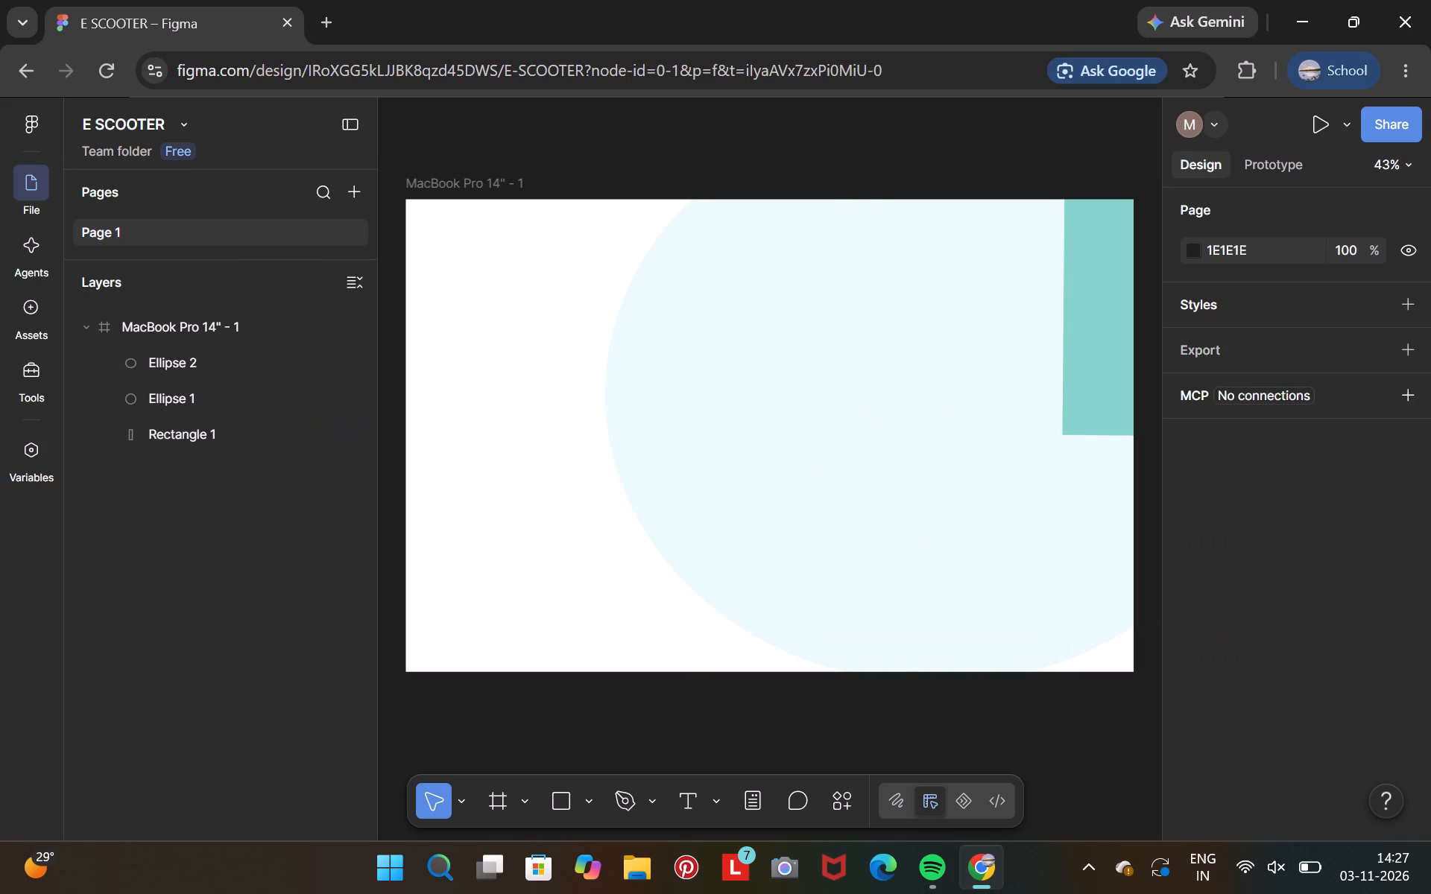
left_click(145, 441)
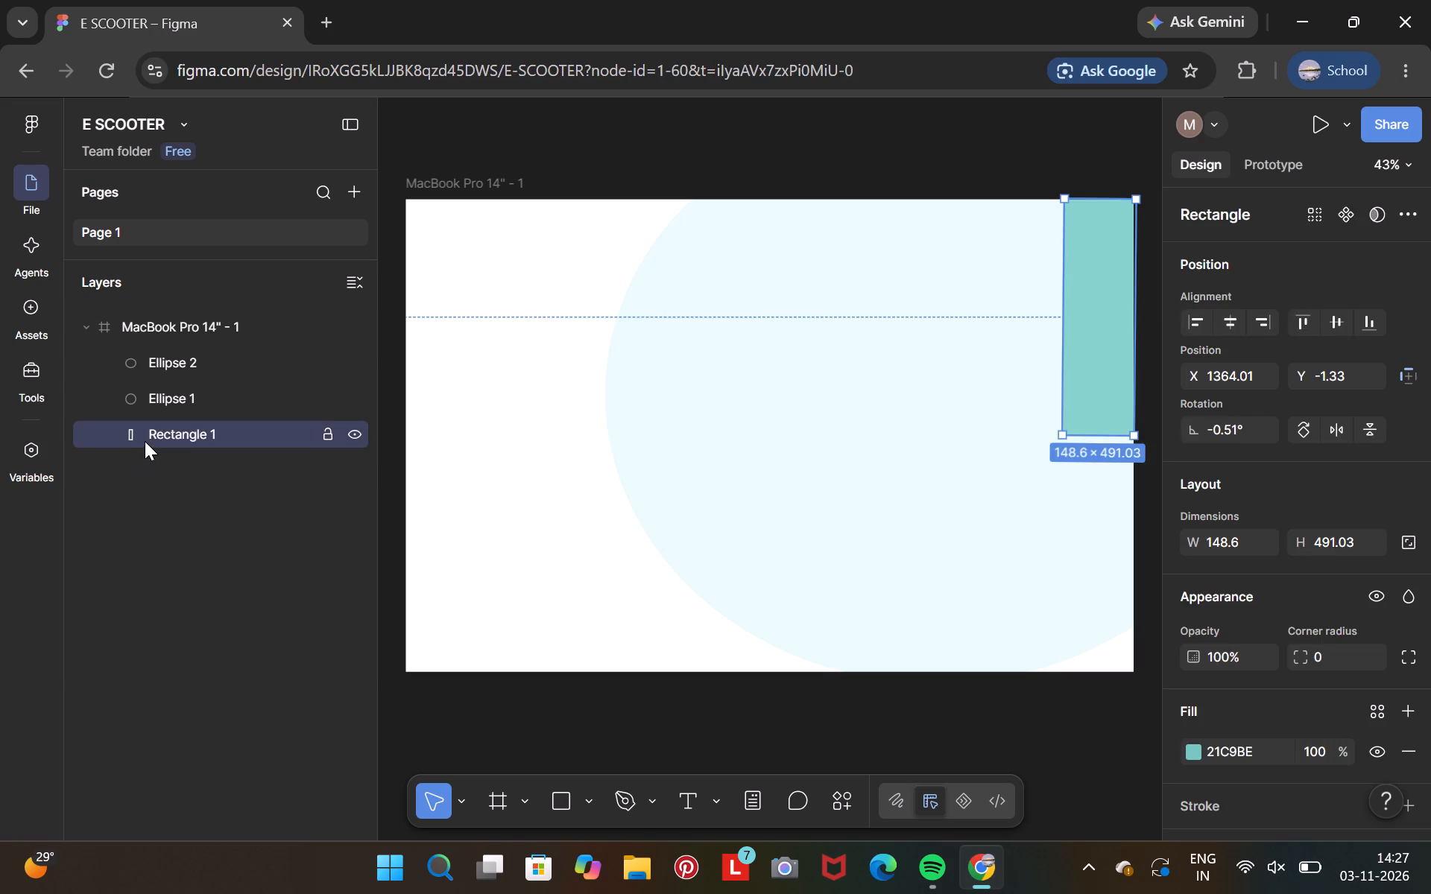
key("BackSpace")
left_click(159, 390)
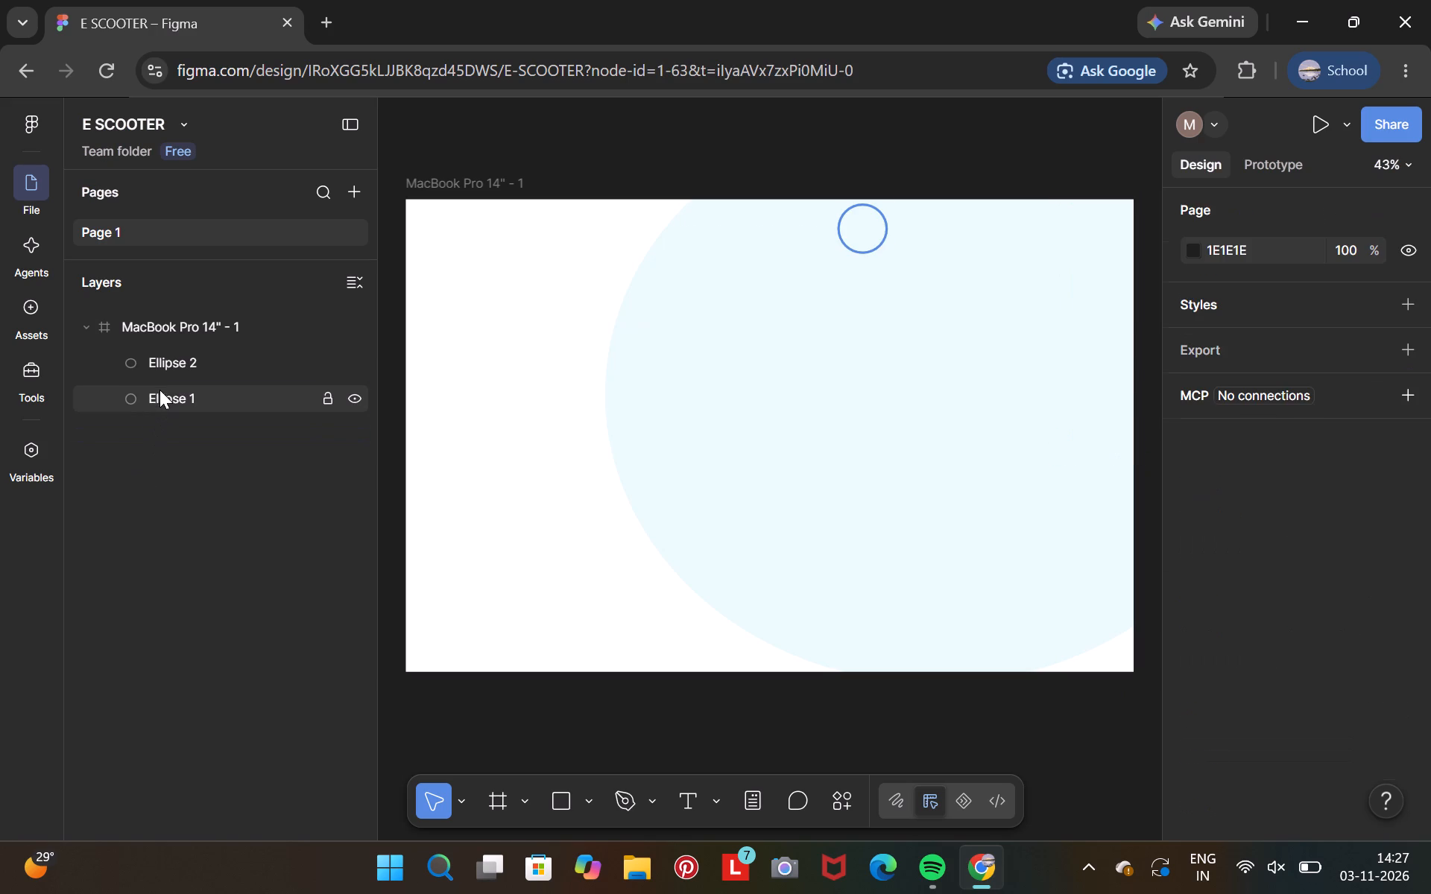
key("BackSpace")
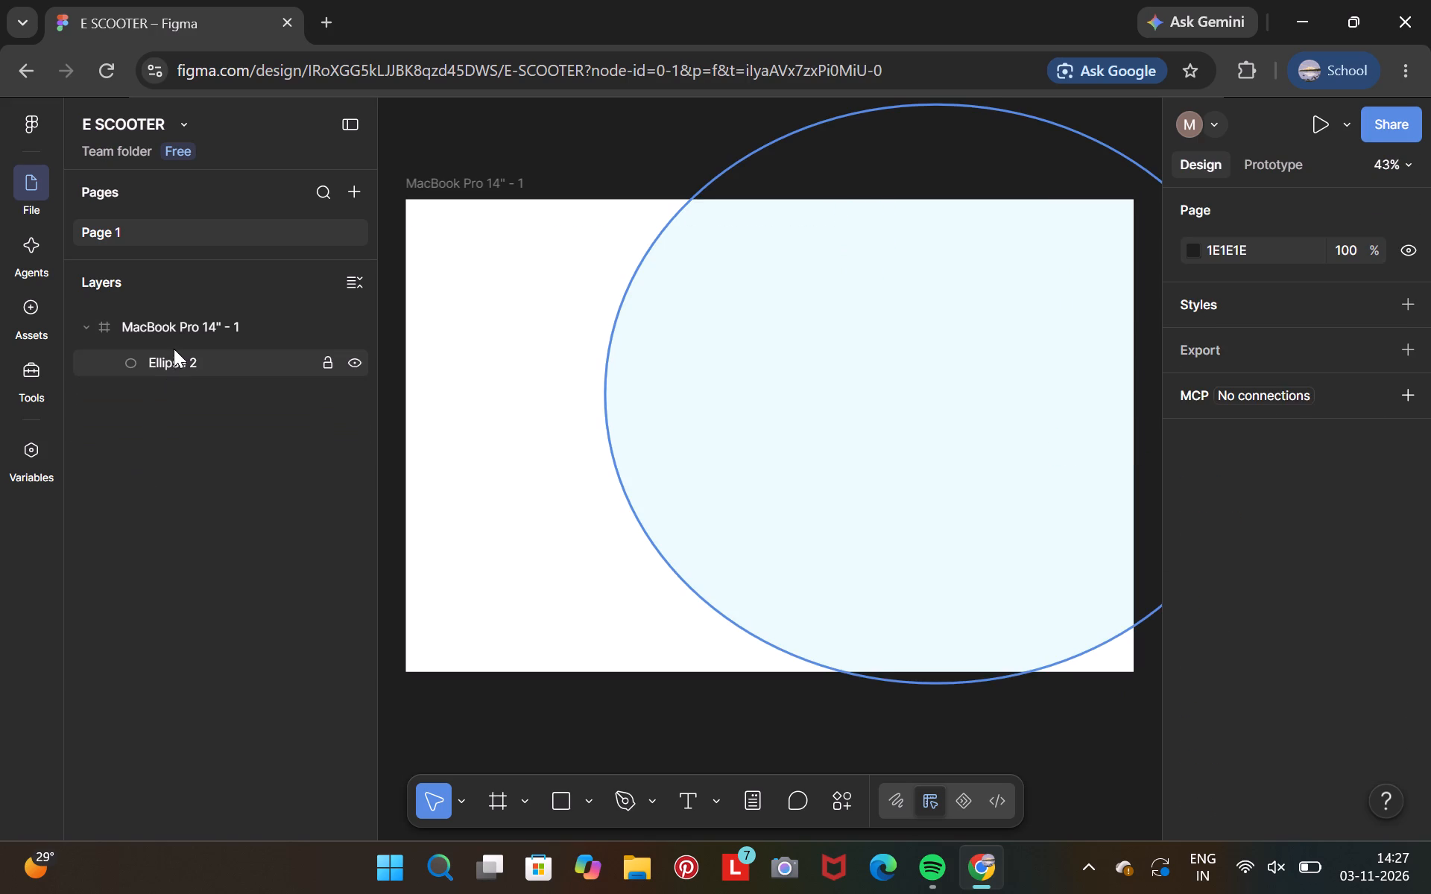
left_click(175, 355)
key("BackSpace")
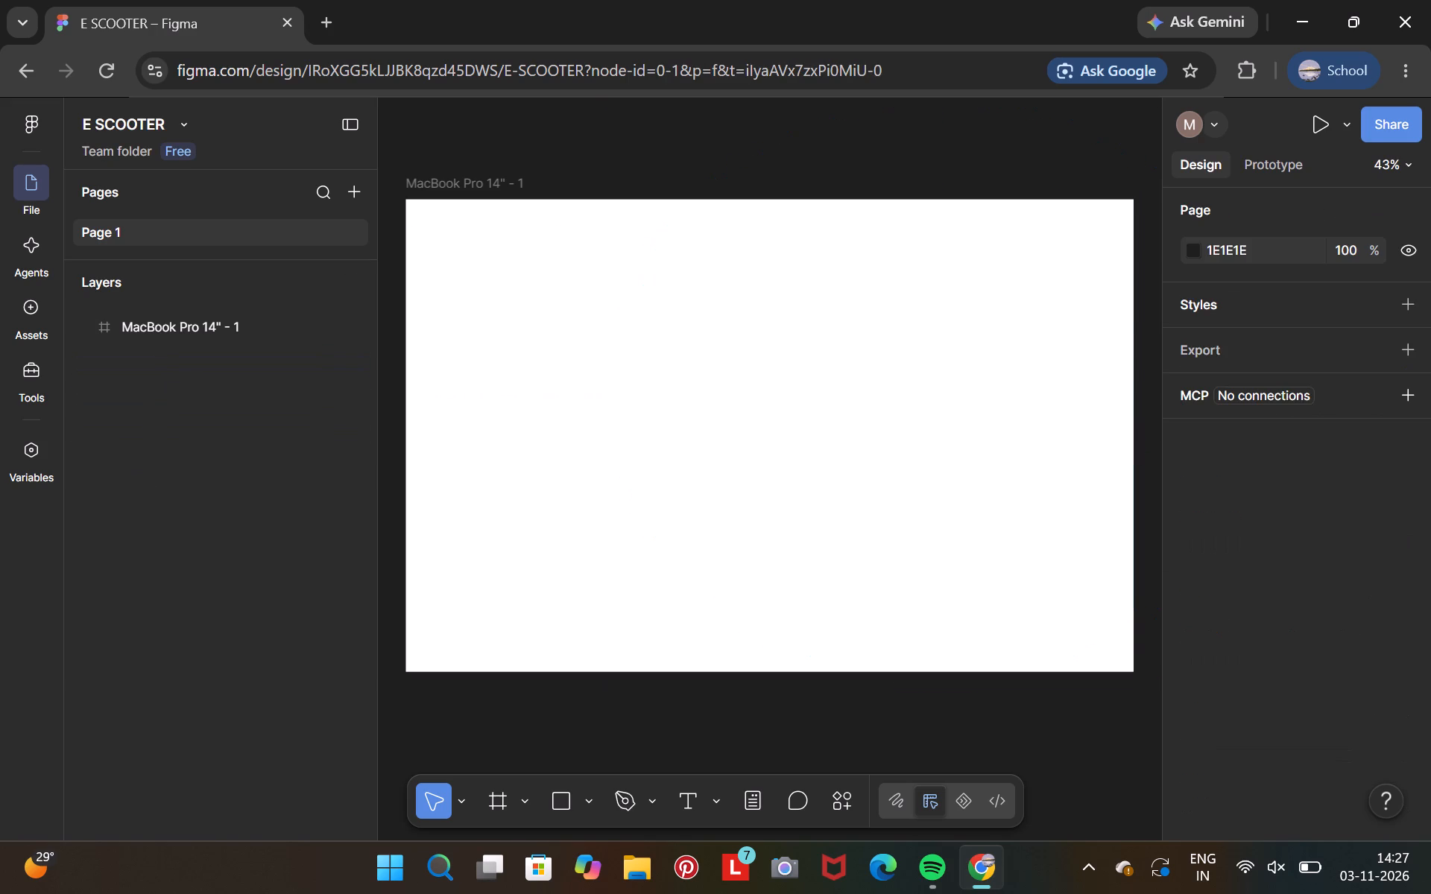
Delete the empty MacBook Pro 14" - 1 frame from the page.
left_click(312, 307)
left_click(303, 317)
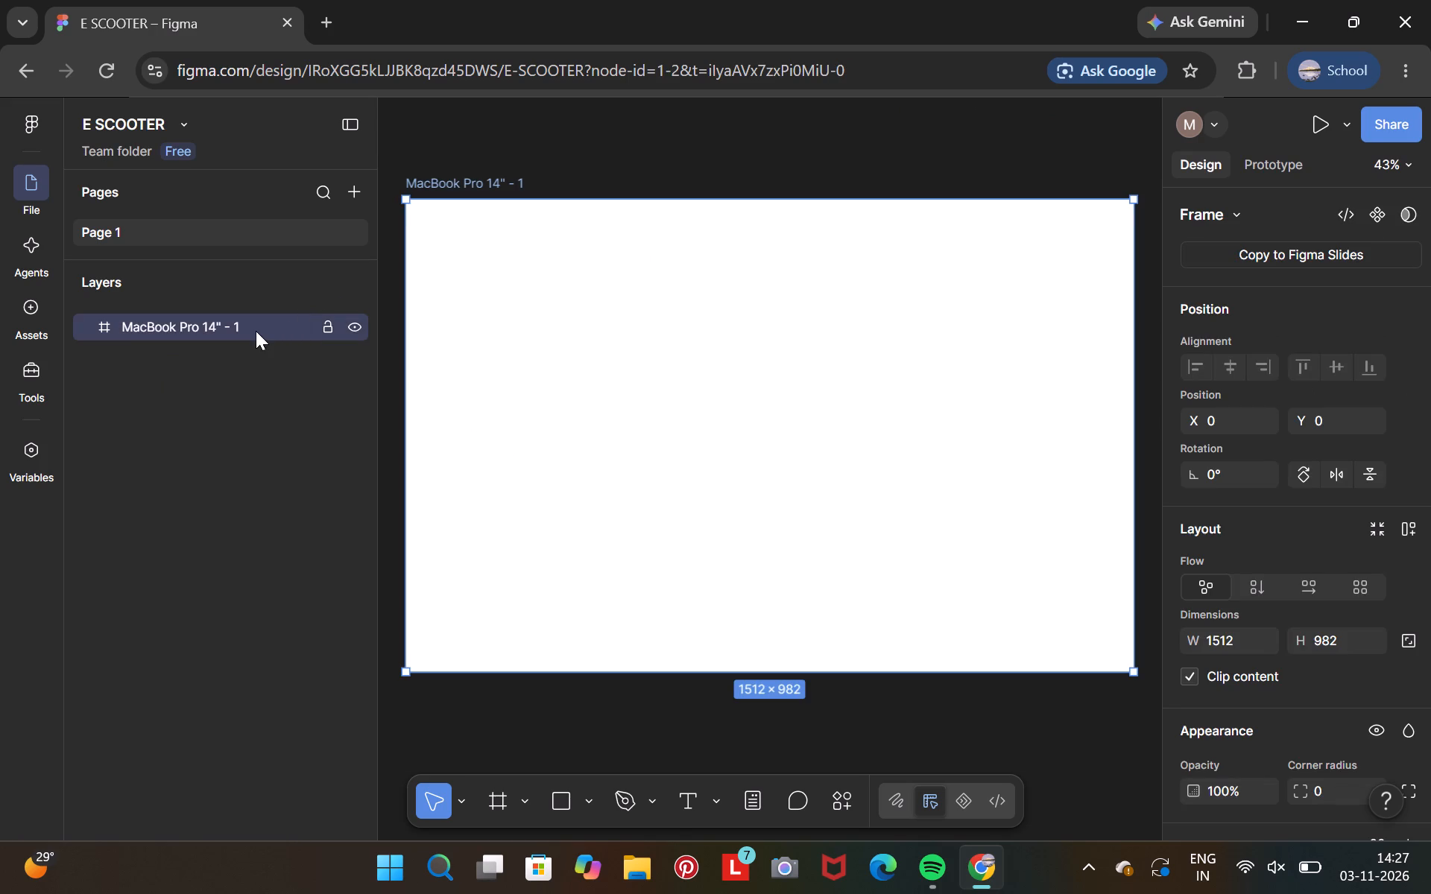
key("BackSpace")
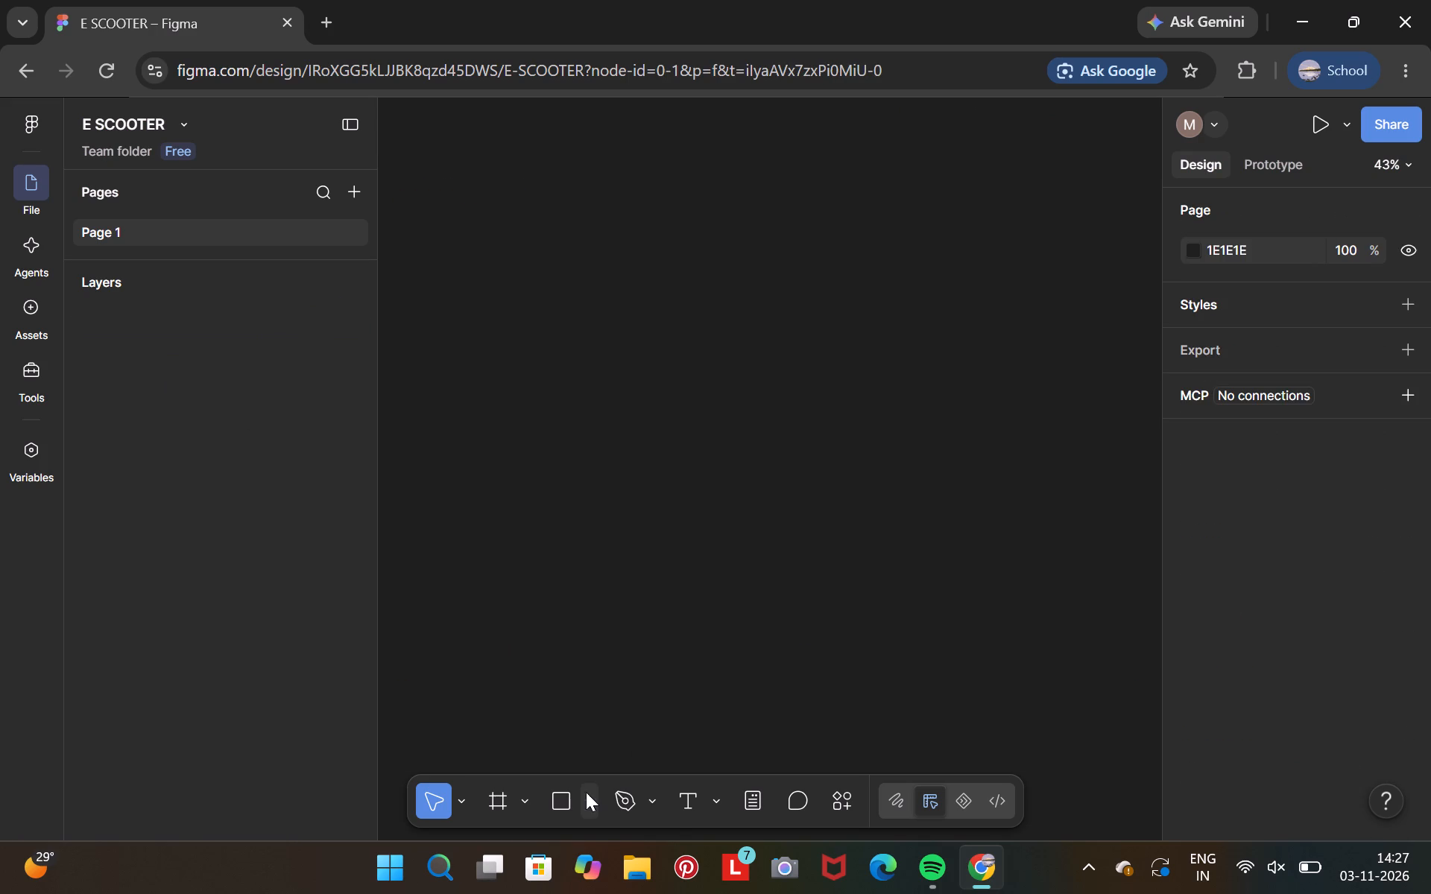
Draw a wide rectangle near the top centre of the empty canvas and resize it to about 671 × 176.
left_click(587, 800)
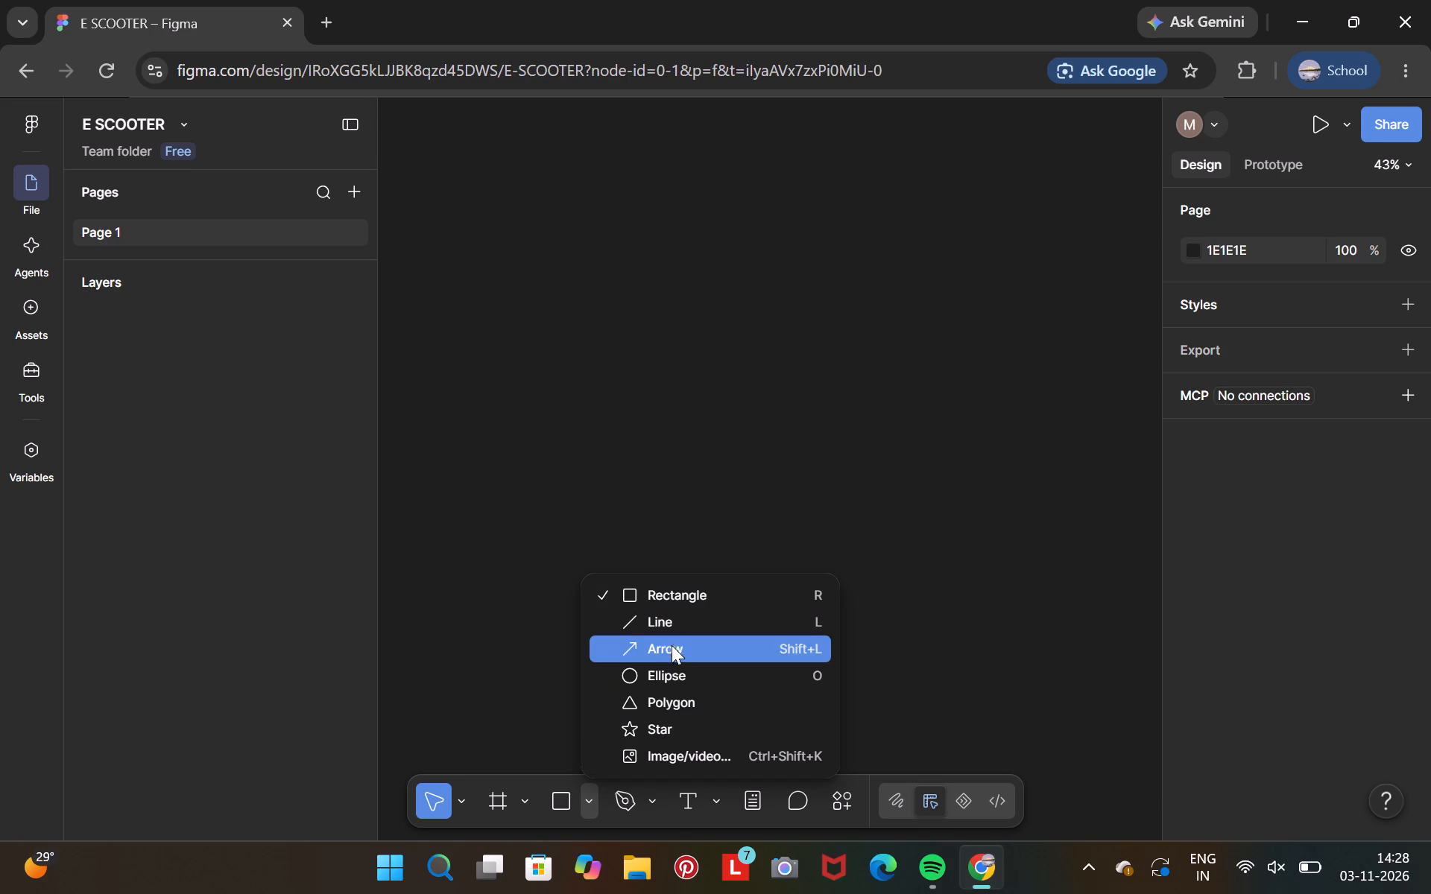
left_click(671, 603)
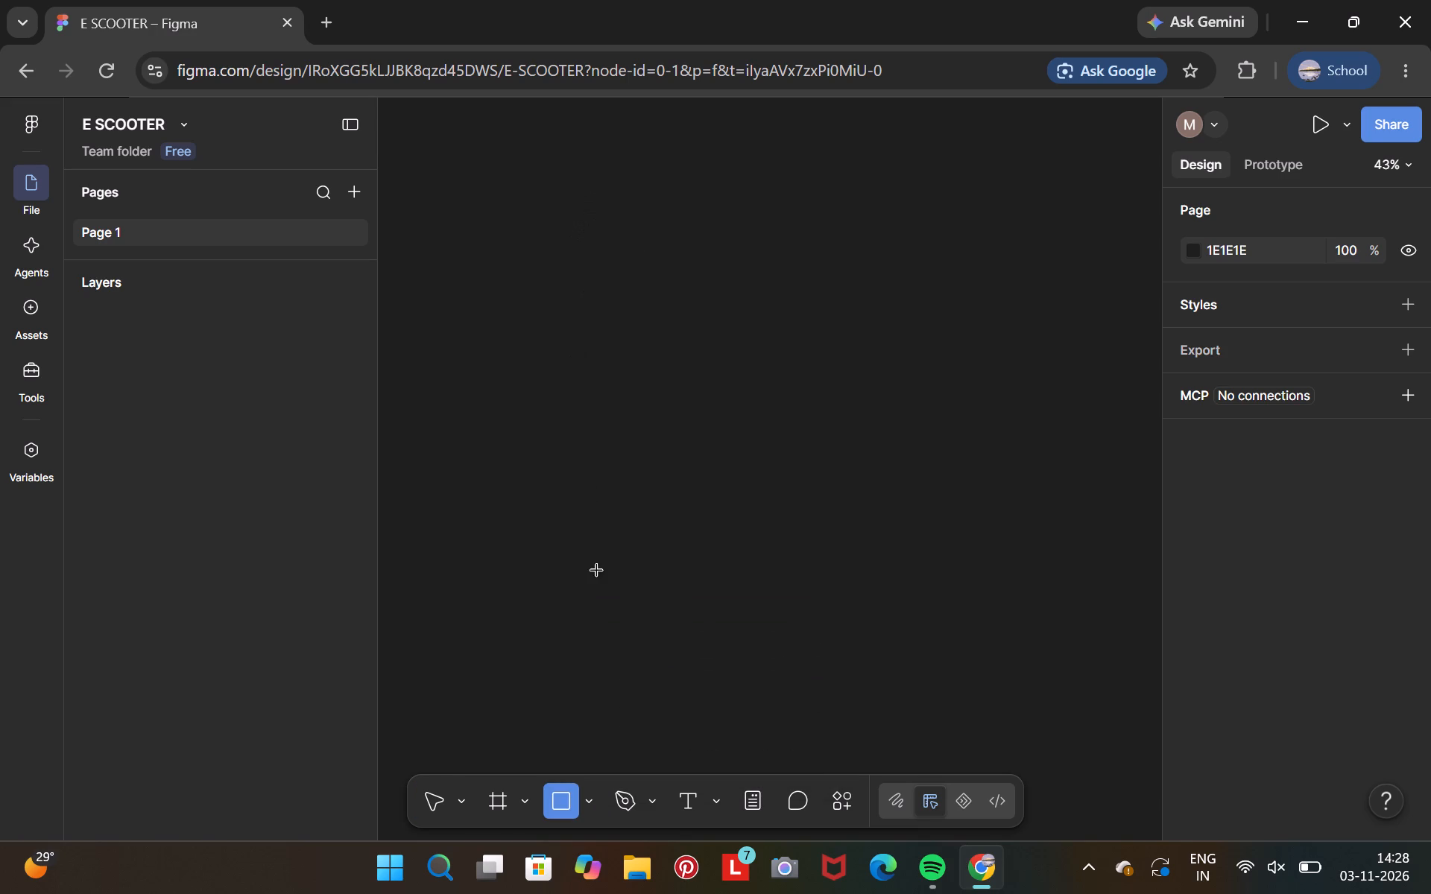
left_click_drag(597, 165, 969, 215)
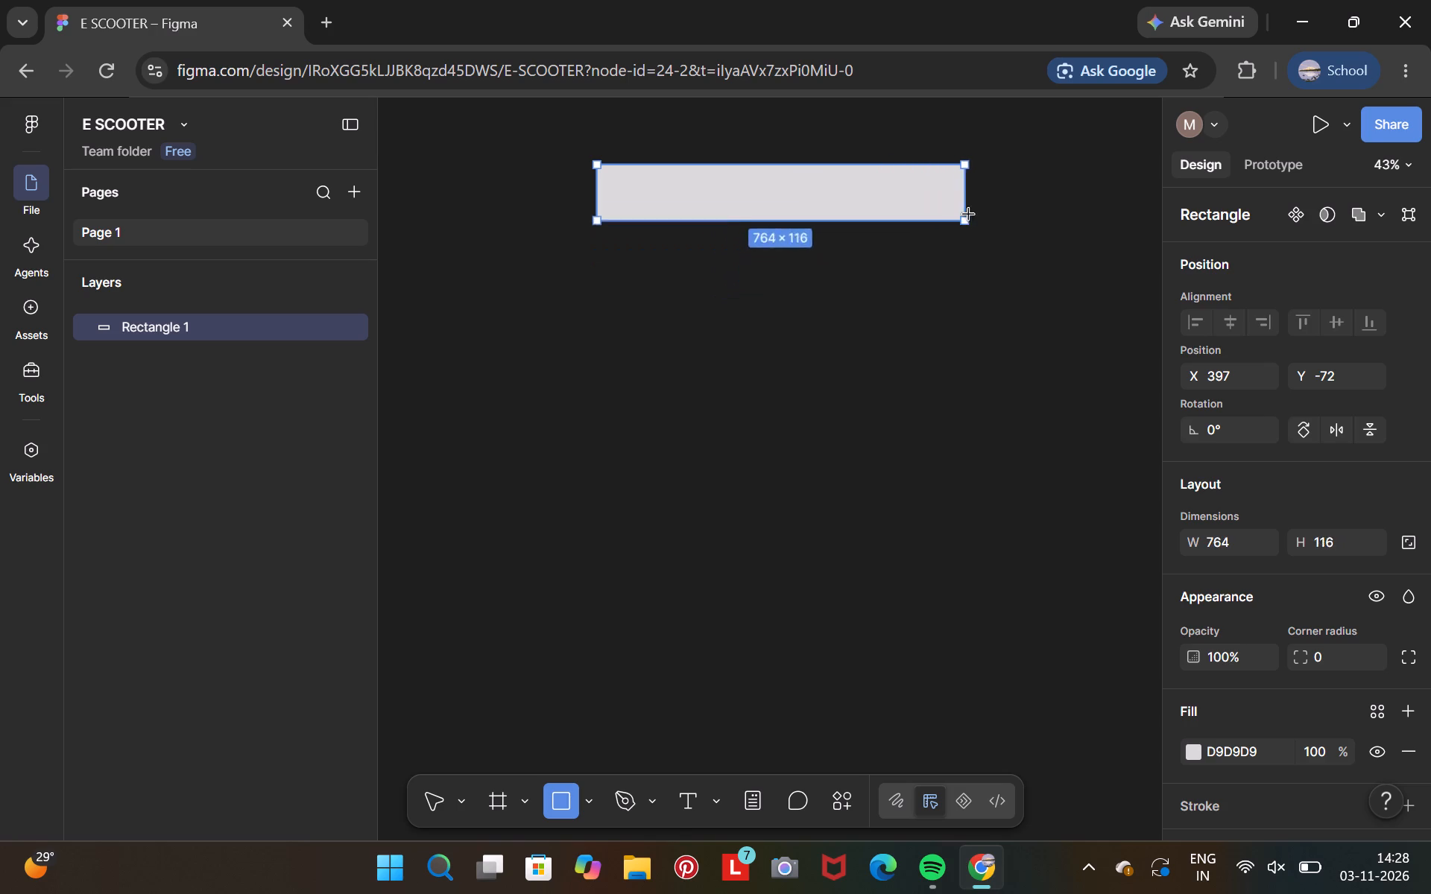
left_click_drag(969, 215, 891, 229)
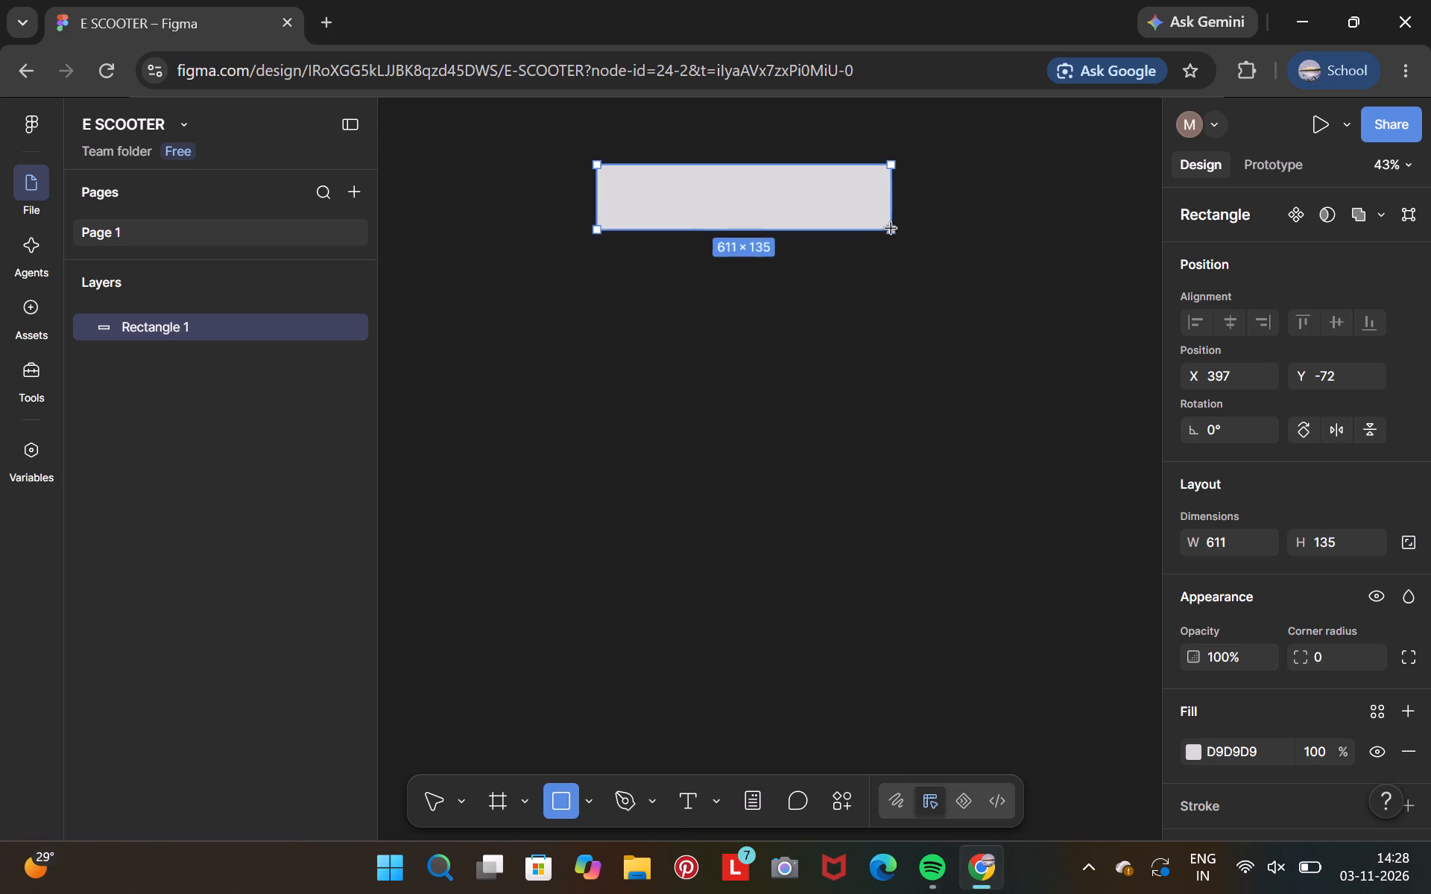
left_click_drag(891, 229, 912, 252)
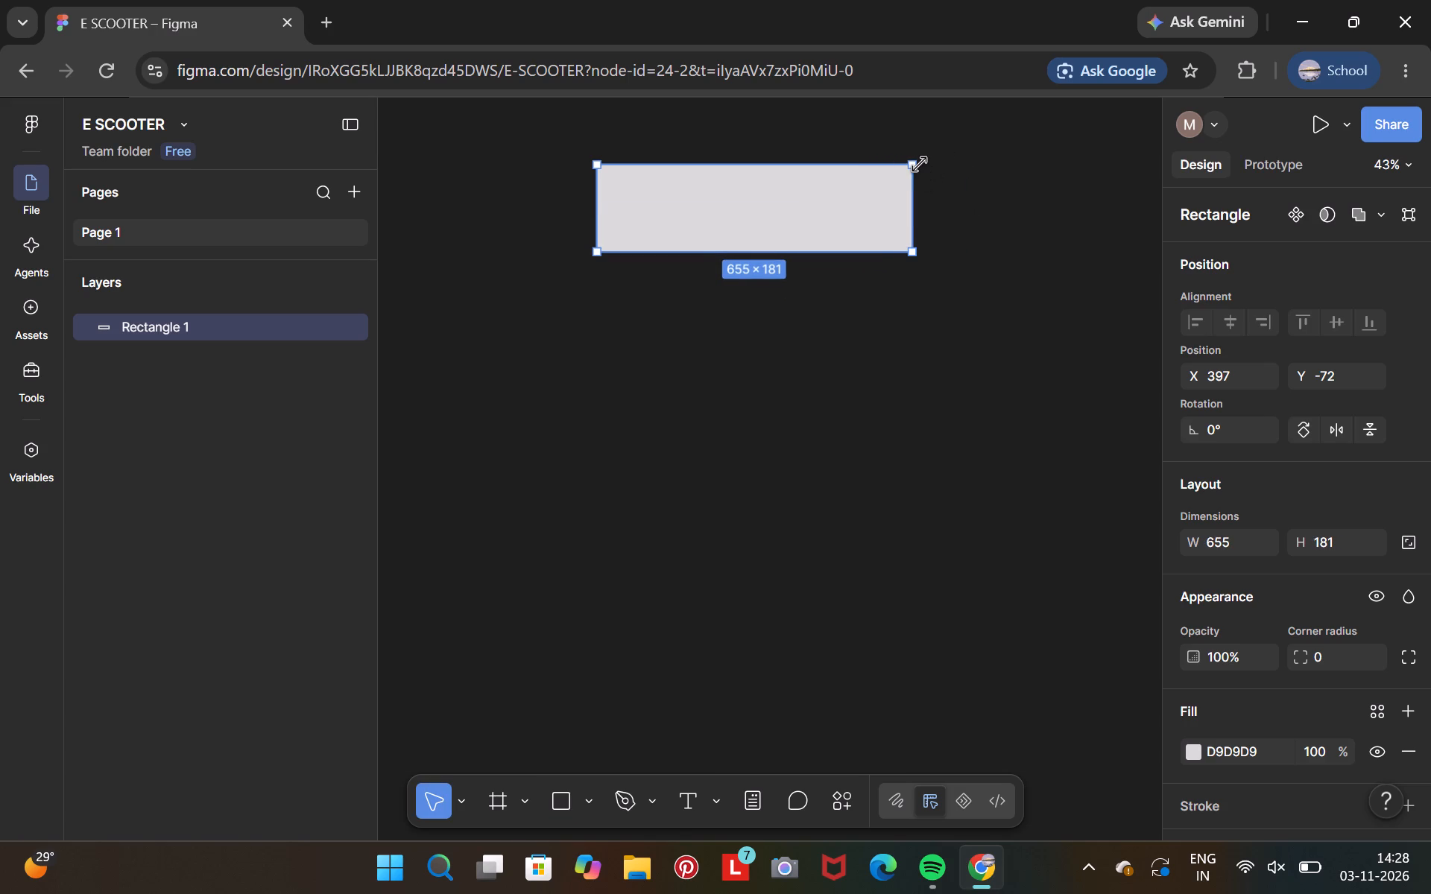
left_click(918, 162)
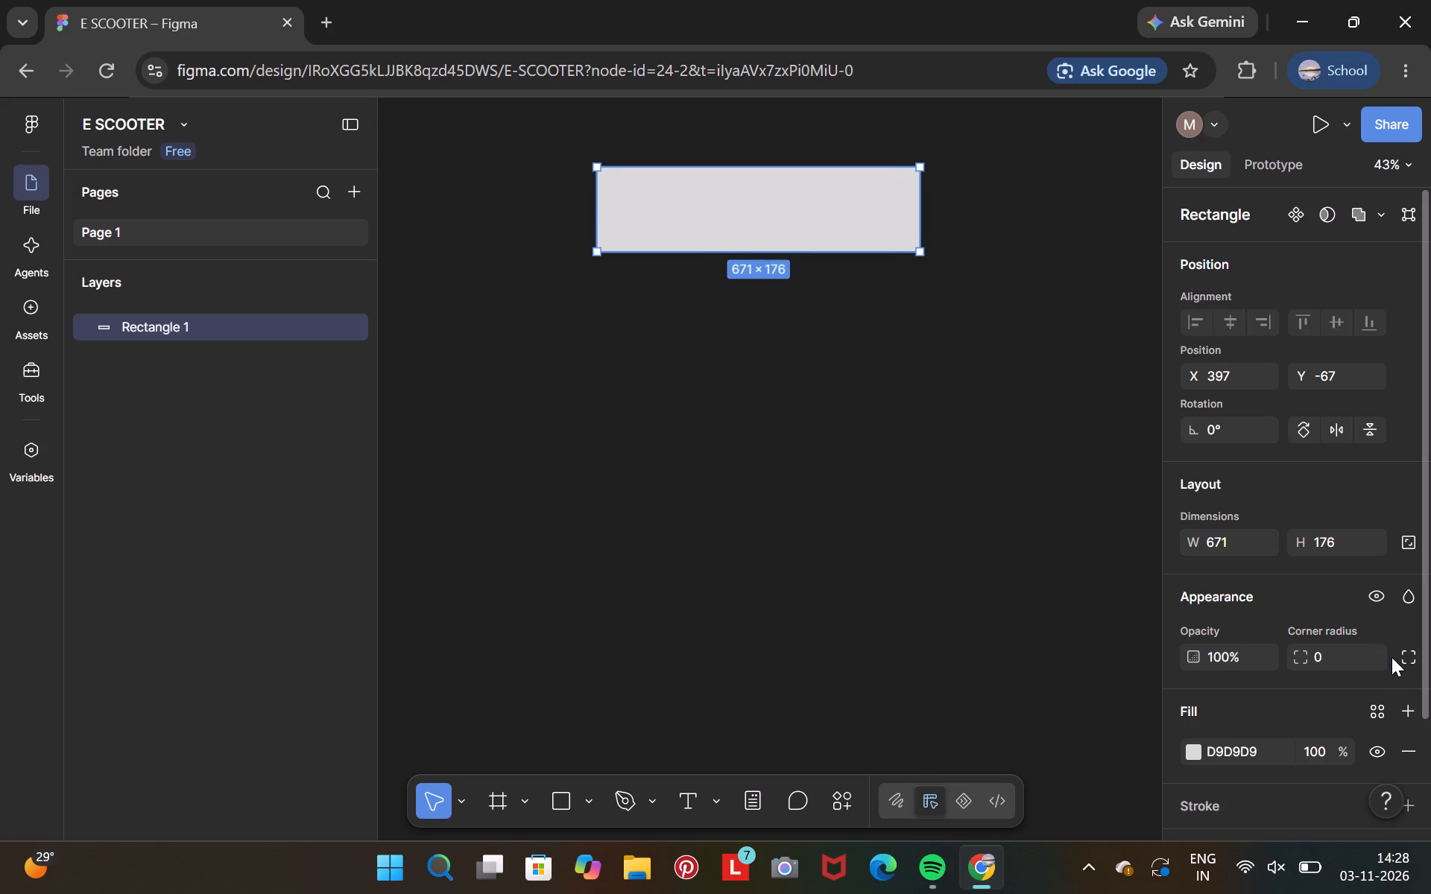
Apply the Grabber Width variable (60) to the rectangle's corner radius.
left_click(1371, 653)
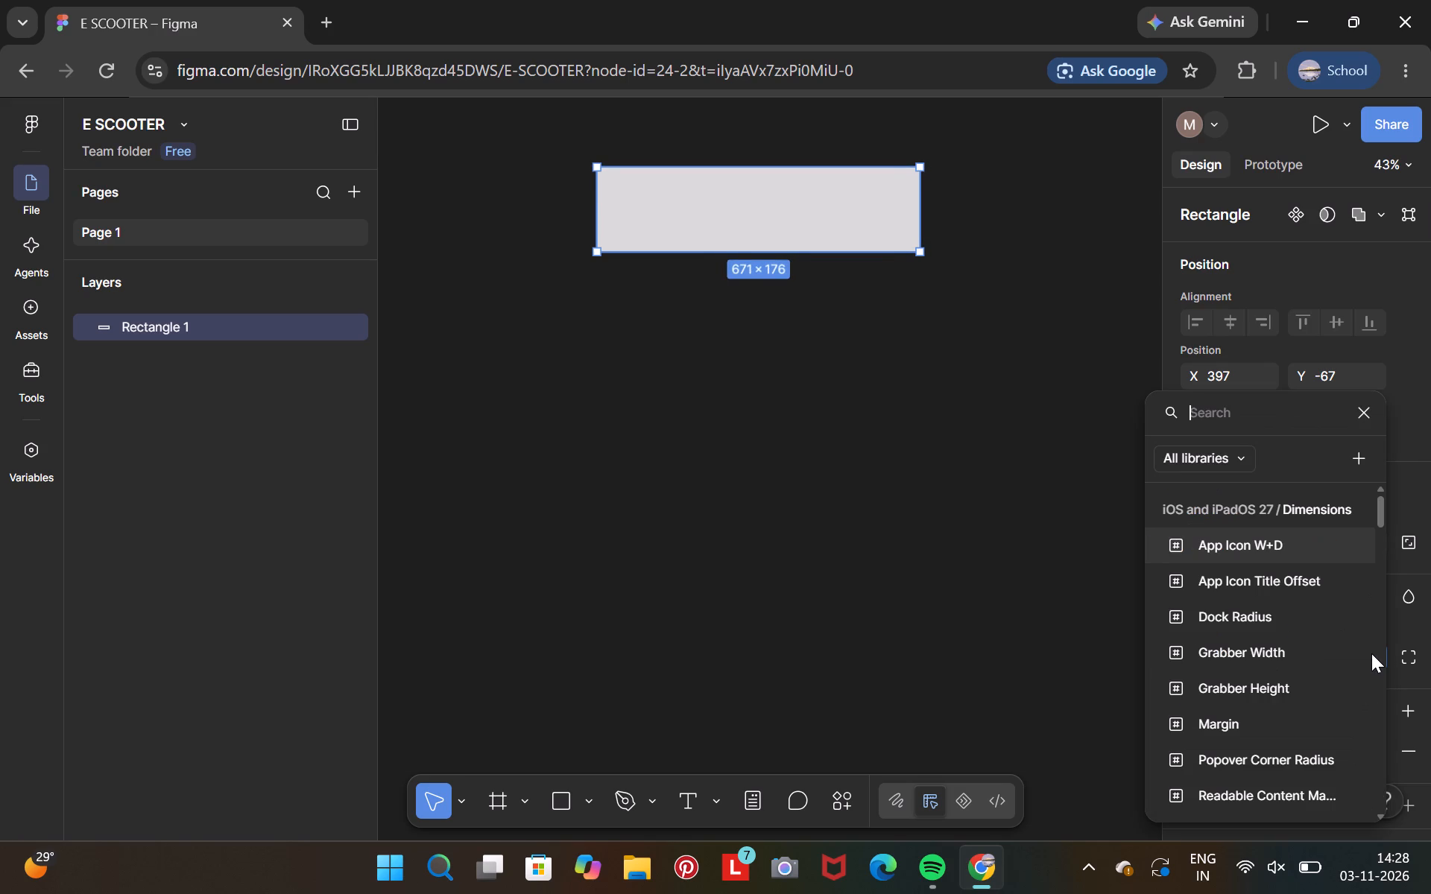
left_click(1281, 650)
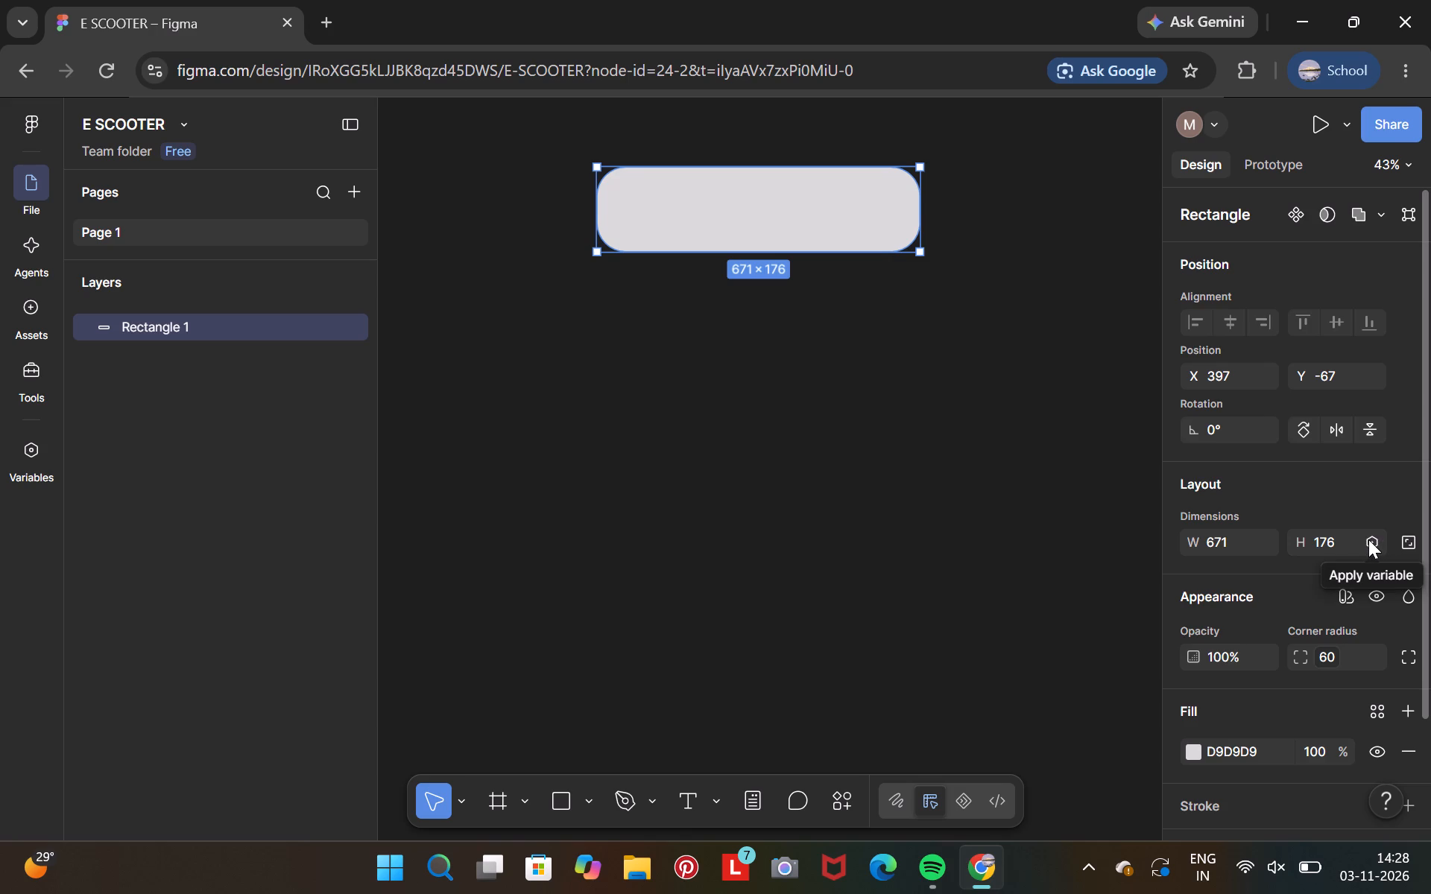
Apply the "Readable Content…" variable (260) from the iOS and iPadOS 27 Dimensions library to the rectangle's corner radius.
left_click(1368, 539)
left_click(956, 673)
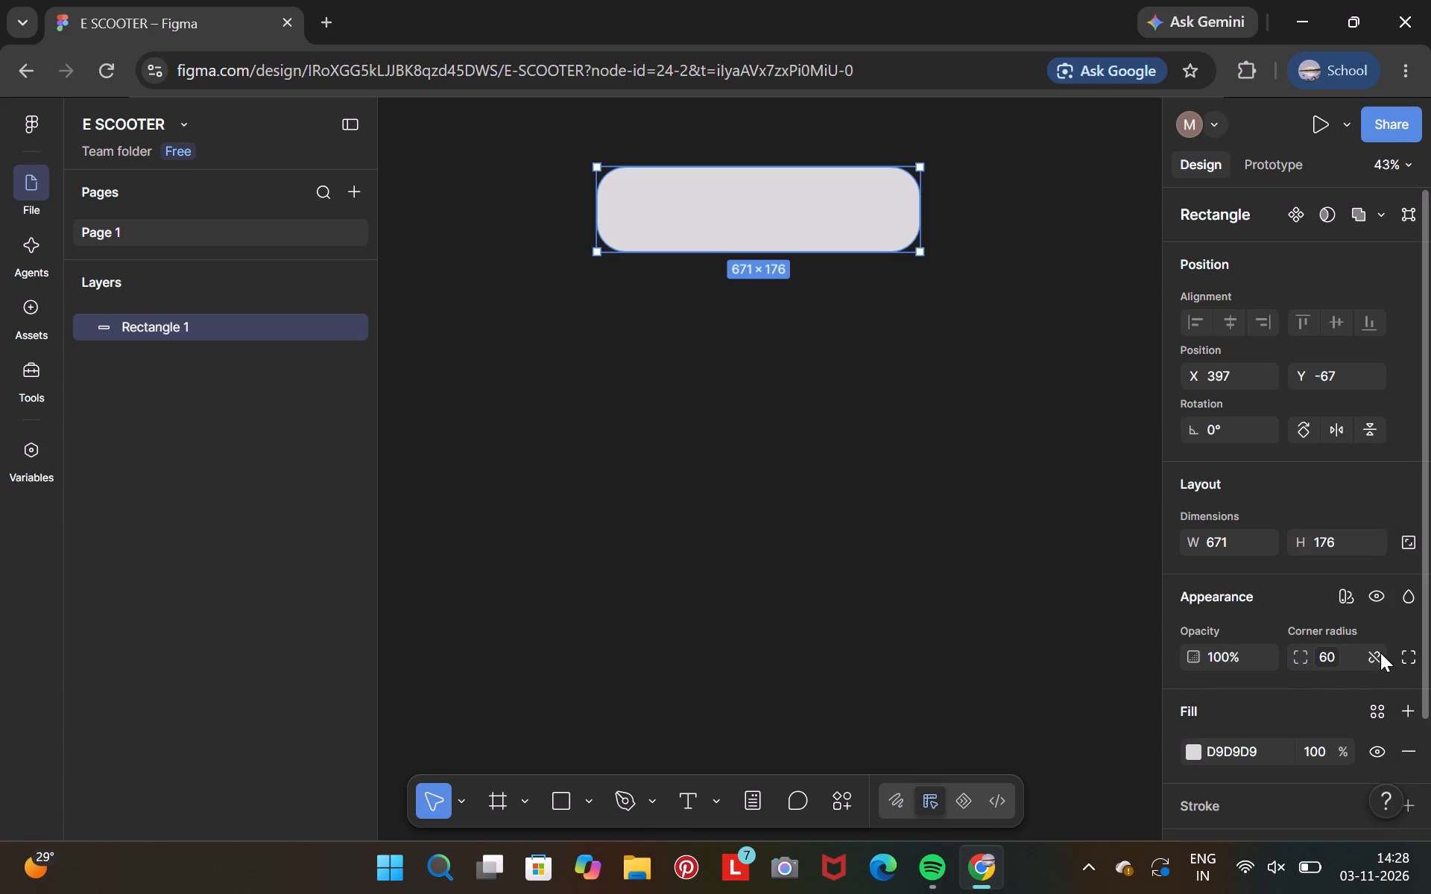
left_click(1380, 655)
left_click(1371, 654)
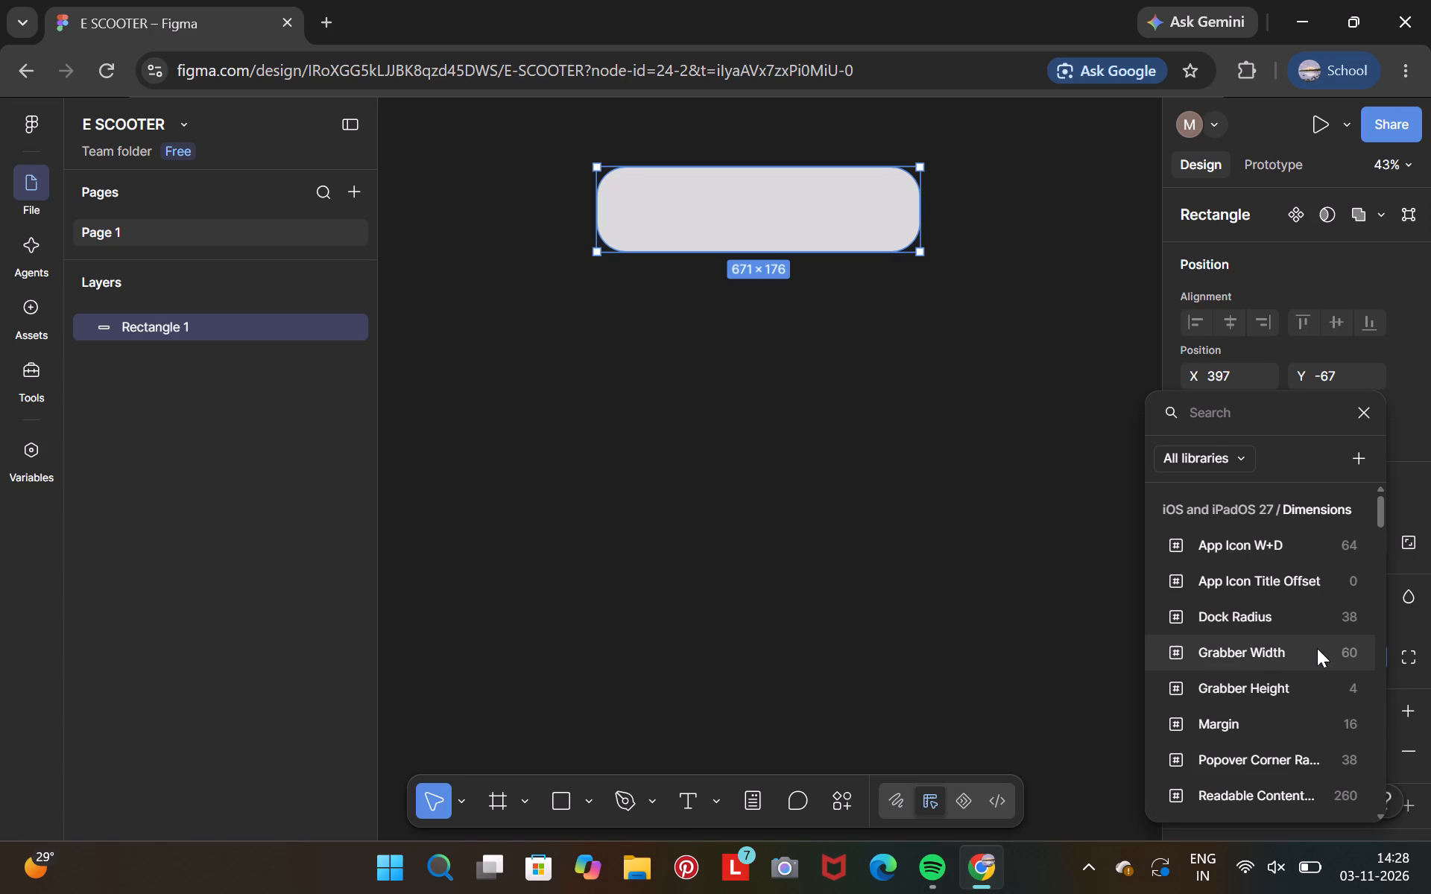
left_click(1342, 797)
left_click(923, 369)
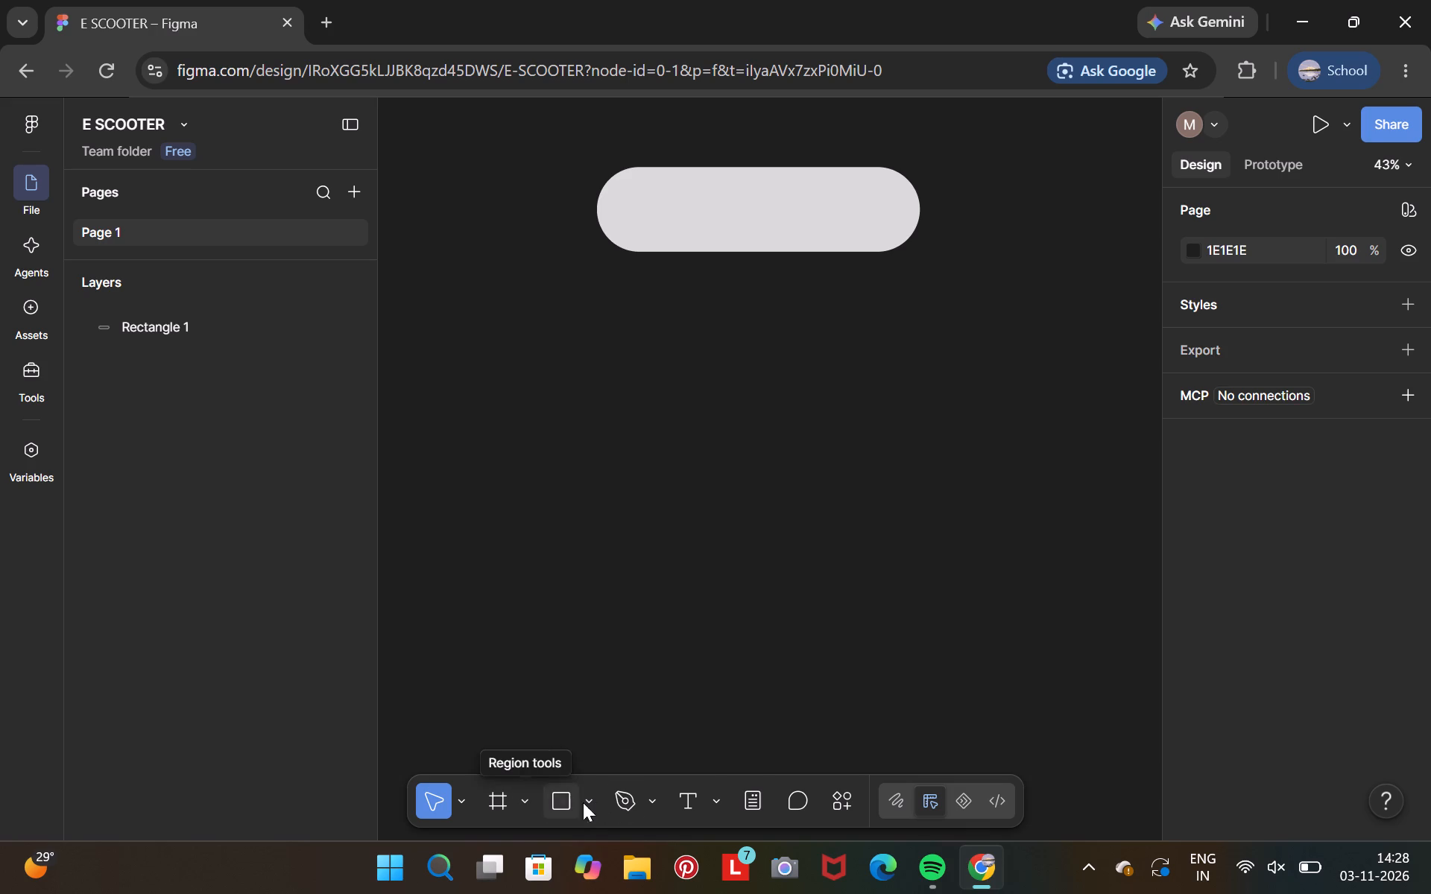
Add a text layer reading "start" on the rounded rectangle.
left_click(719, 799)
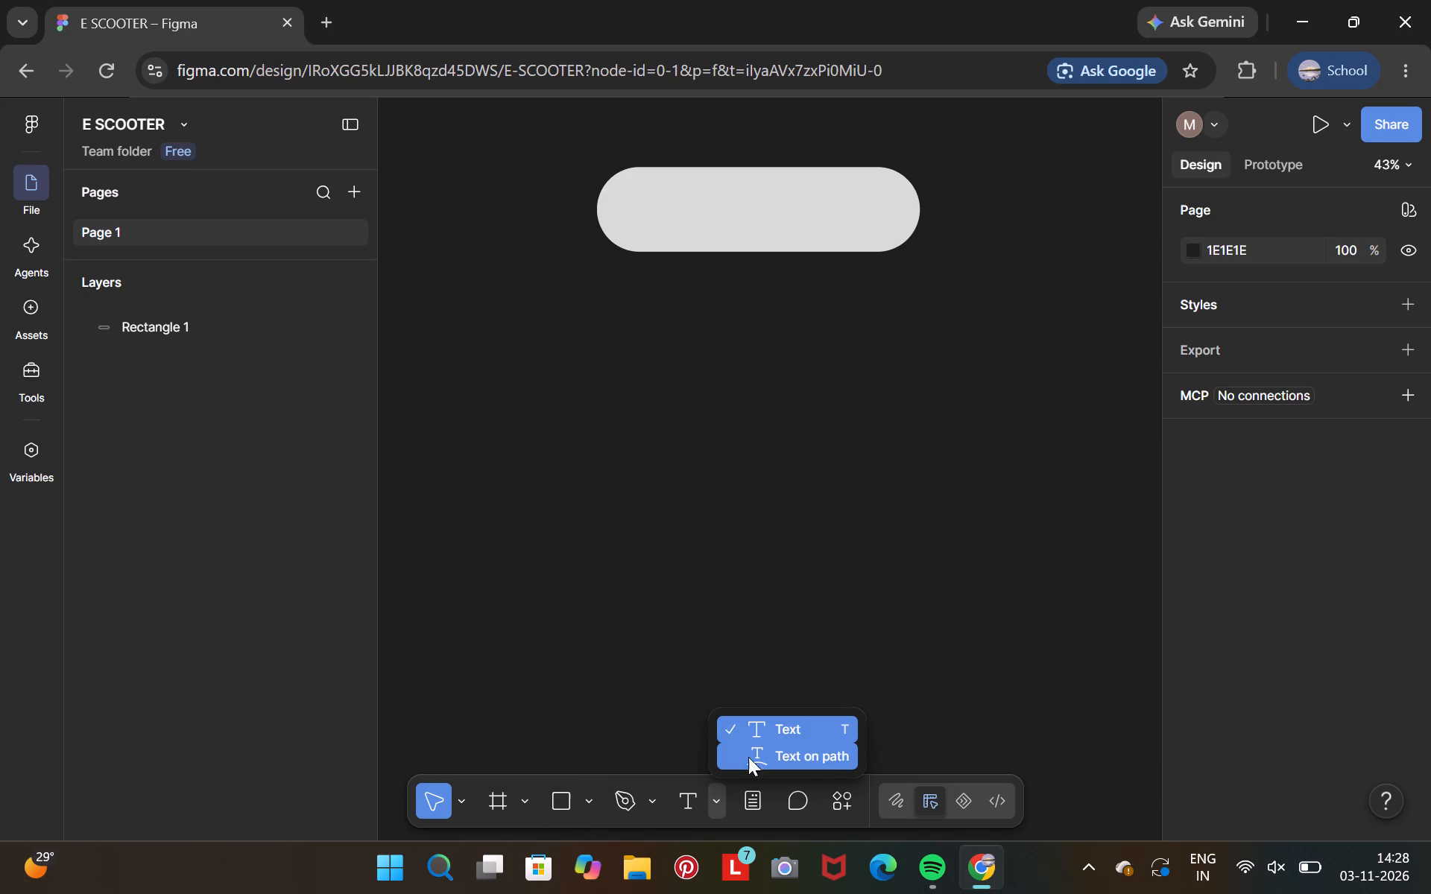
left_click(760, 728)
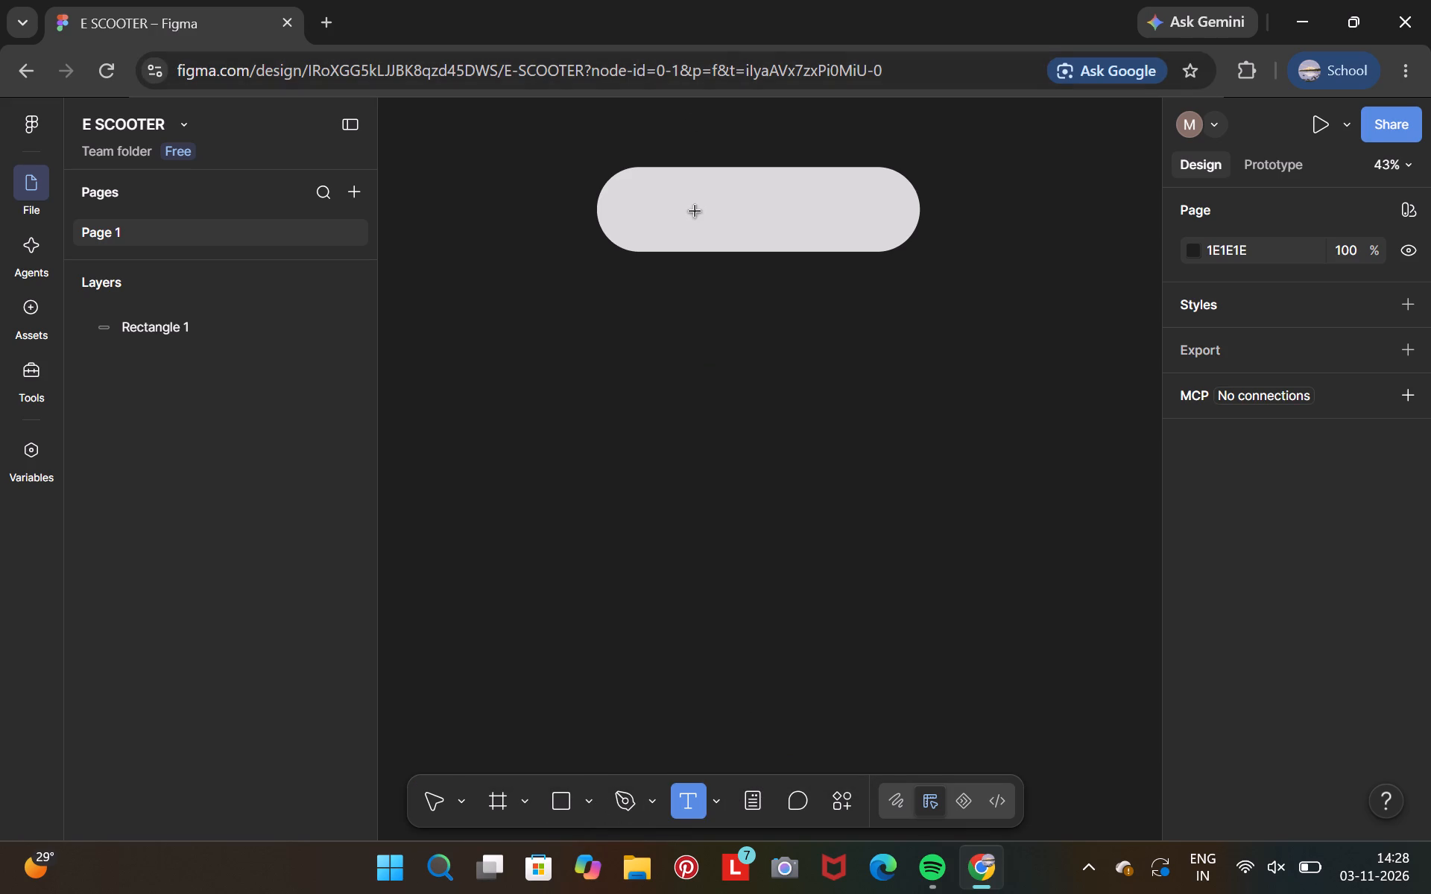
left_click(695, 212)
type("start")
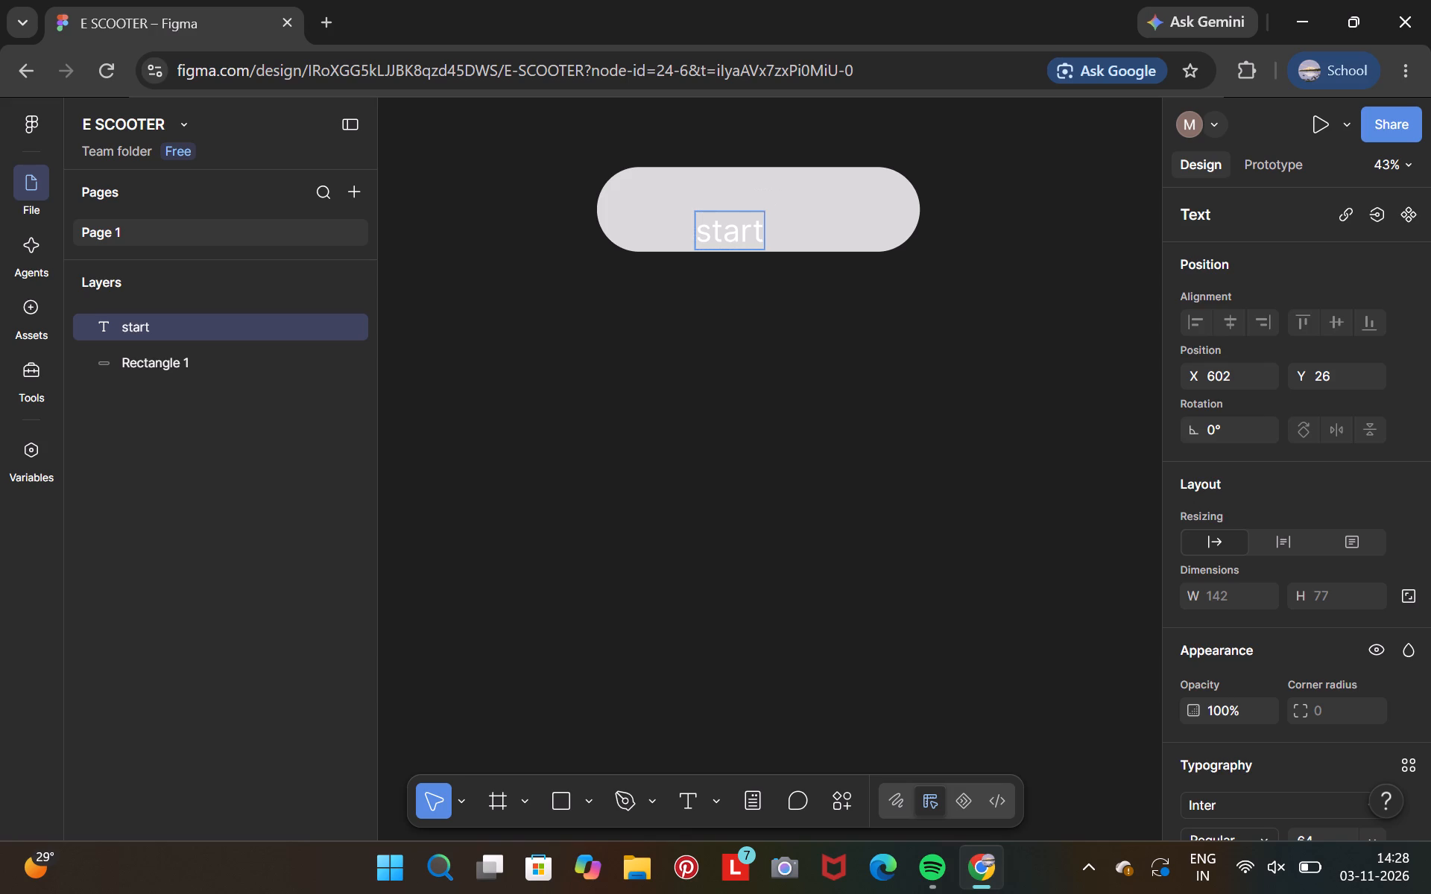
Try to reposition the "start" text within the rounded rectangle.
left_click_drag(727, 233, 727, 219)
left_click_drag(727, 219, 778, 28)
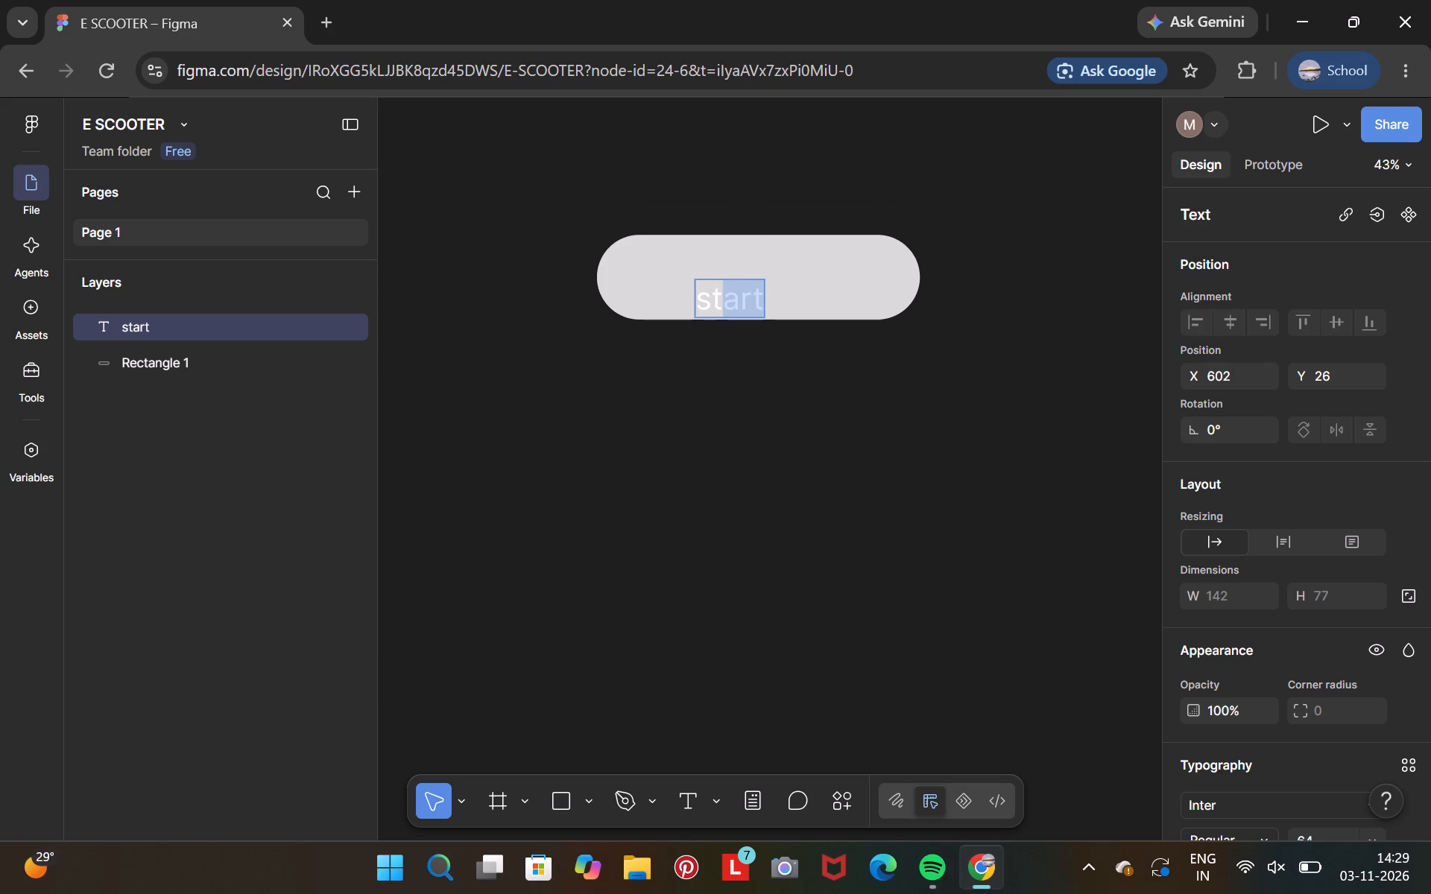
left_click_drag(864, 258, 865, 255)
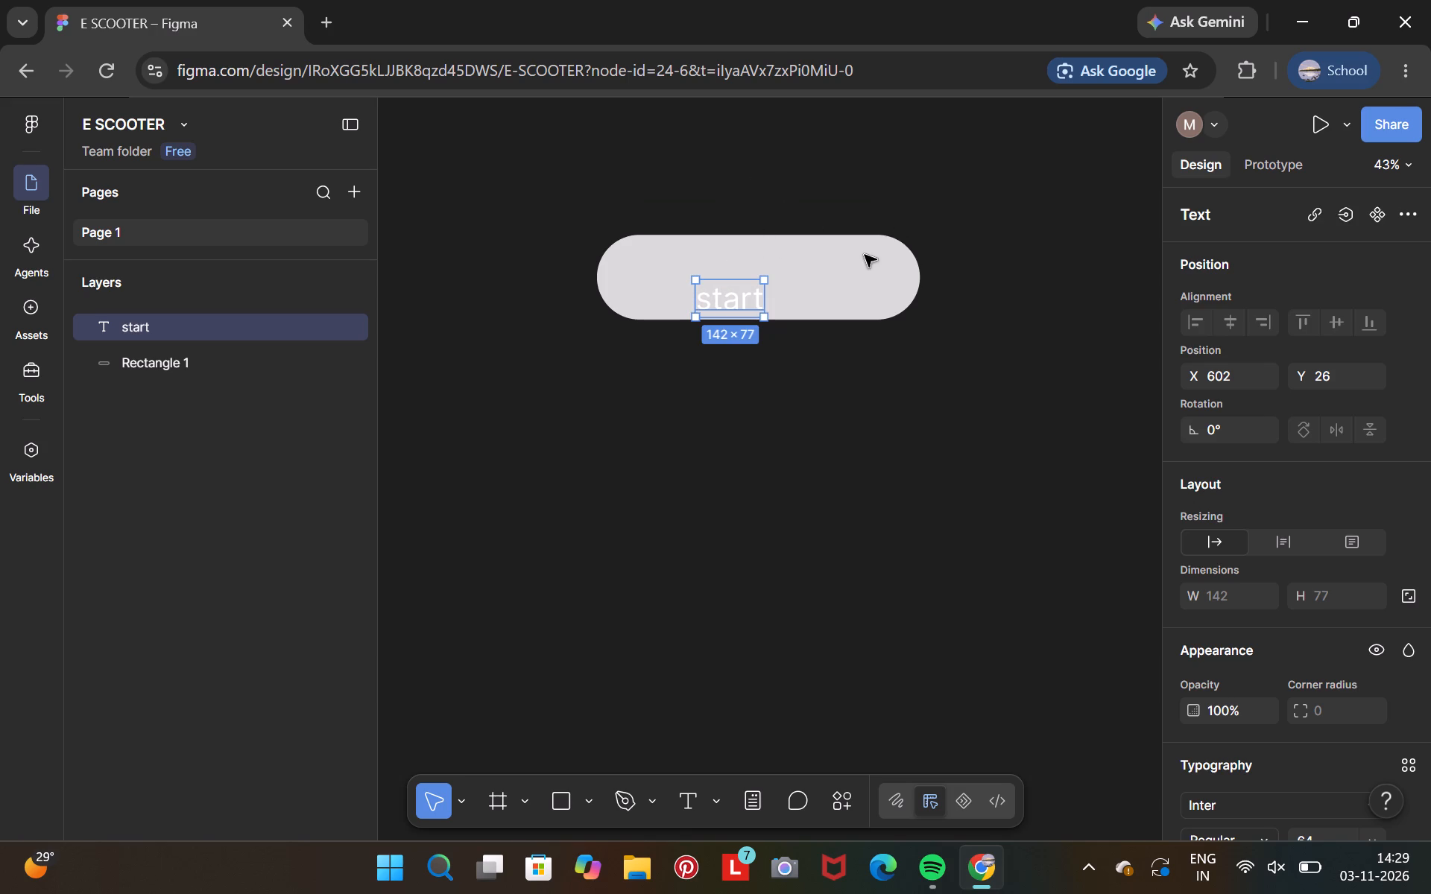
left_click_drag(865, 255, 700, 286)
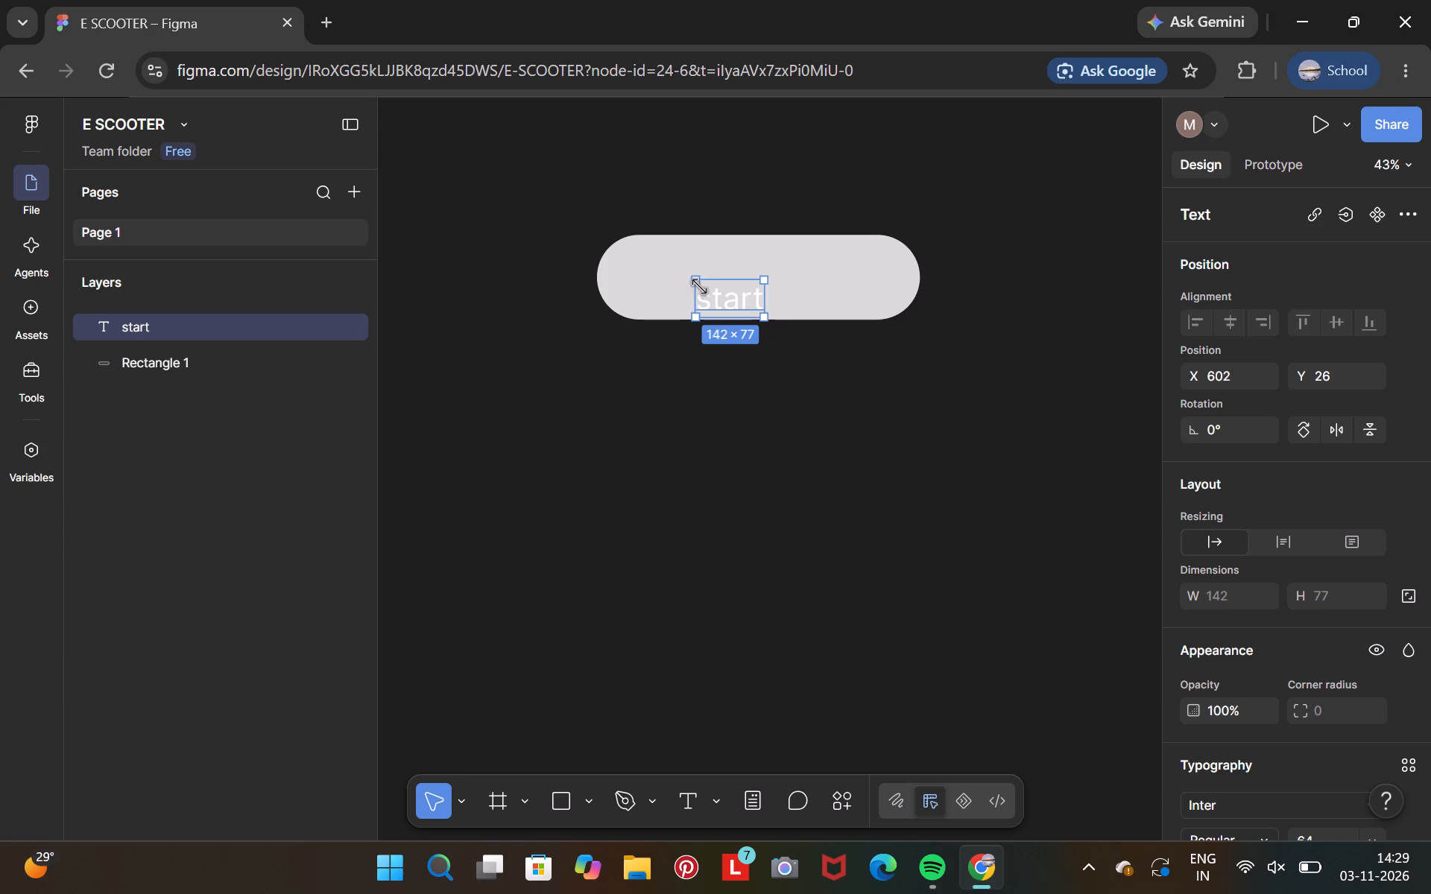
Examine the layout, typography, alignment and fill properties of the "start" text.
double_click(700, 286)
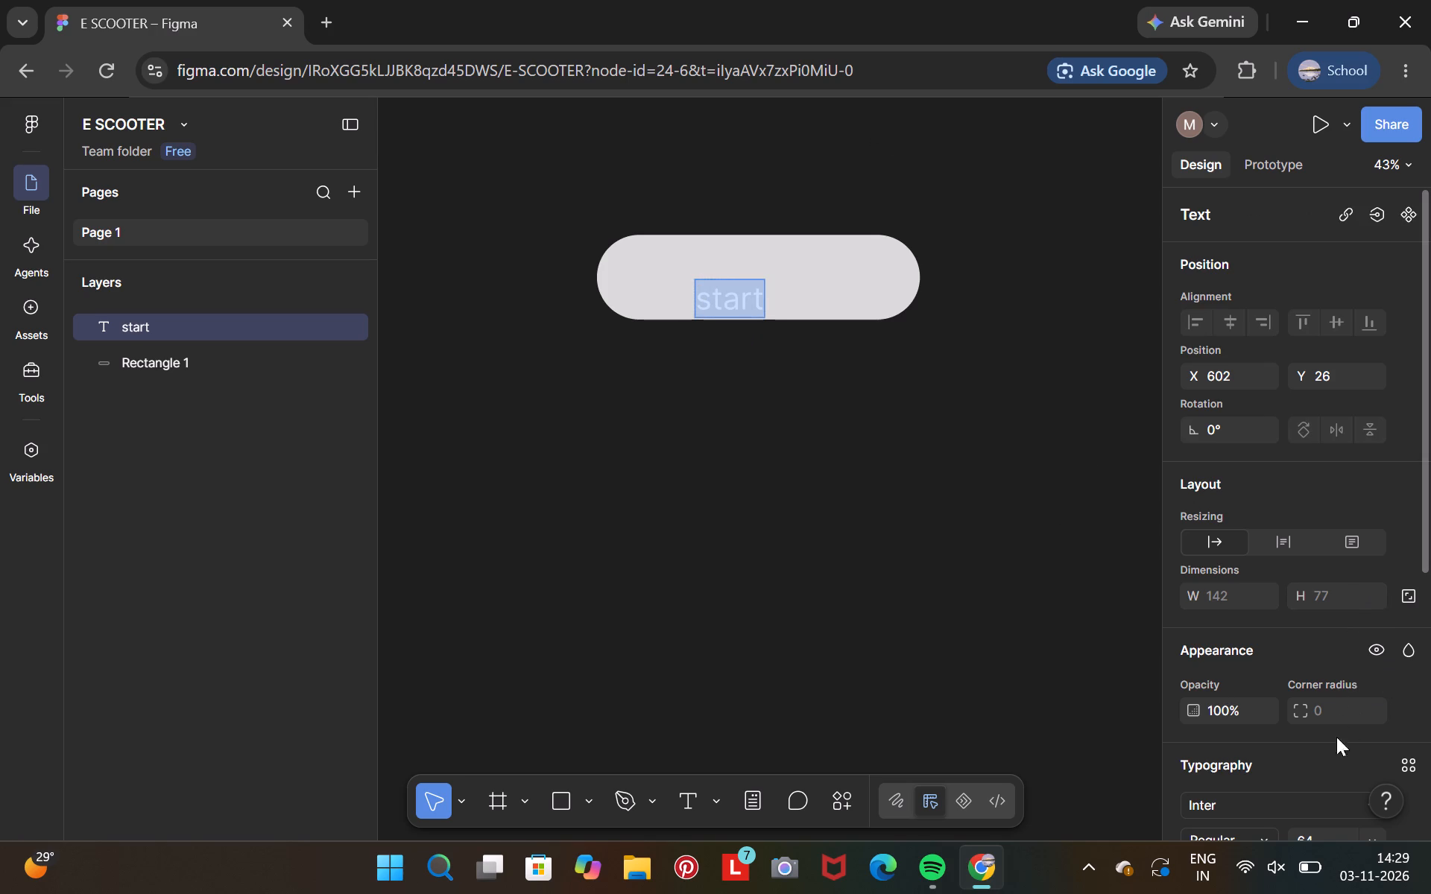
scroll(1330, 751, "down", 1)
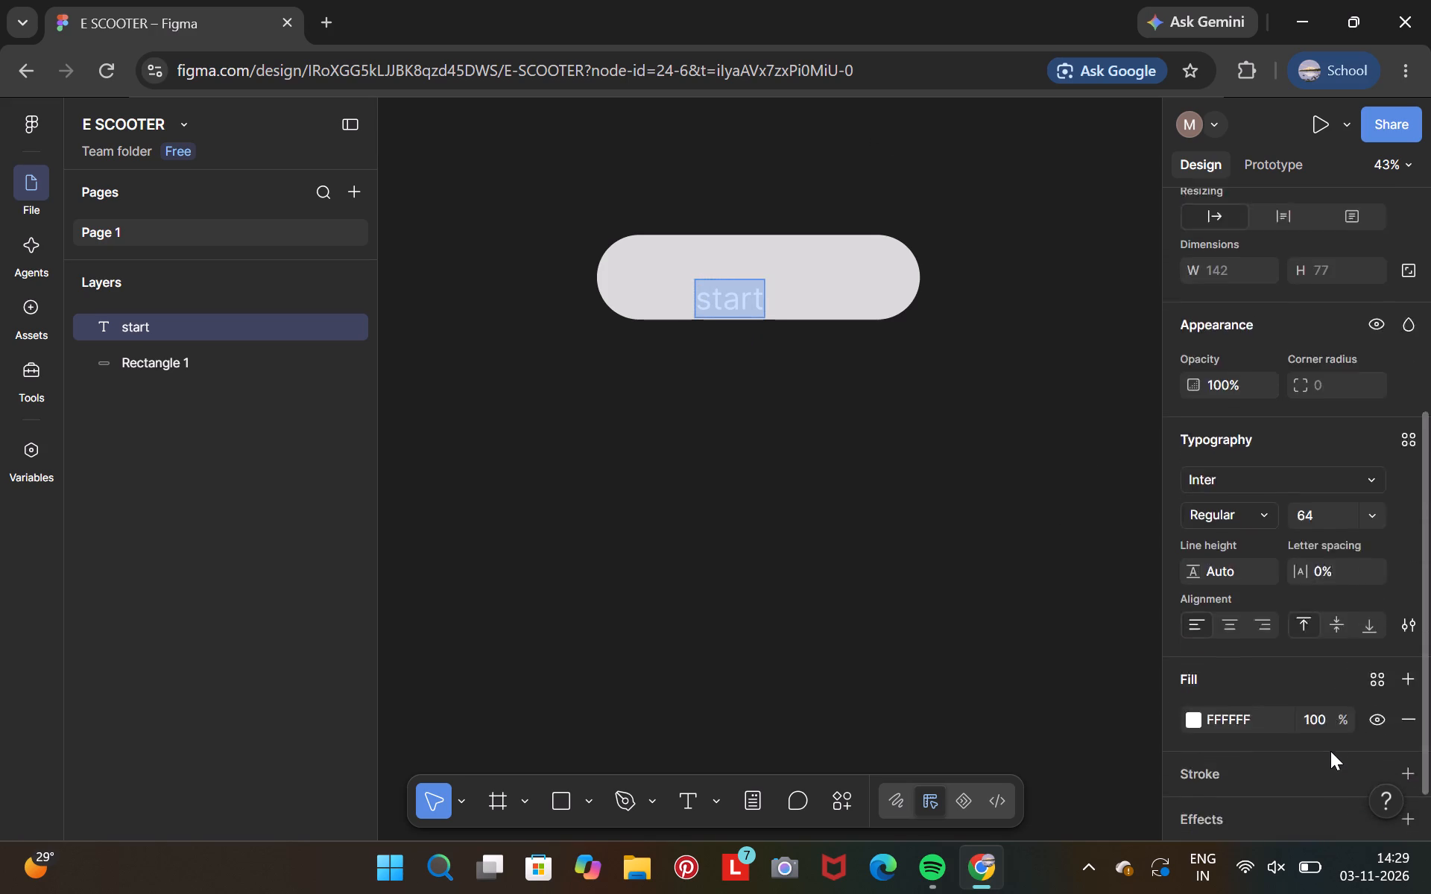
scroll(1330, 751, "down", 1)
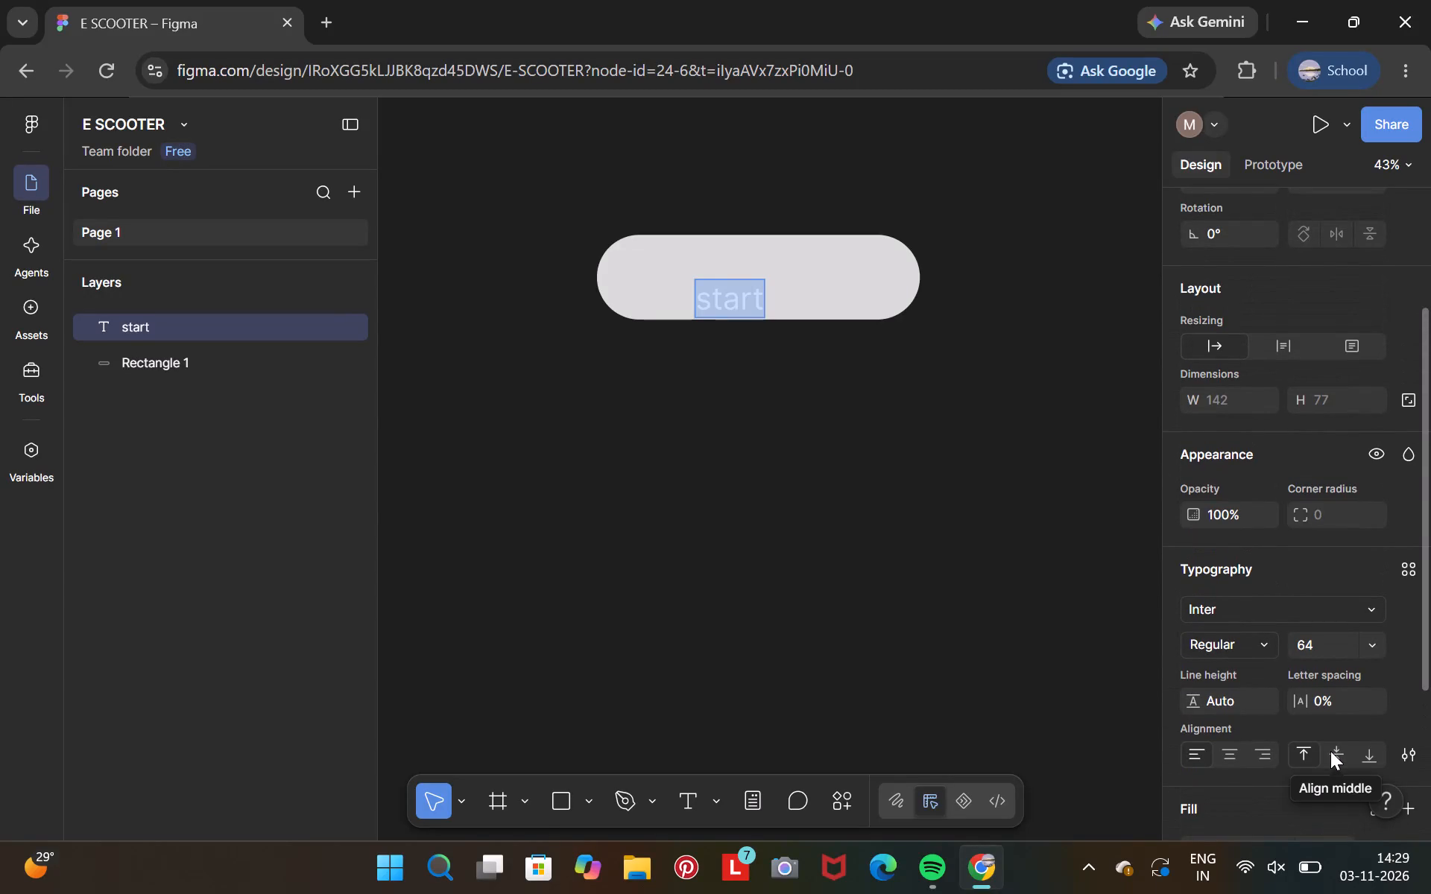
scroll(1289, 613, "down", 1)
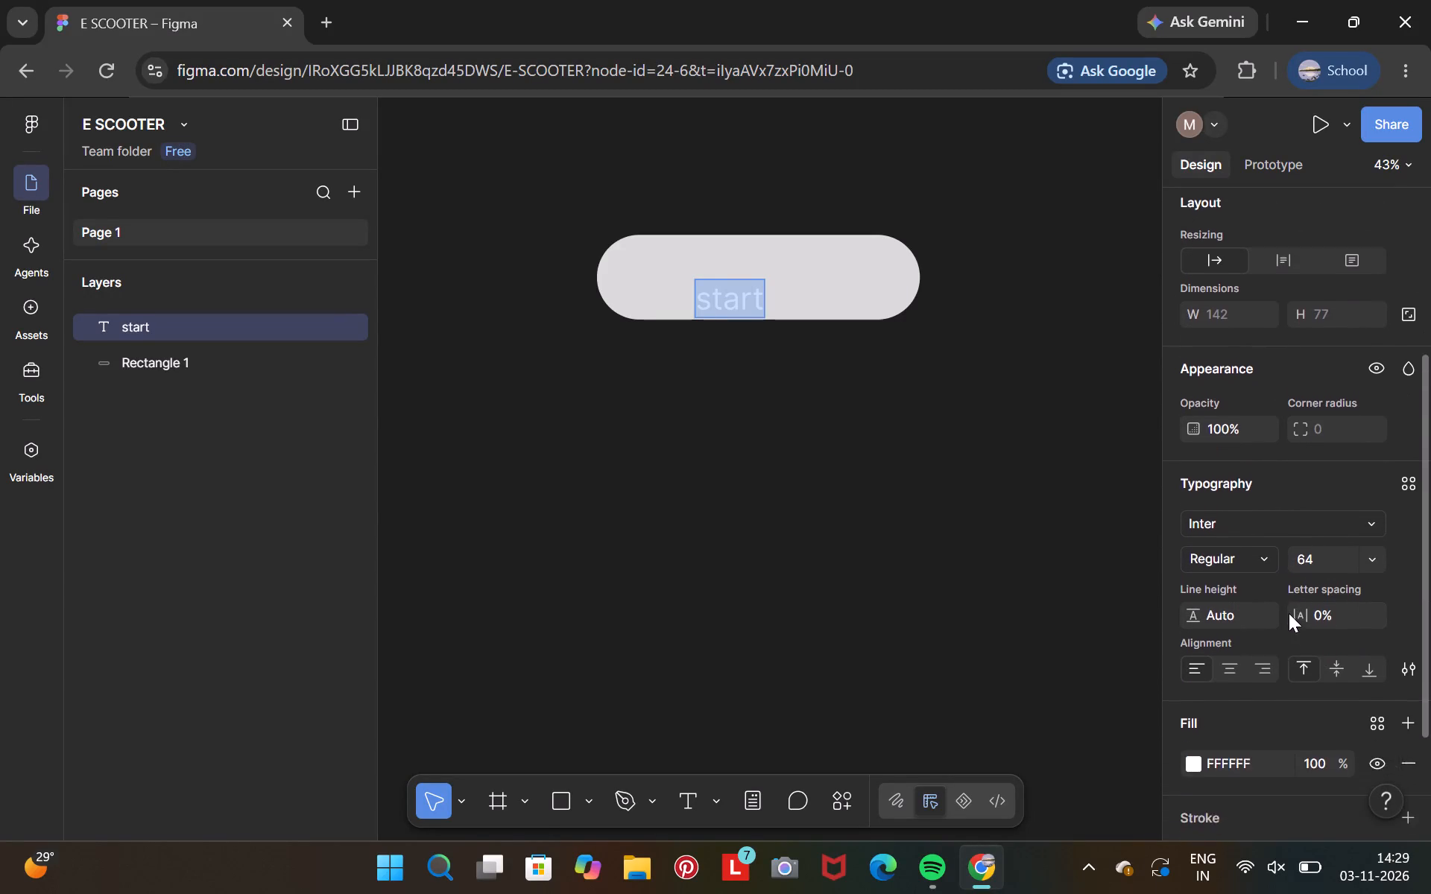
scroll(1289, 613, "down", 3)
scroll(1289, 613, "up", 1)
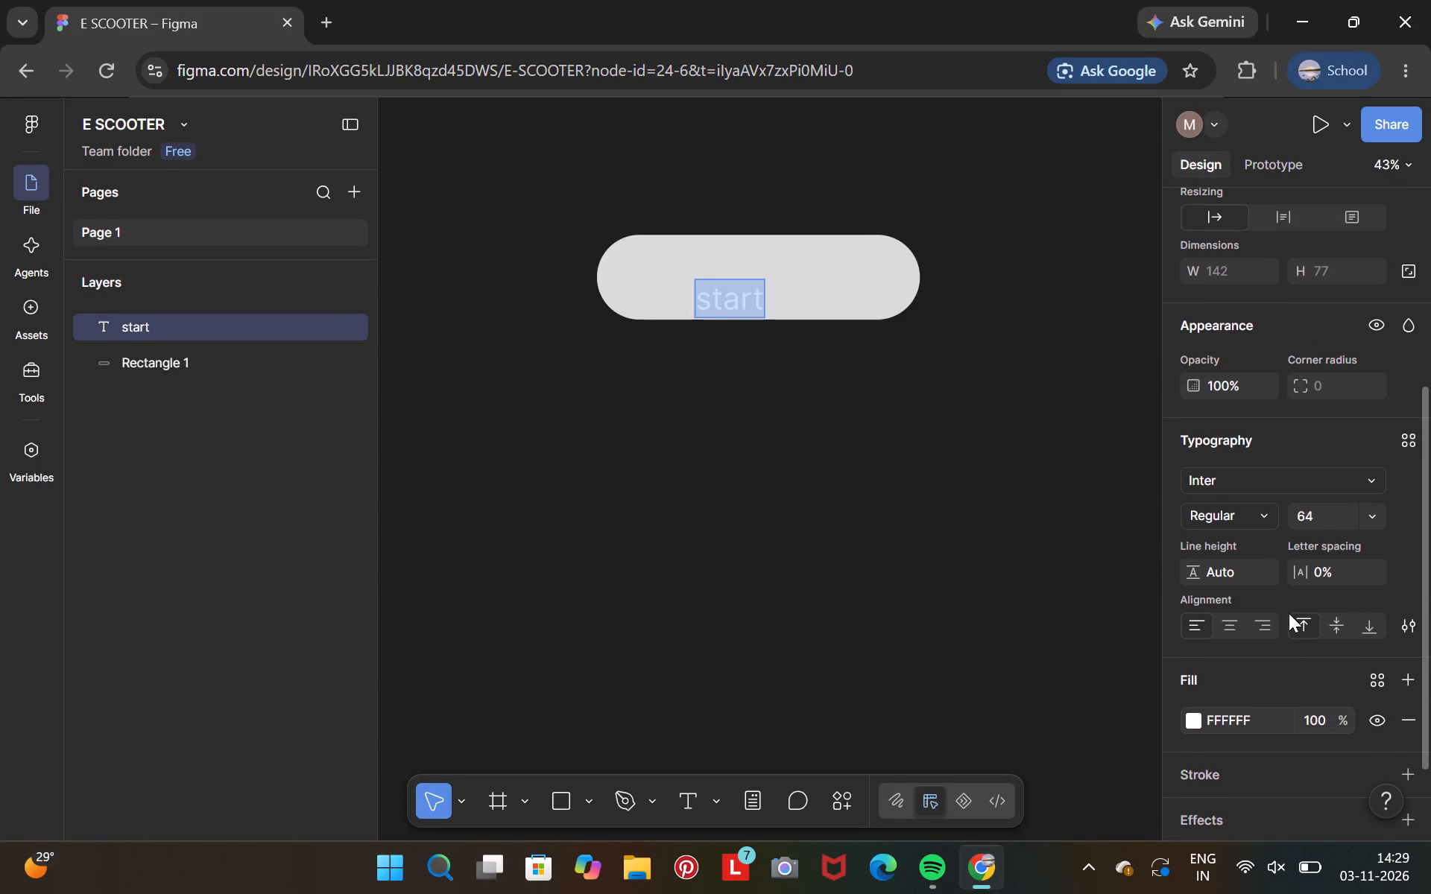
scroll(1289, 613, "up", 3)
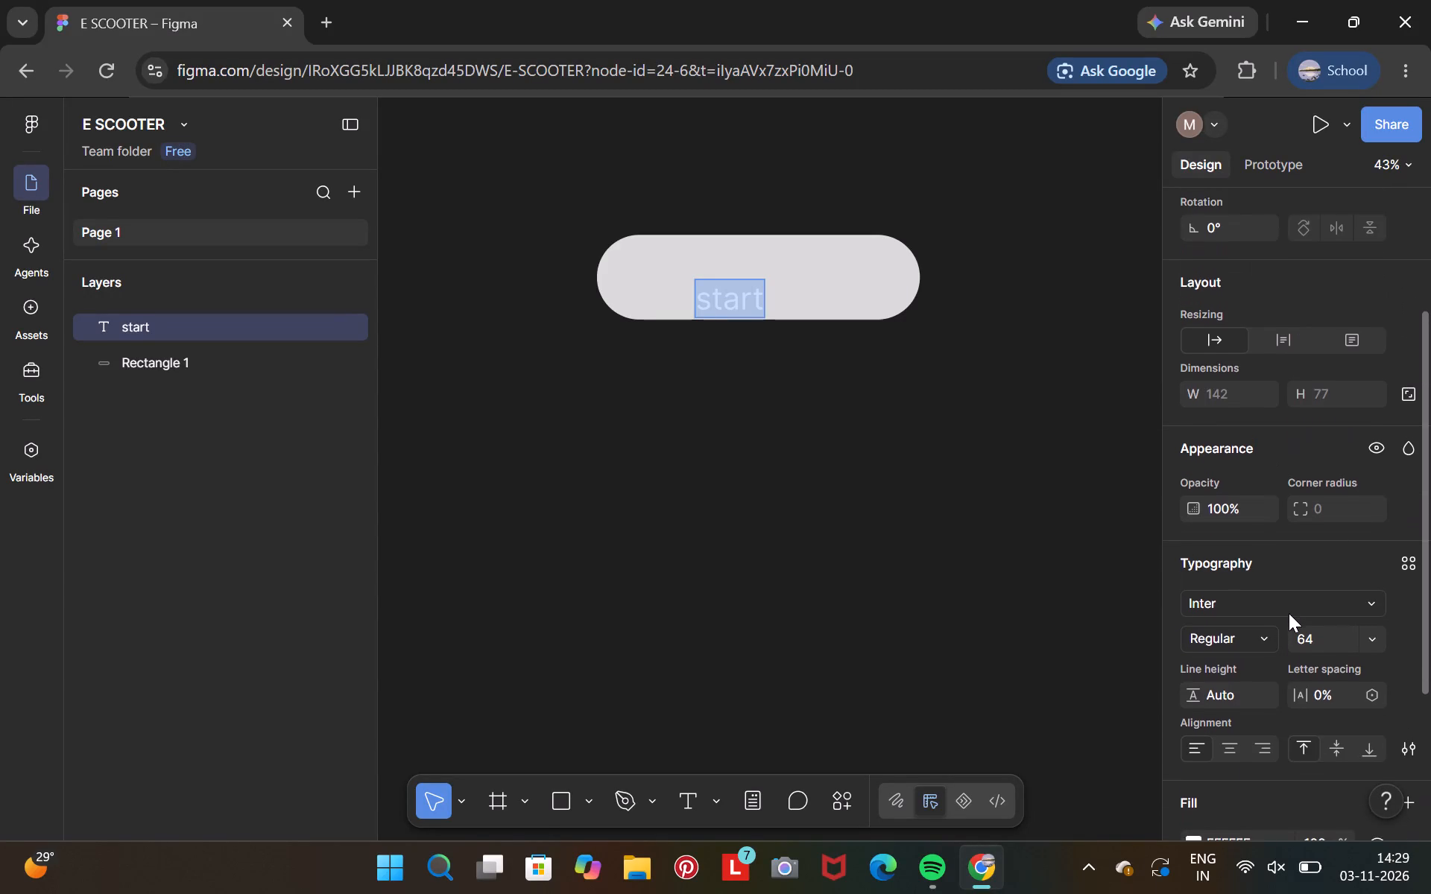
scroll(1289, 613, "up", 1)
left_click(1043, 340)
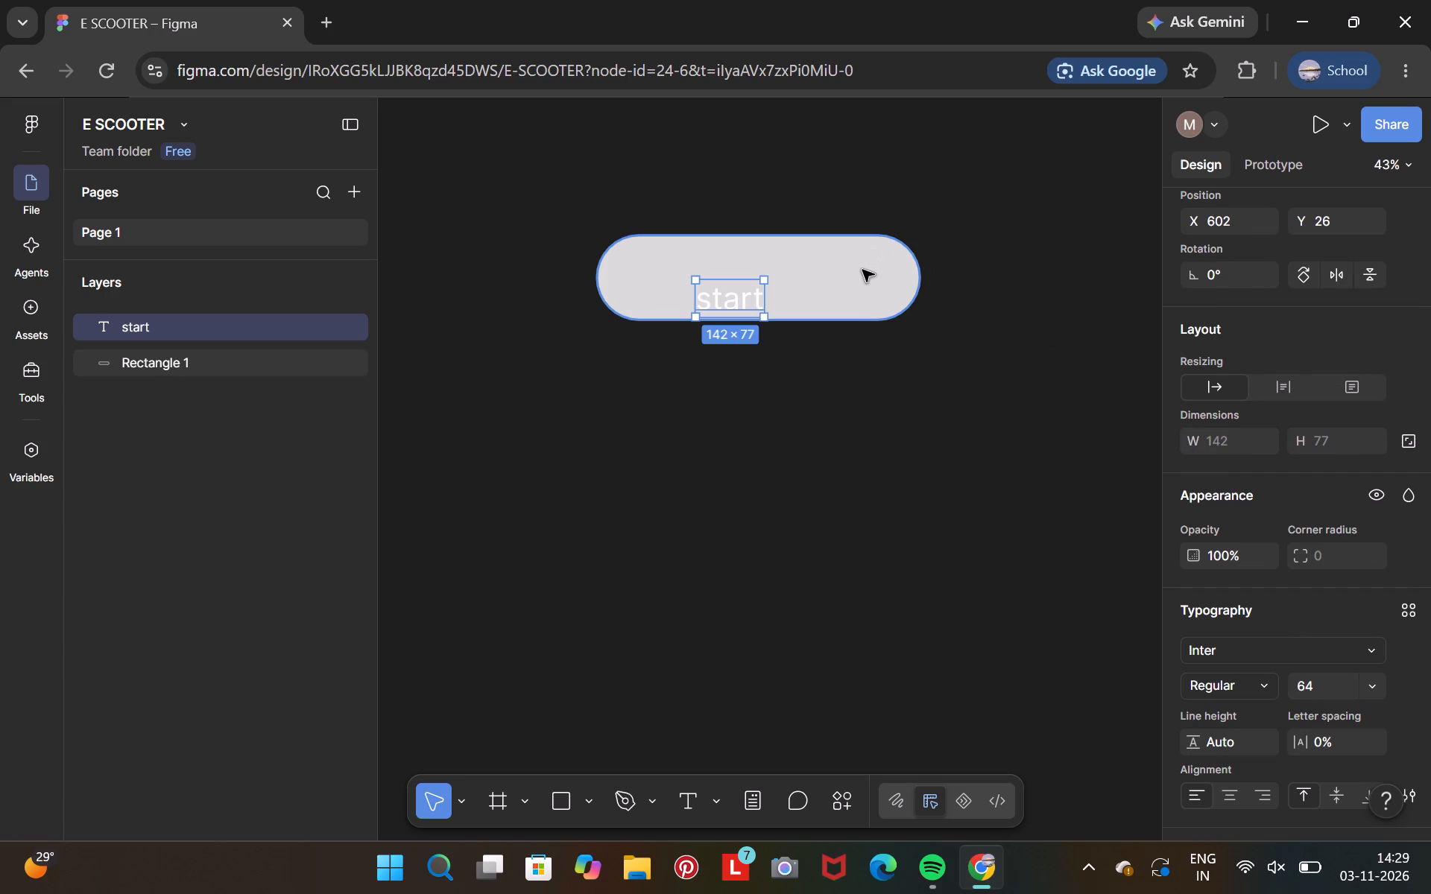
Move the rounded rectangle up to about X 430, Y -239 and place the "start" text in its middle at about X 660, Y -189.
left_click_drag(862, 270, 877, 187)
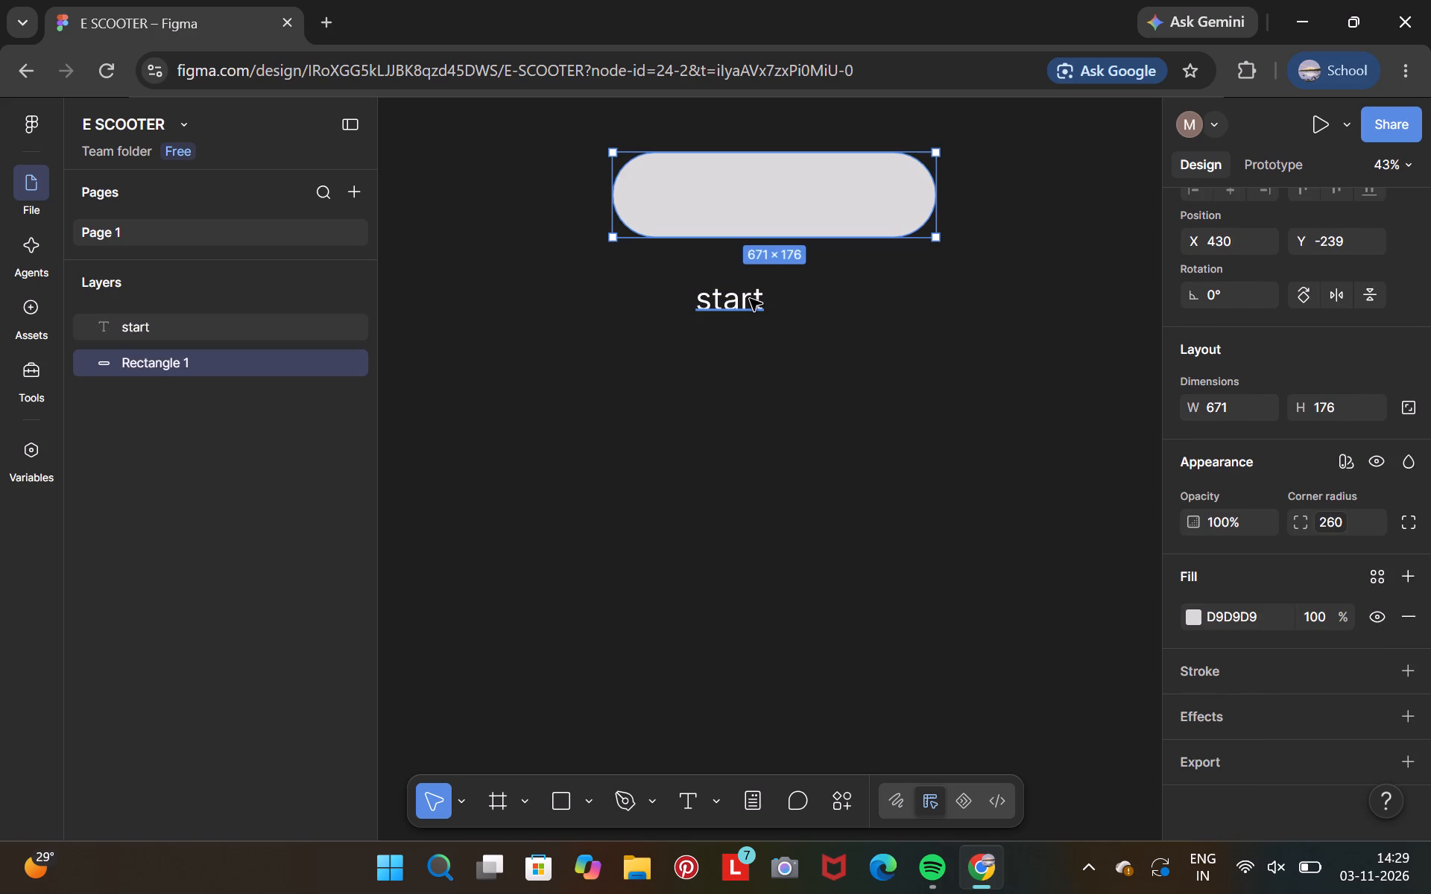
left_click(733, 306)
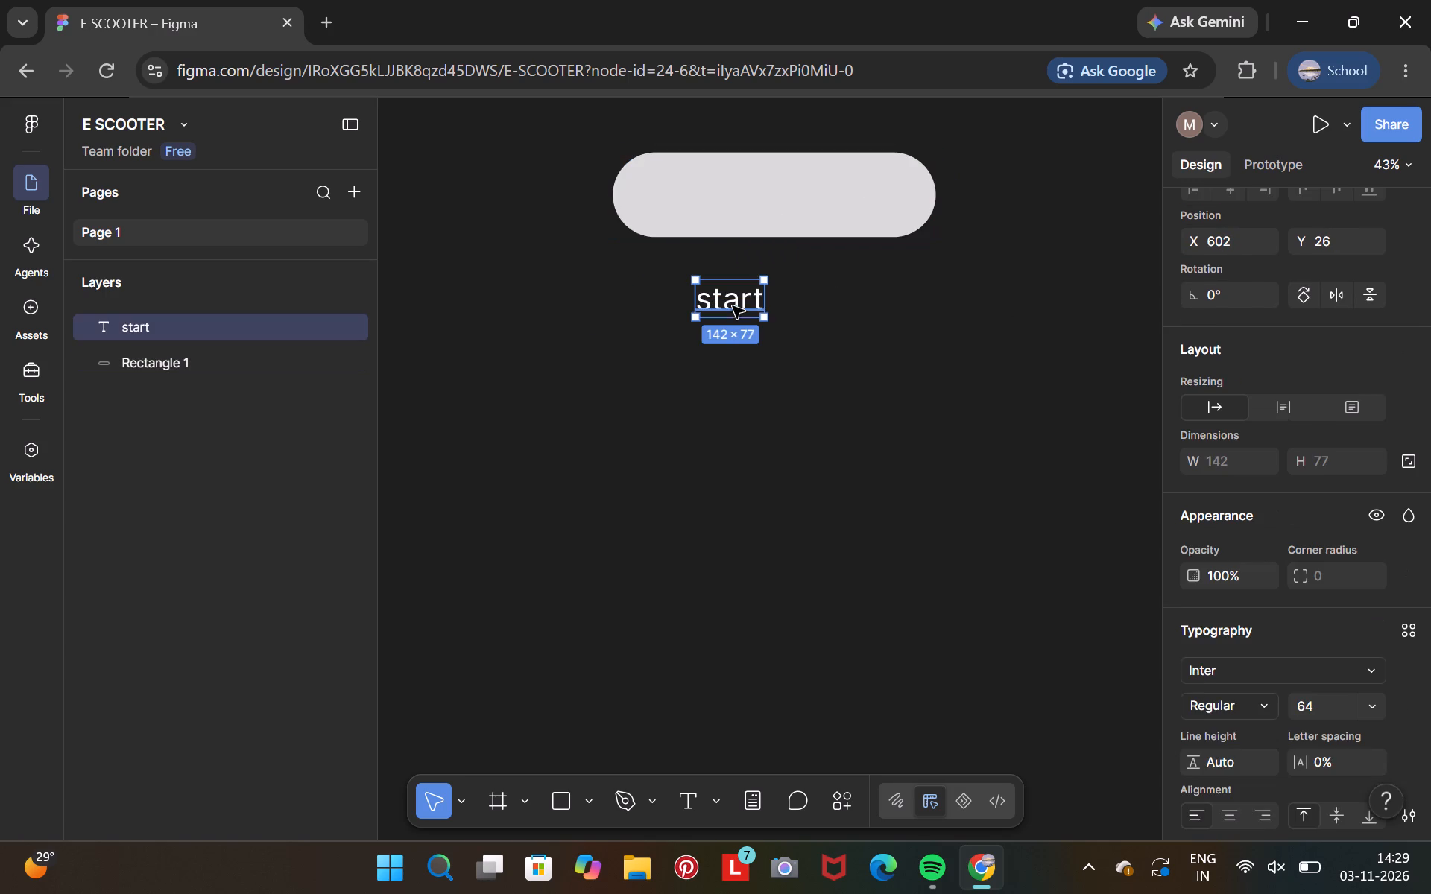
left_click_drag(737, 286, 765, 221)
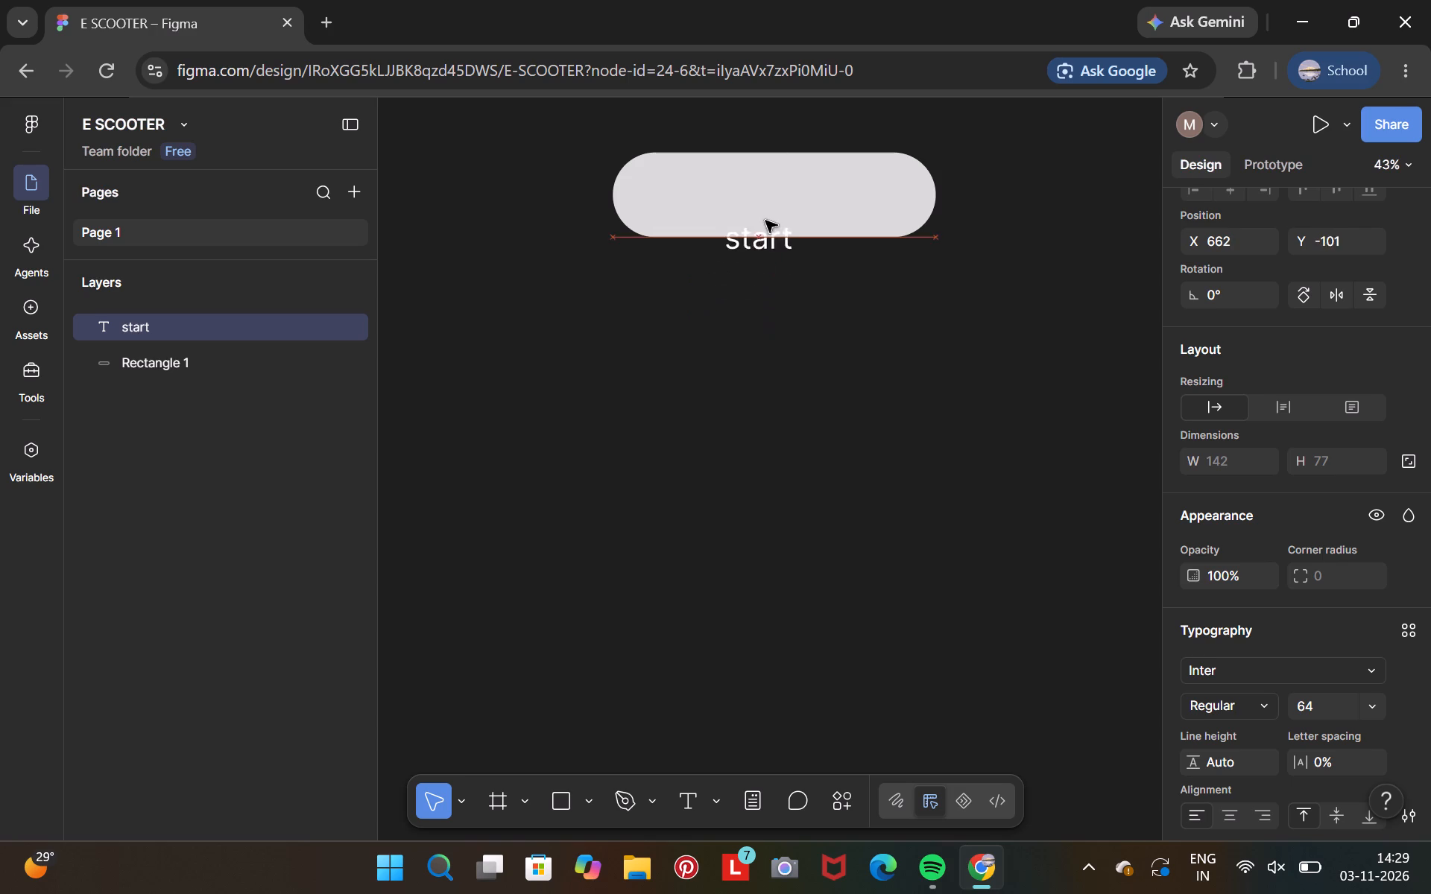
left_click_drag(765, 221, 765, 181)
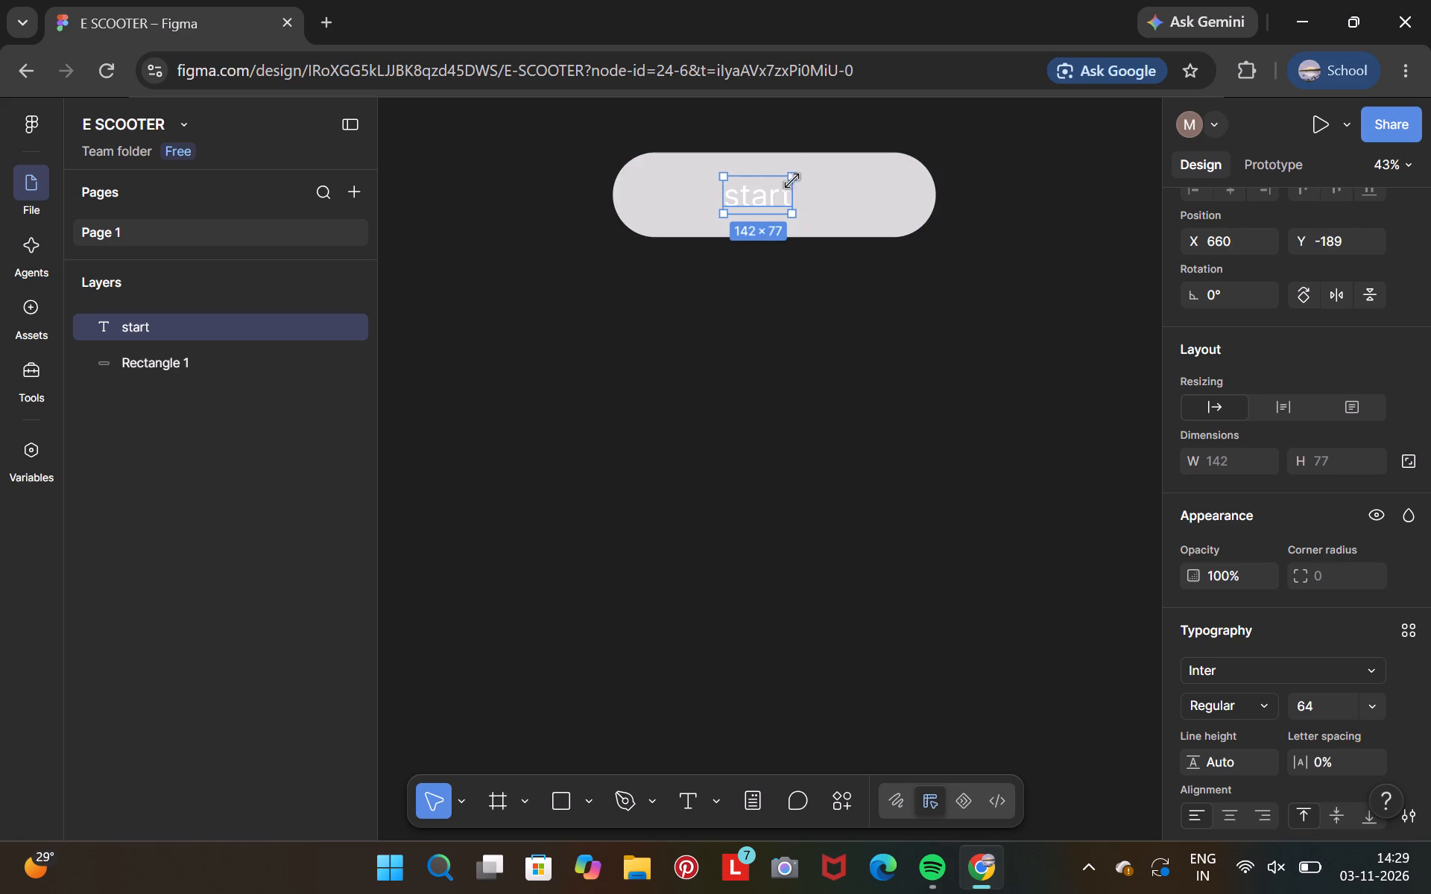
Resize the "start" text box to about 192 × 78.
left_click_drag(790, 182, 817, 165)
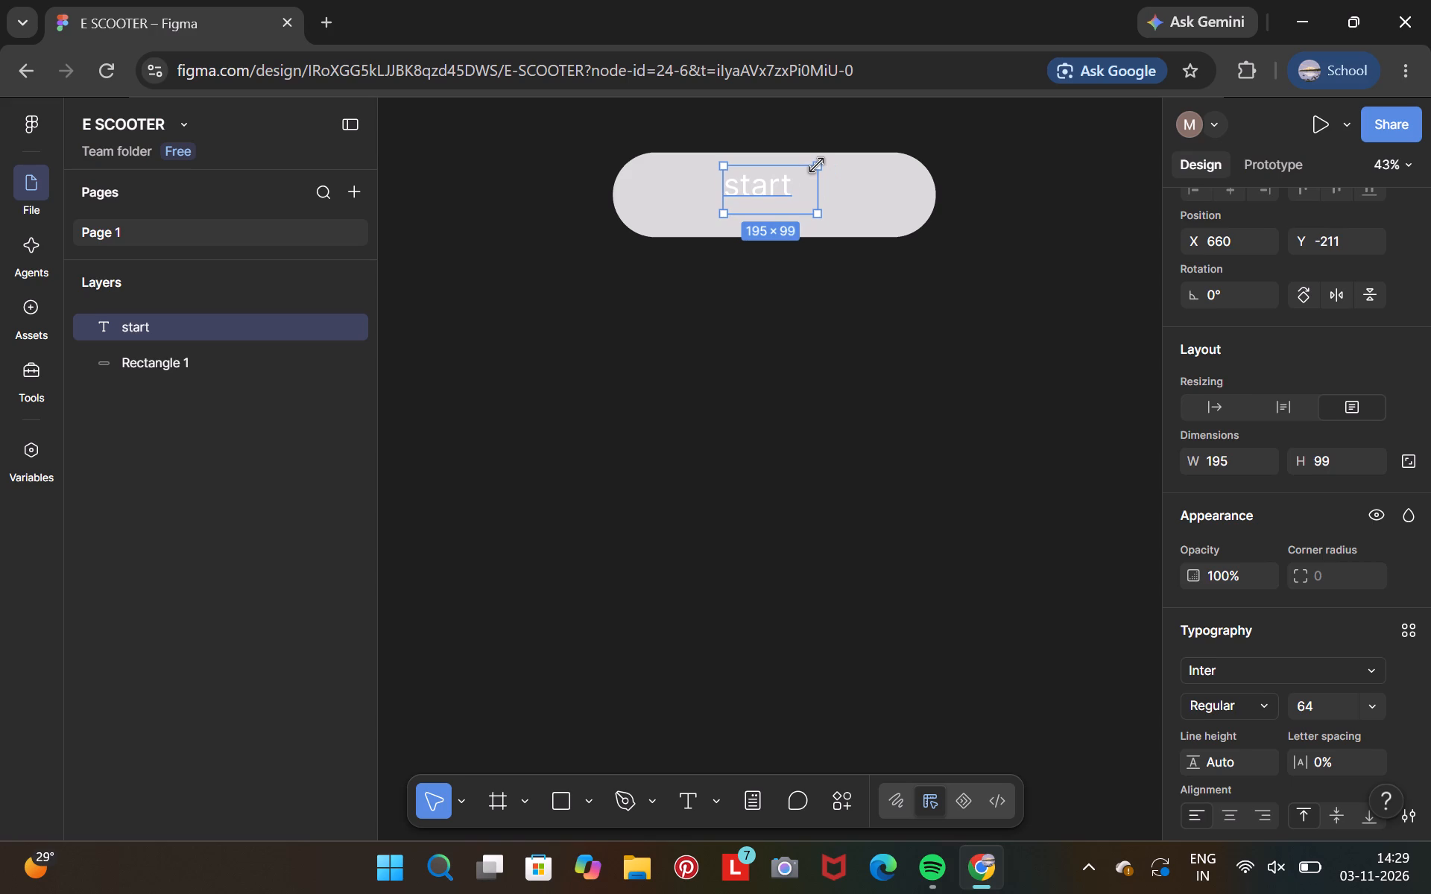
left_click_drag(817, 165, 786, 167)
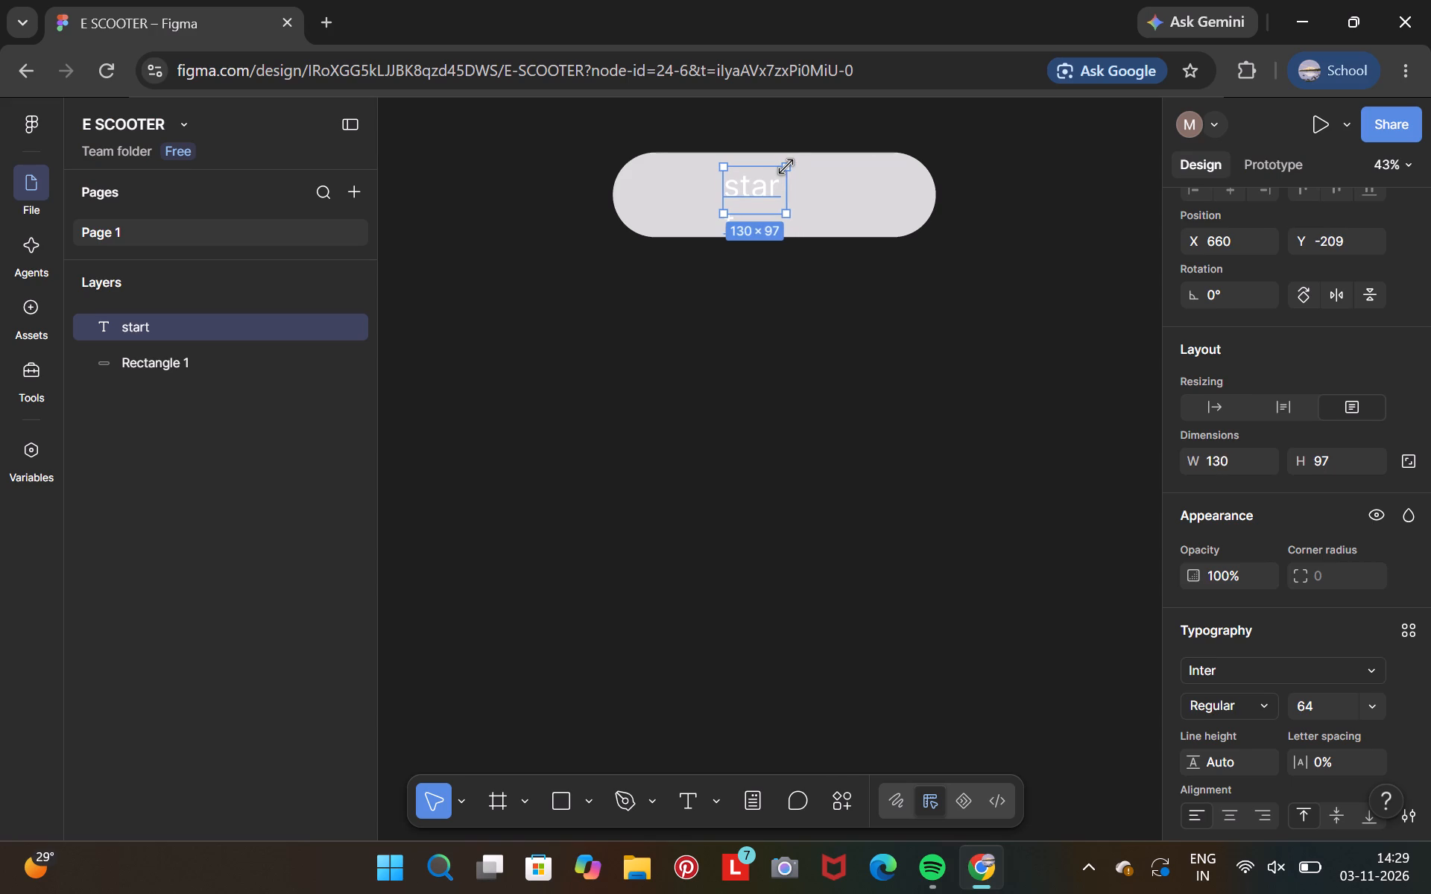
left_click_drag(786, 167, 803, 175)
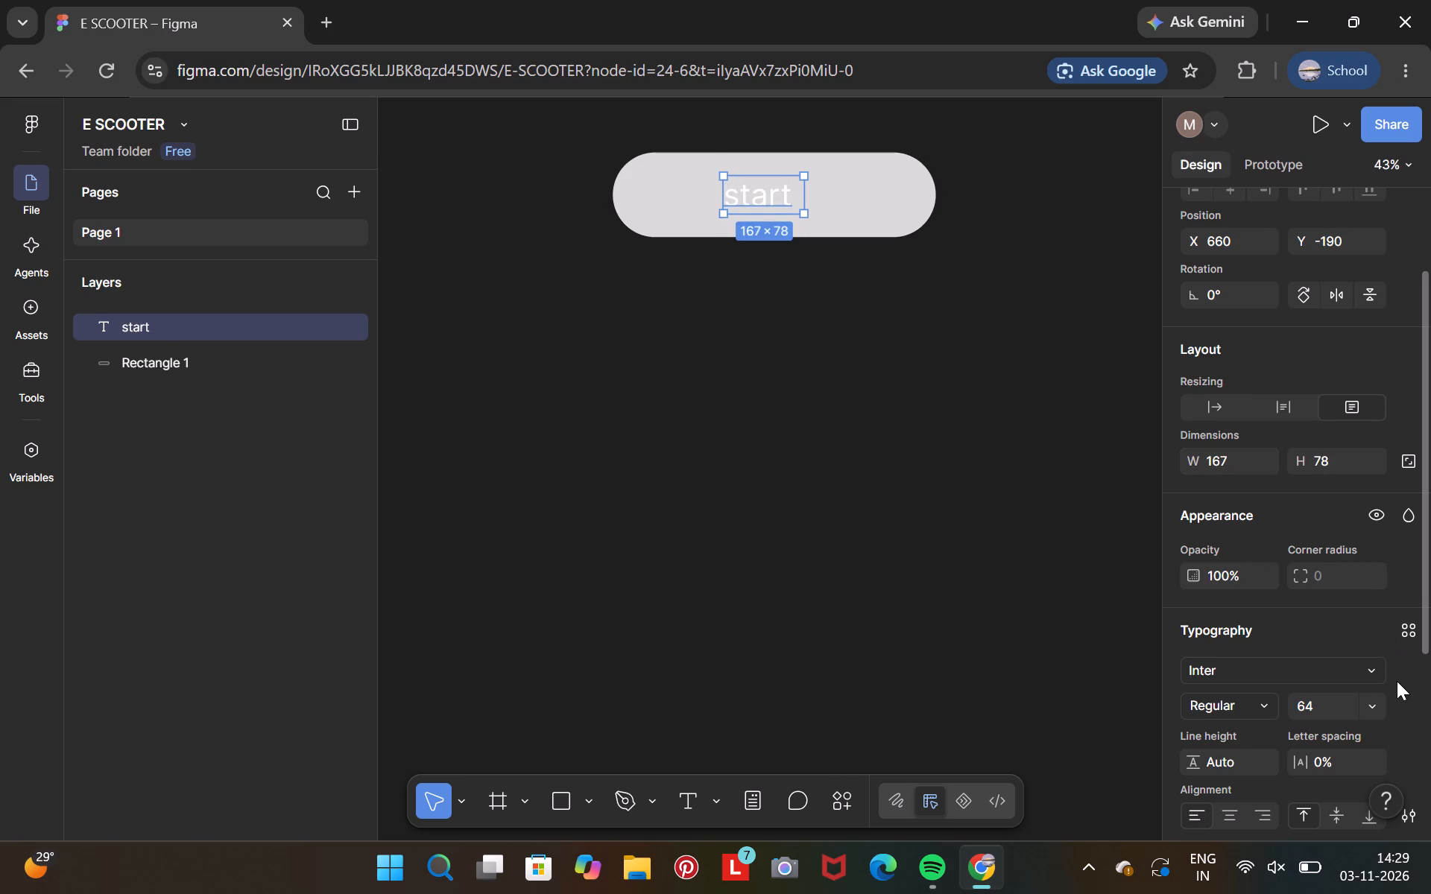
left_click(1377, 698)
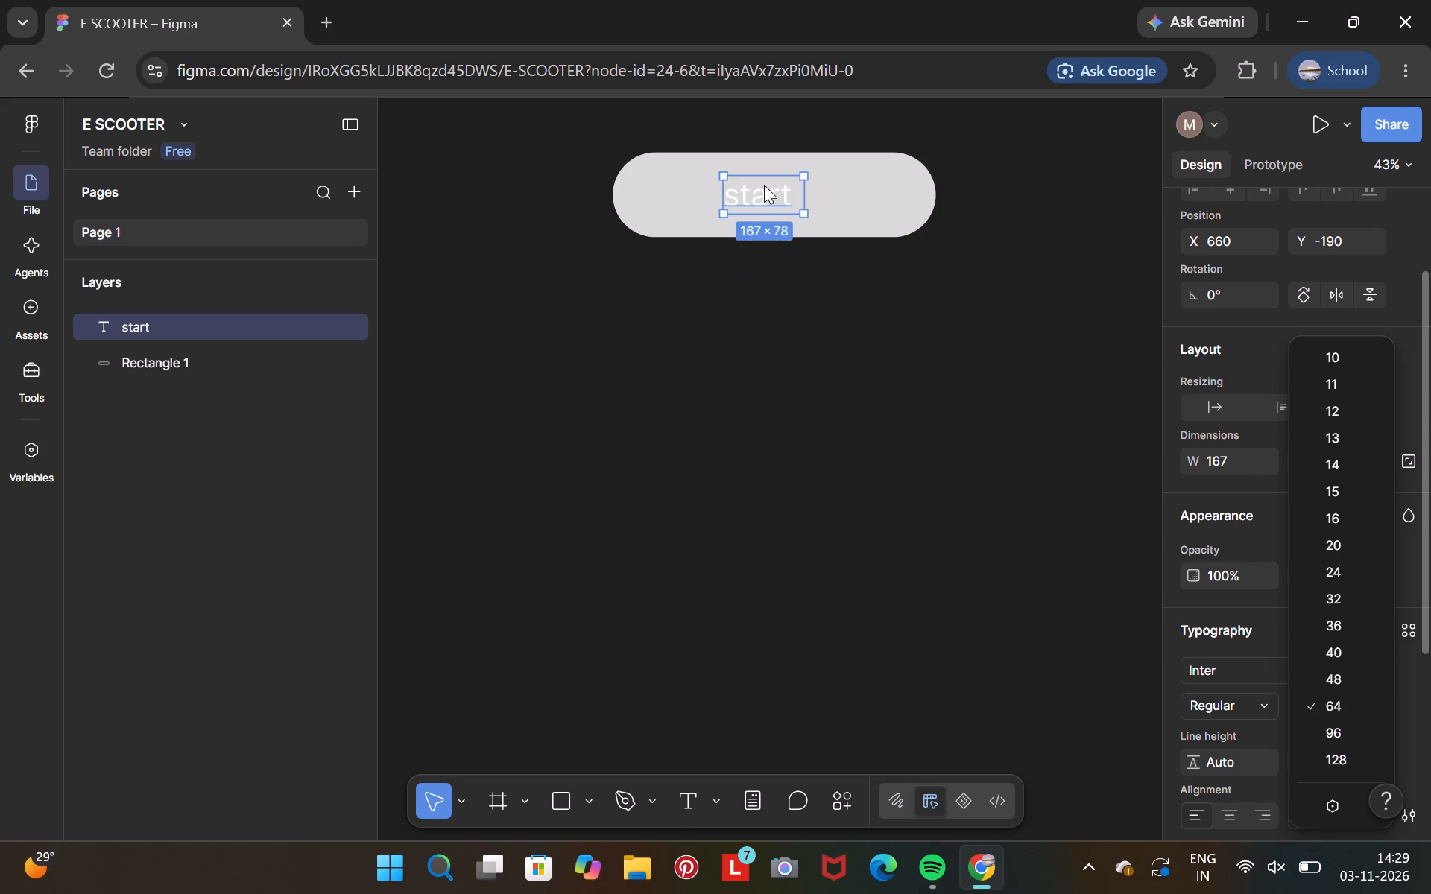
left_click_drag(764, 185, 710, 171)
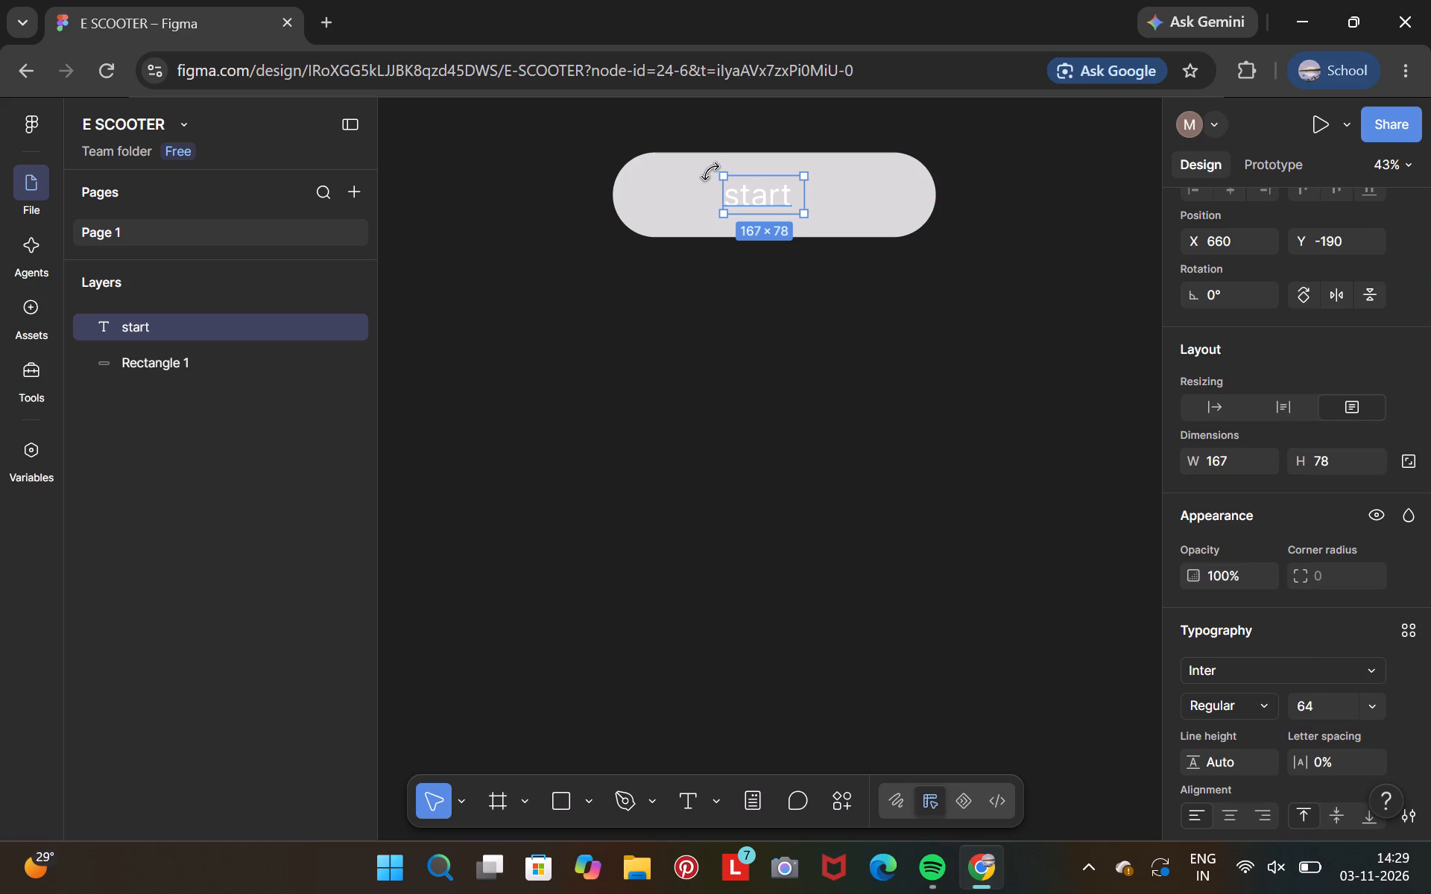
left_click_drag(710, 171, 799, 189)
left_click_drag(799, 189, 760, 192)
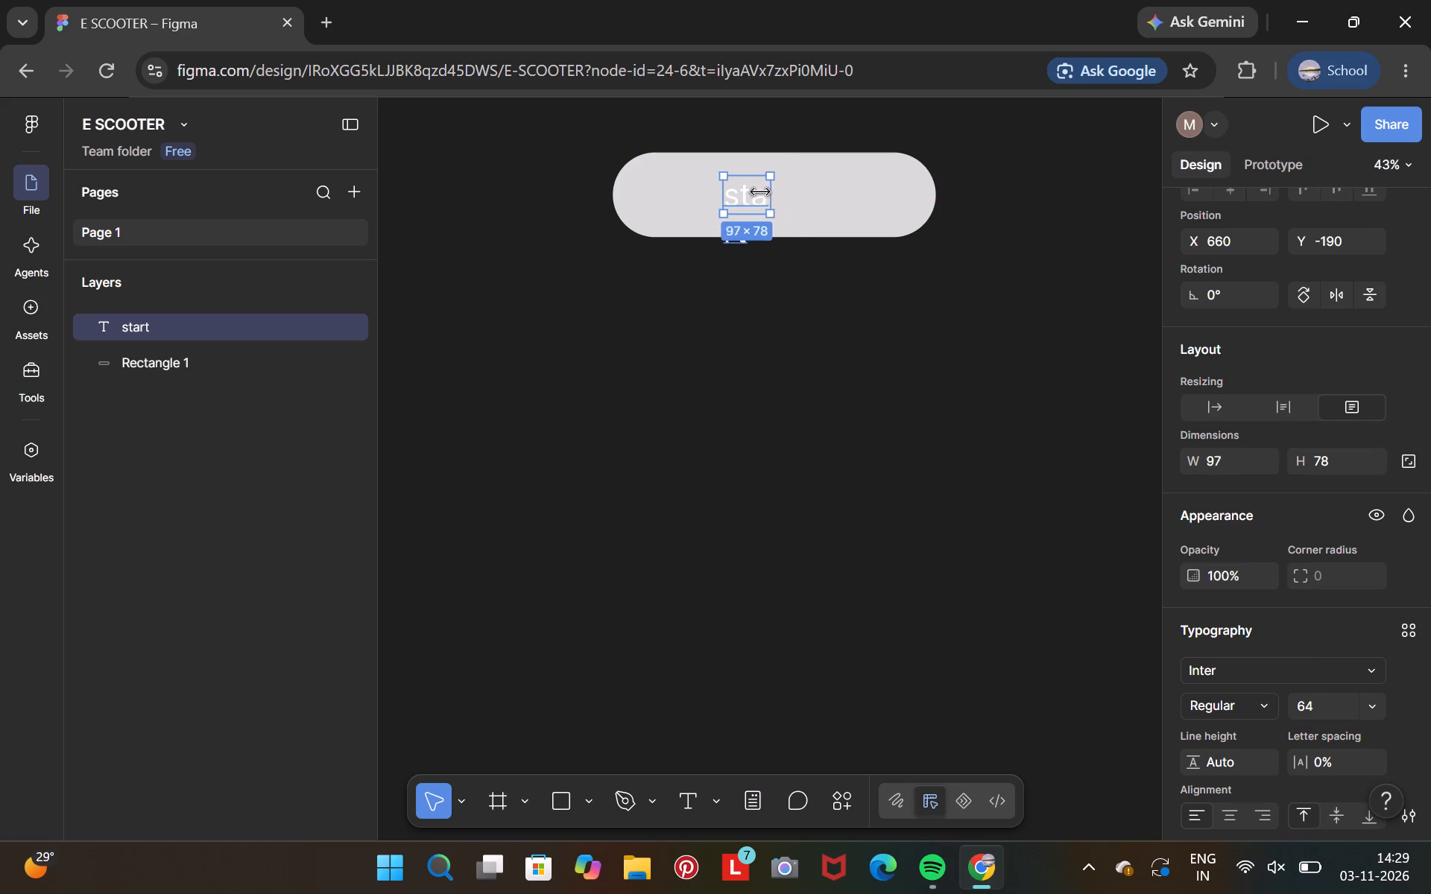
left_click_drag(760, 192, 816, 189)
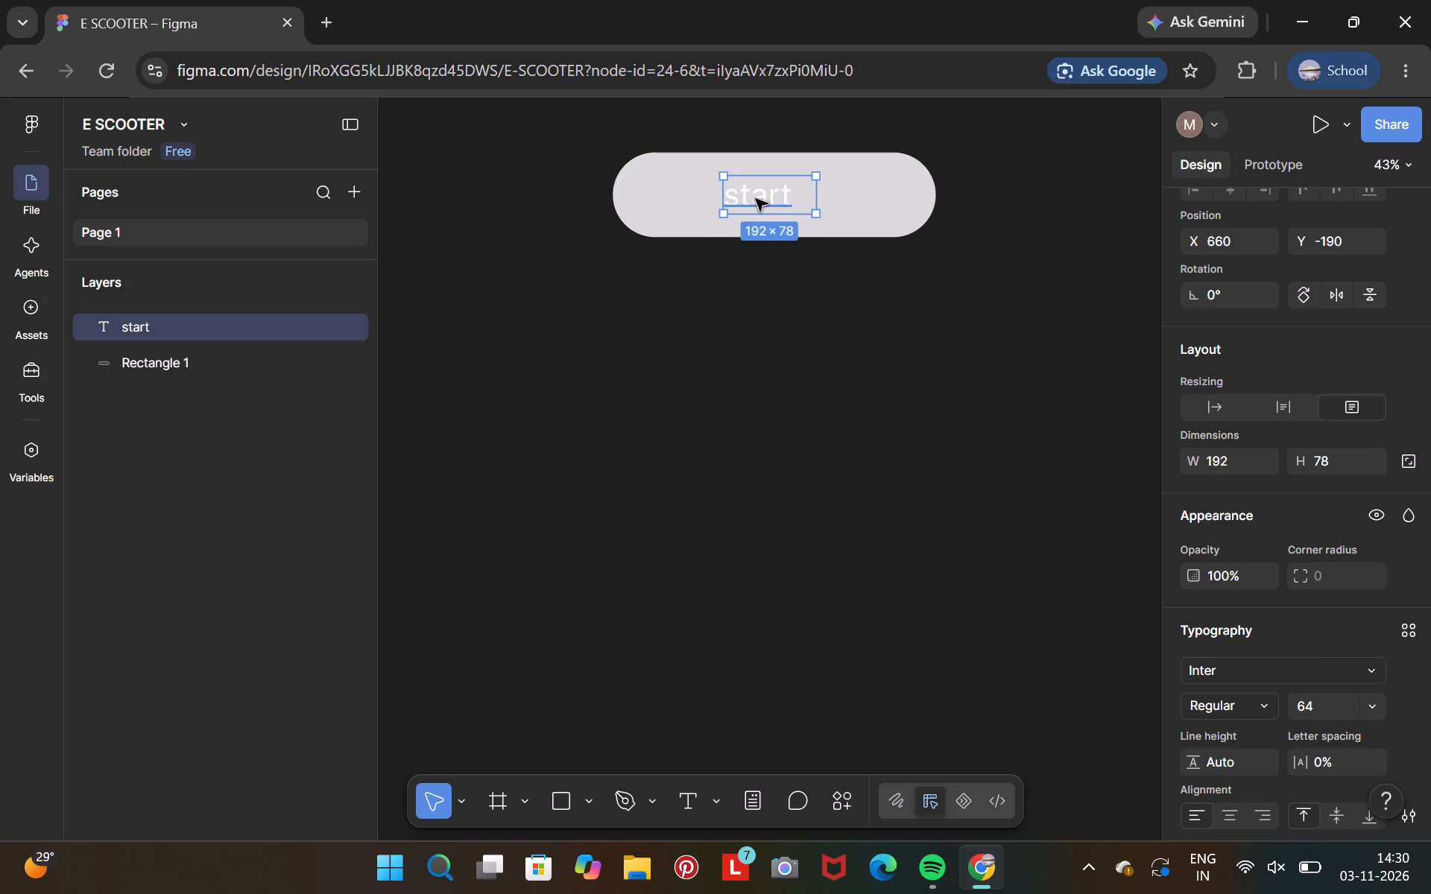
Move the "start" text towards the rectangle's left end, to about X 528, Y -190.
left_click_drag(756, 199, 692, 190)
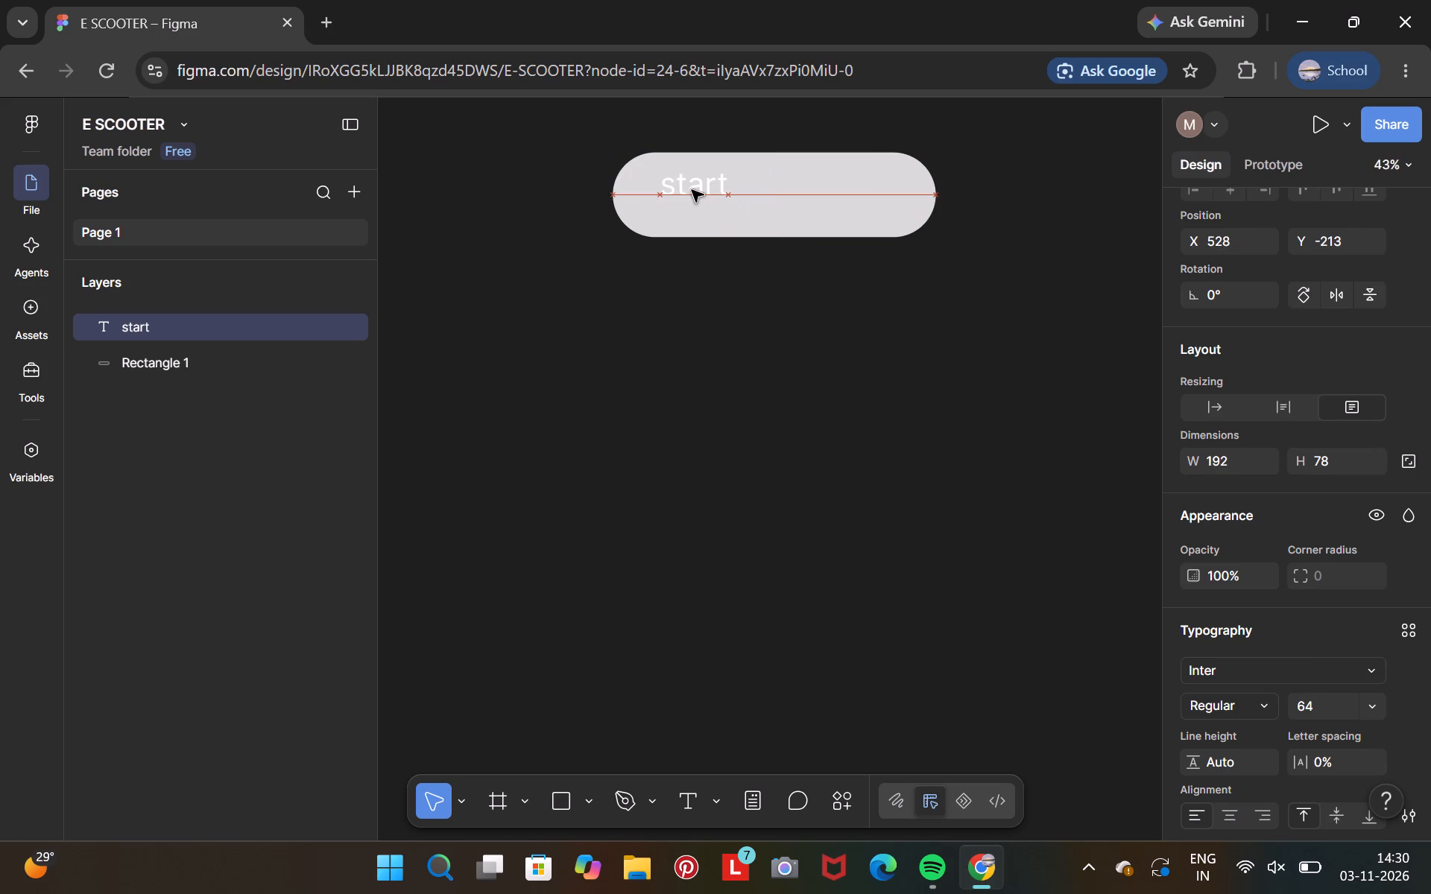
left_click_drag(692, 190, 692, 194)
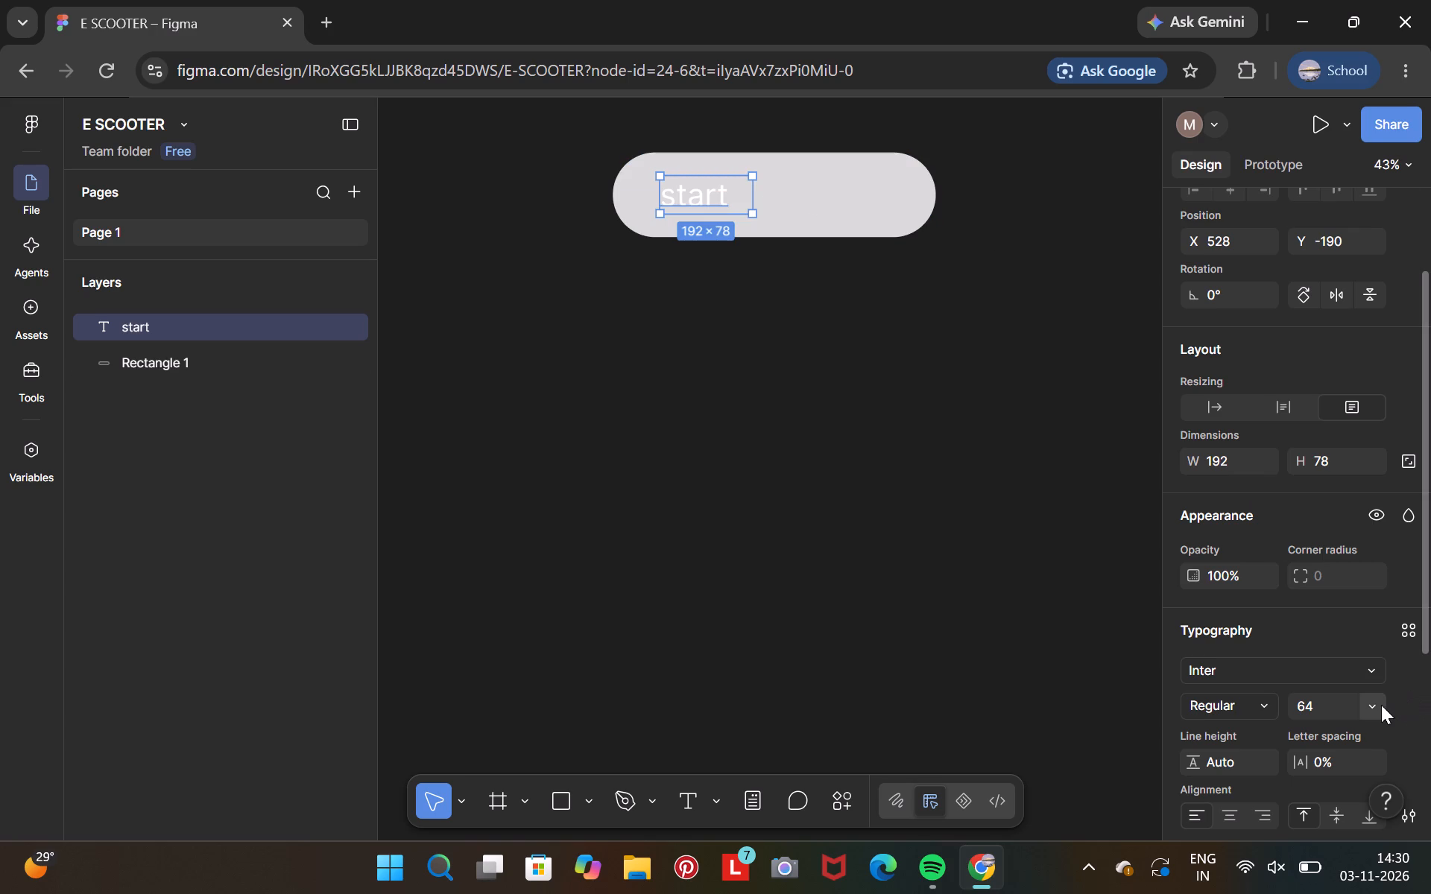
Set the "start" text's font size to 128.
left_click(1379, 705)
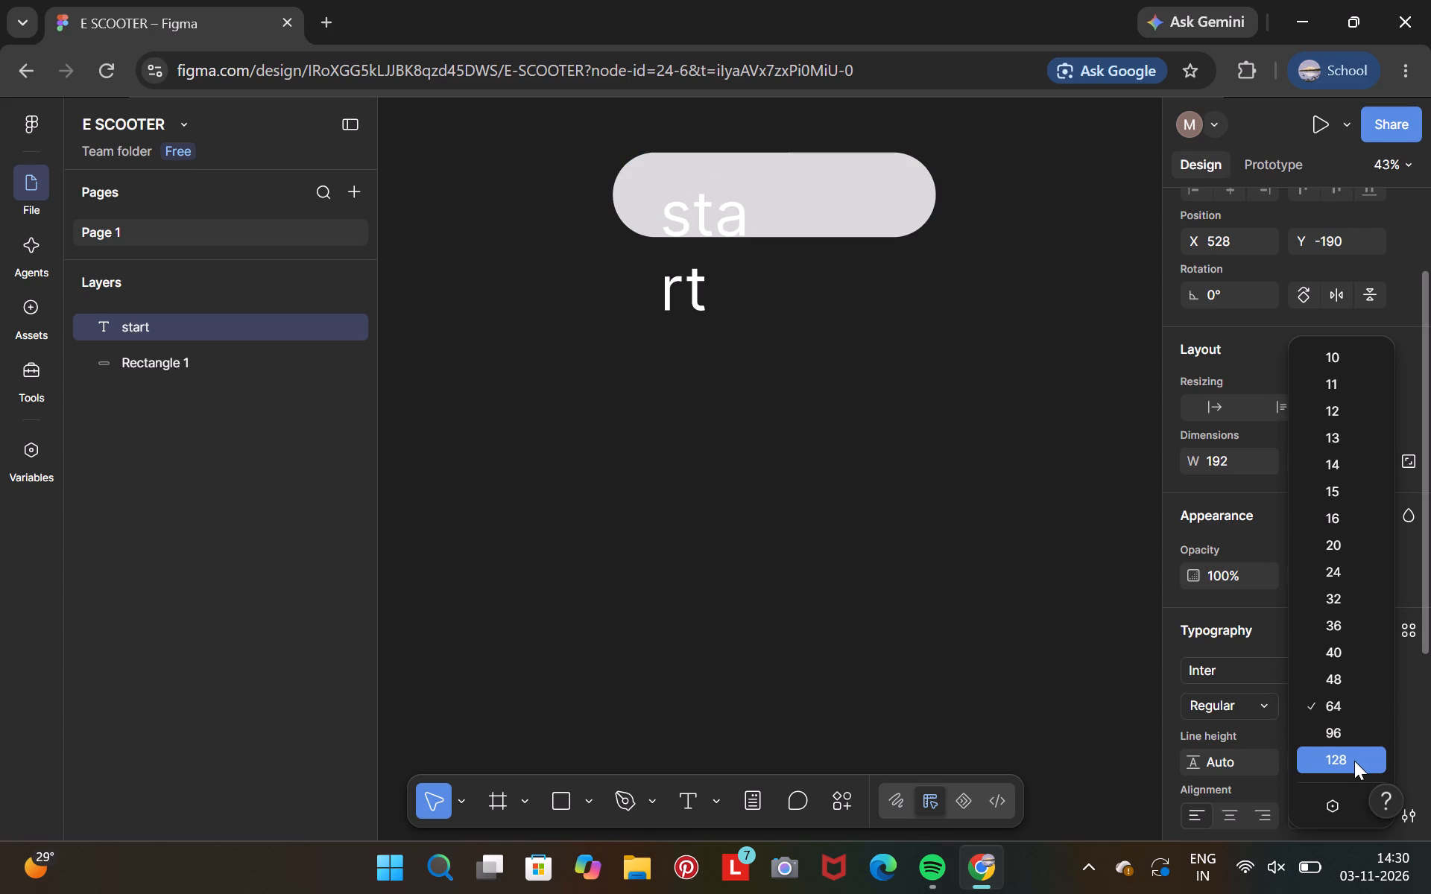
left_click(1354, 761)
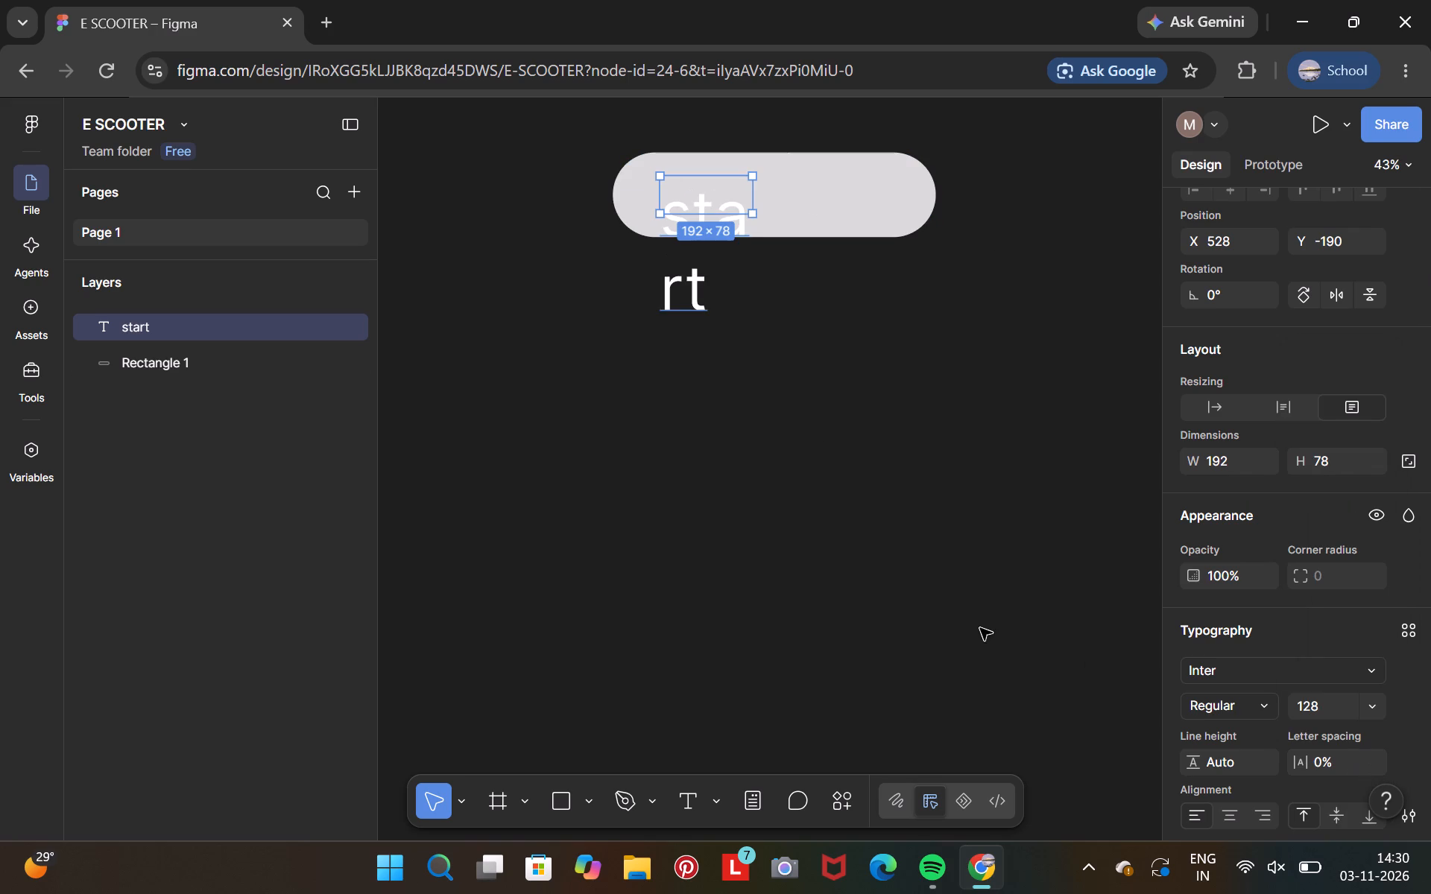
Reposition the enlarged "start" text over the rounded rectangle at about X 561, Y -209.
left_click_drag(676, 300, 727, 275)
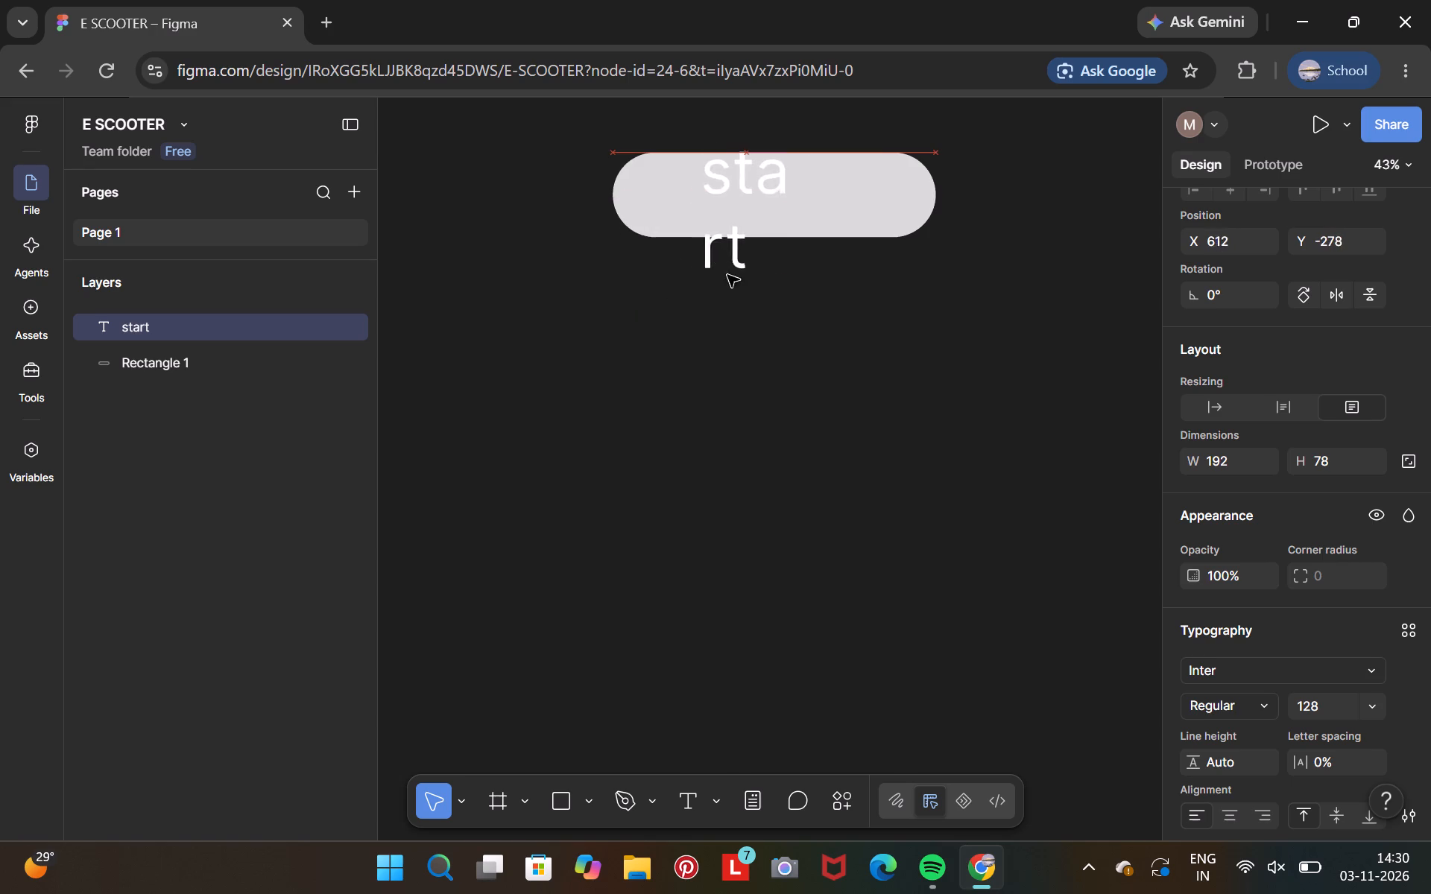
left_click_drag(727, 275, 692, 292)
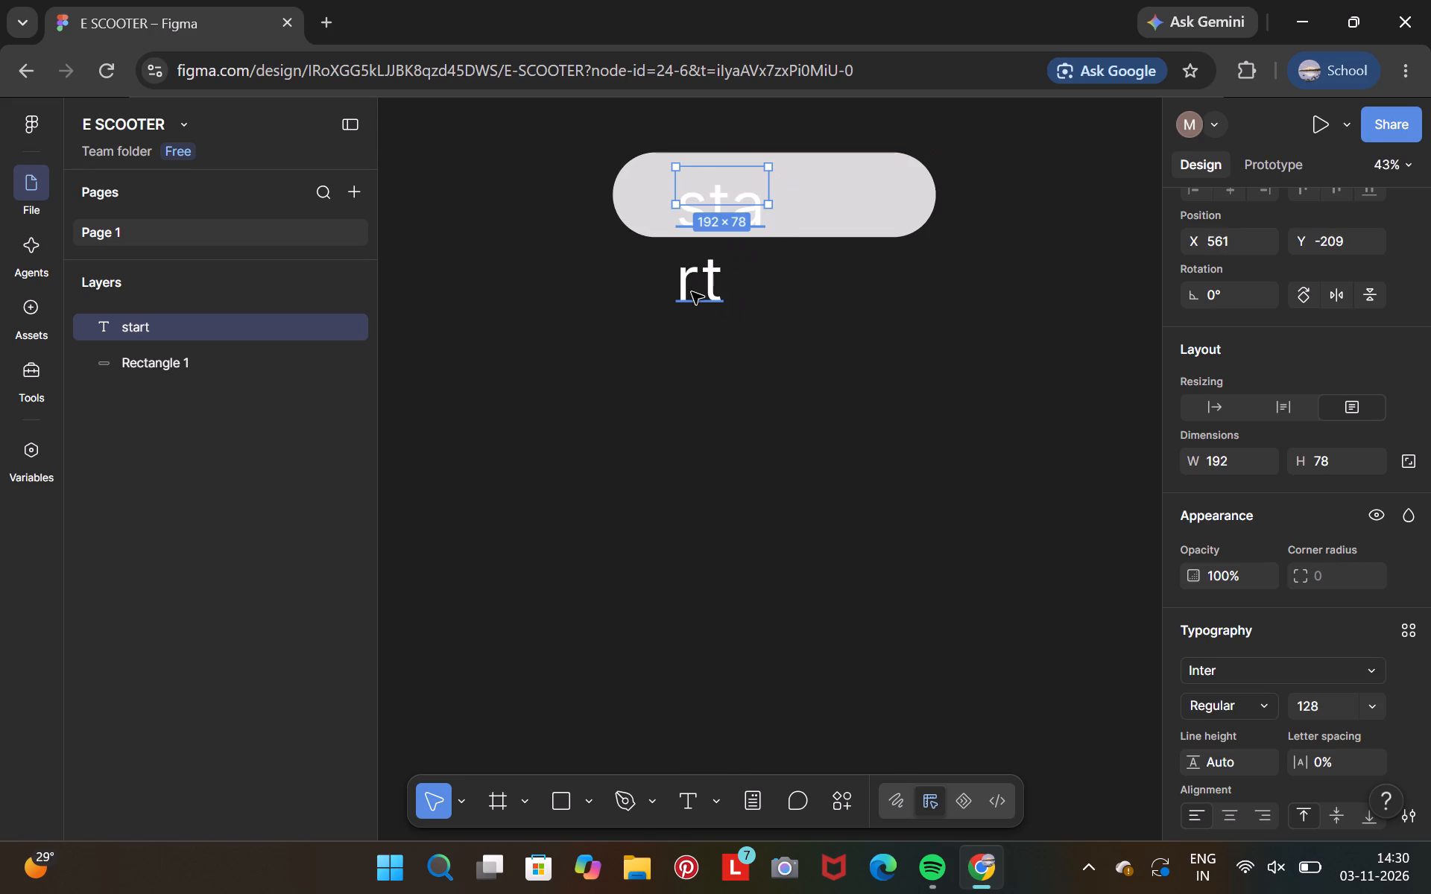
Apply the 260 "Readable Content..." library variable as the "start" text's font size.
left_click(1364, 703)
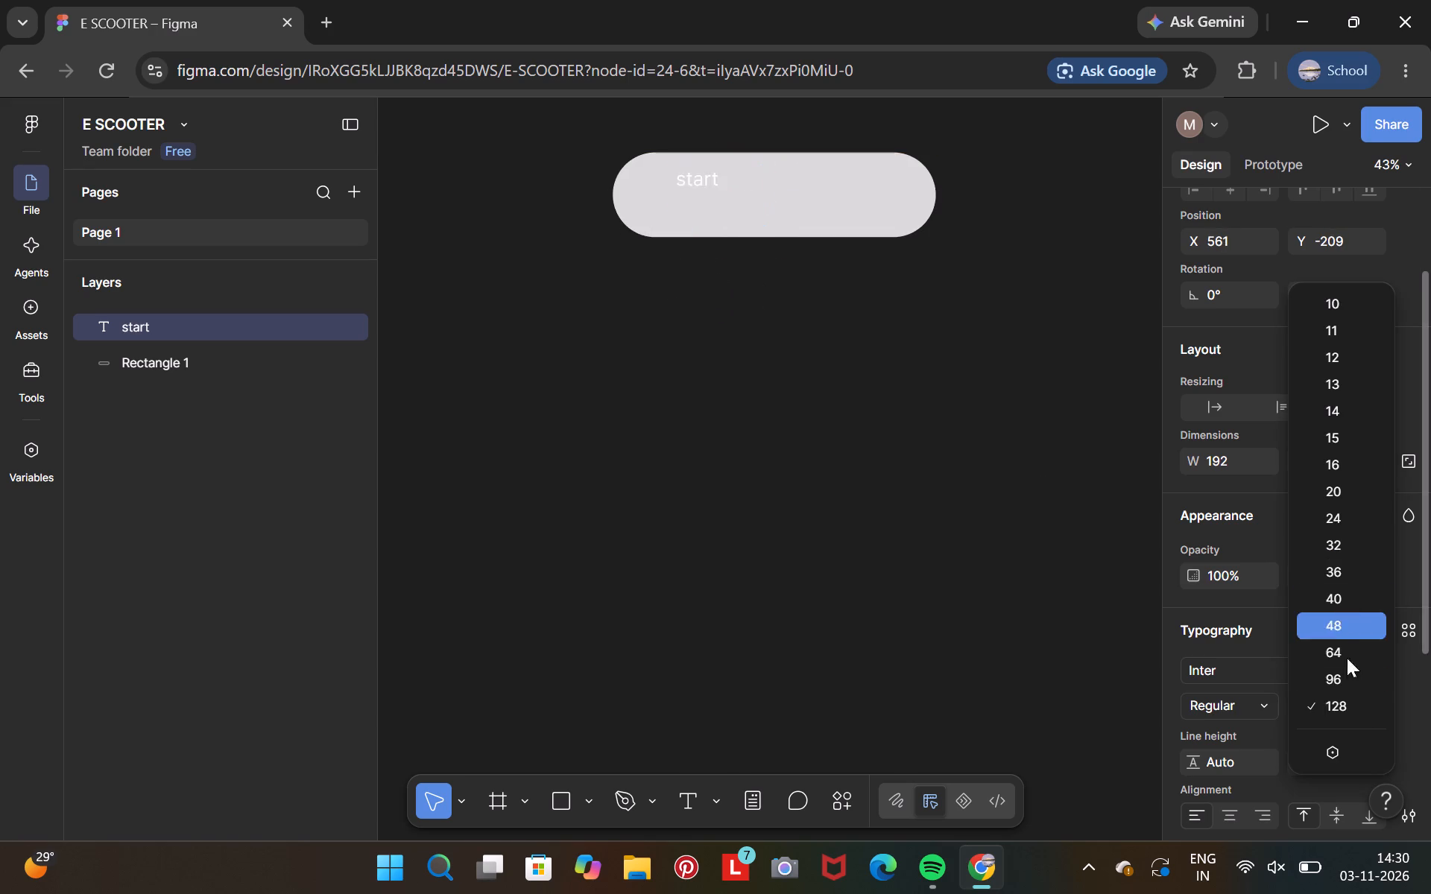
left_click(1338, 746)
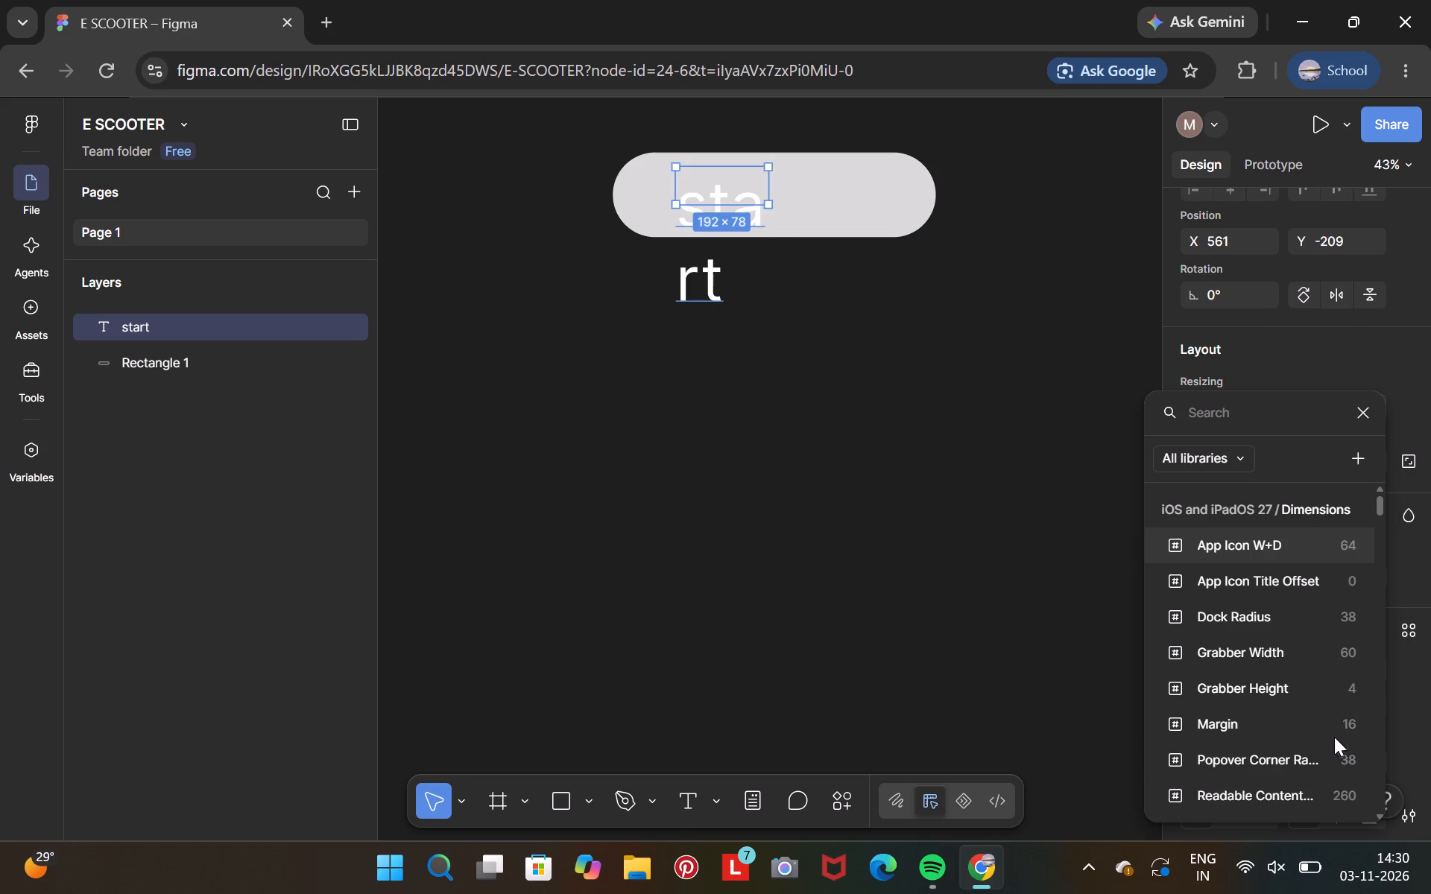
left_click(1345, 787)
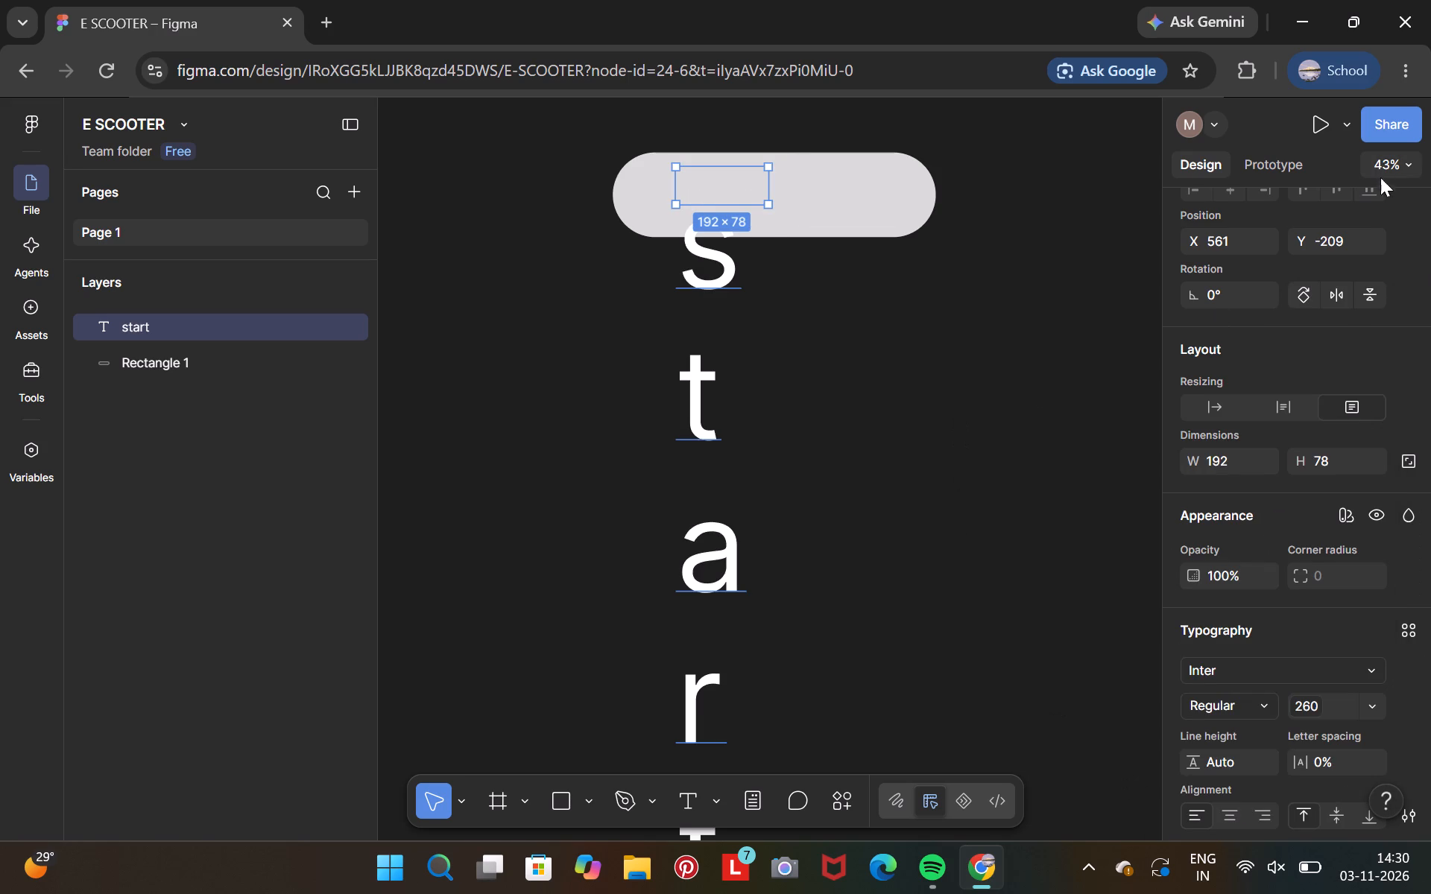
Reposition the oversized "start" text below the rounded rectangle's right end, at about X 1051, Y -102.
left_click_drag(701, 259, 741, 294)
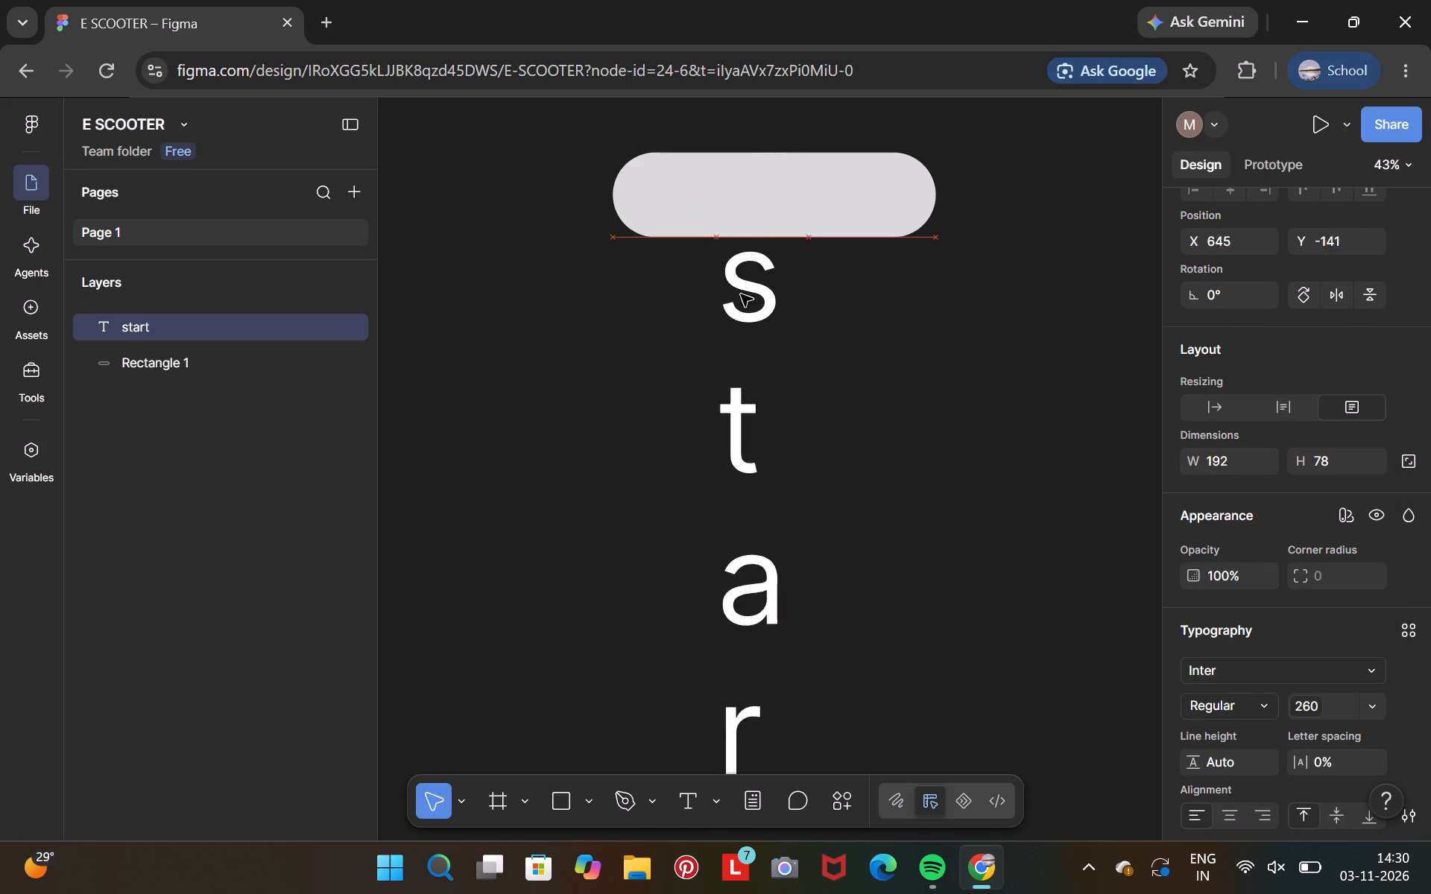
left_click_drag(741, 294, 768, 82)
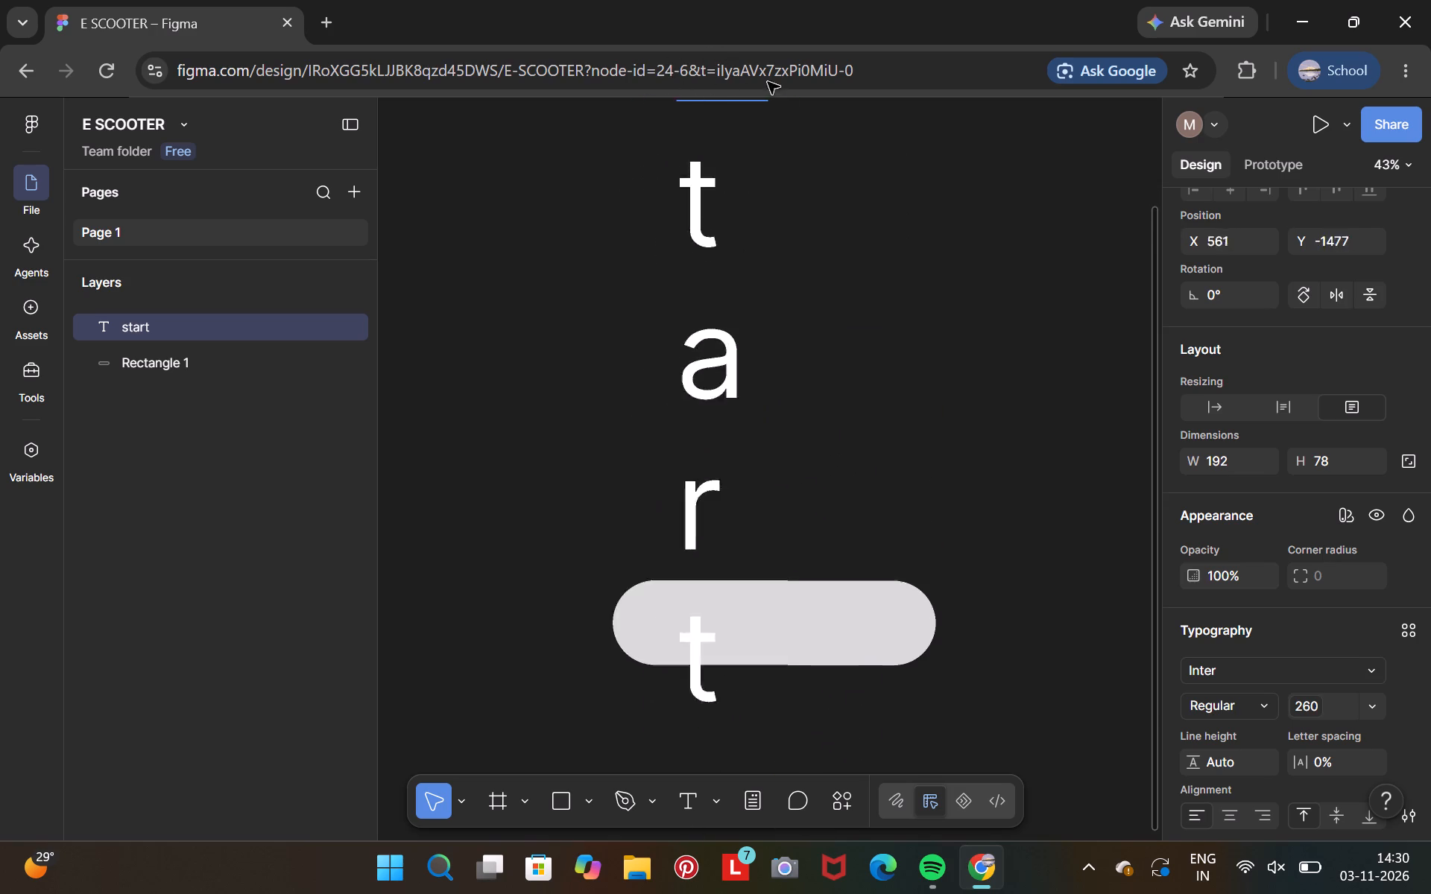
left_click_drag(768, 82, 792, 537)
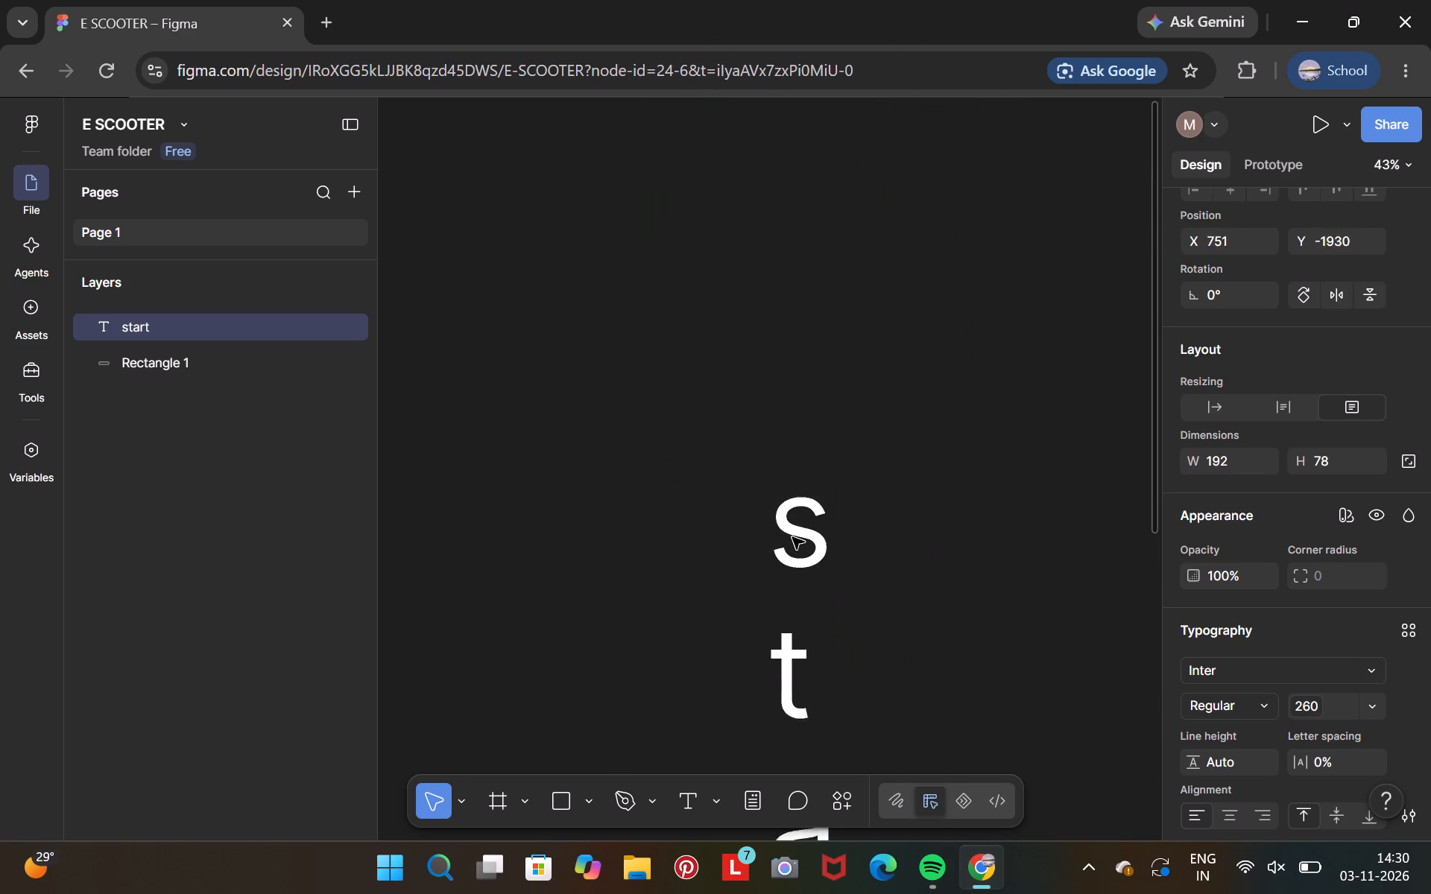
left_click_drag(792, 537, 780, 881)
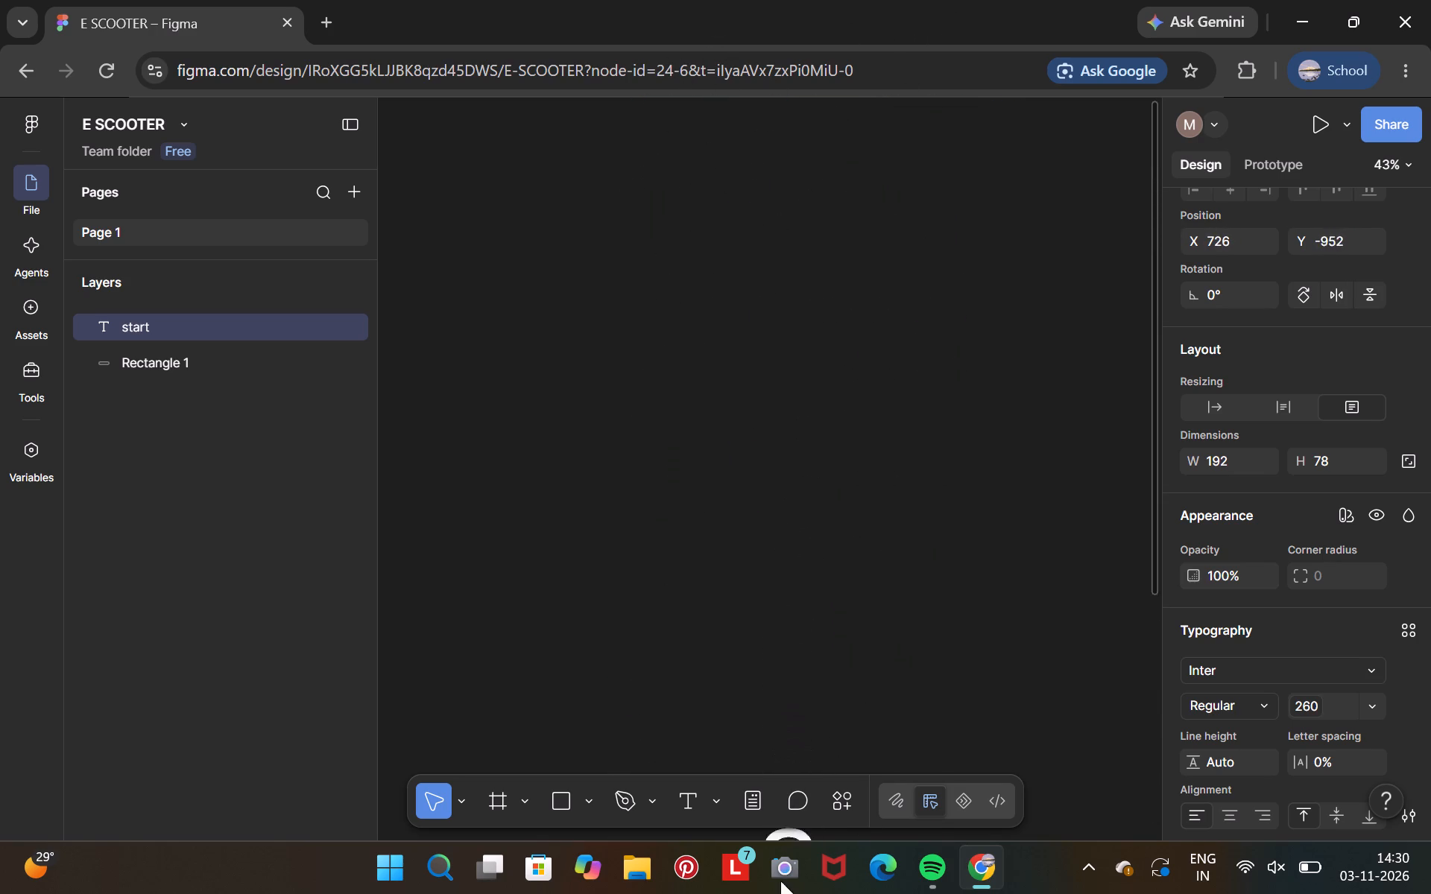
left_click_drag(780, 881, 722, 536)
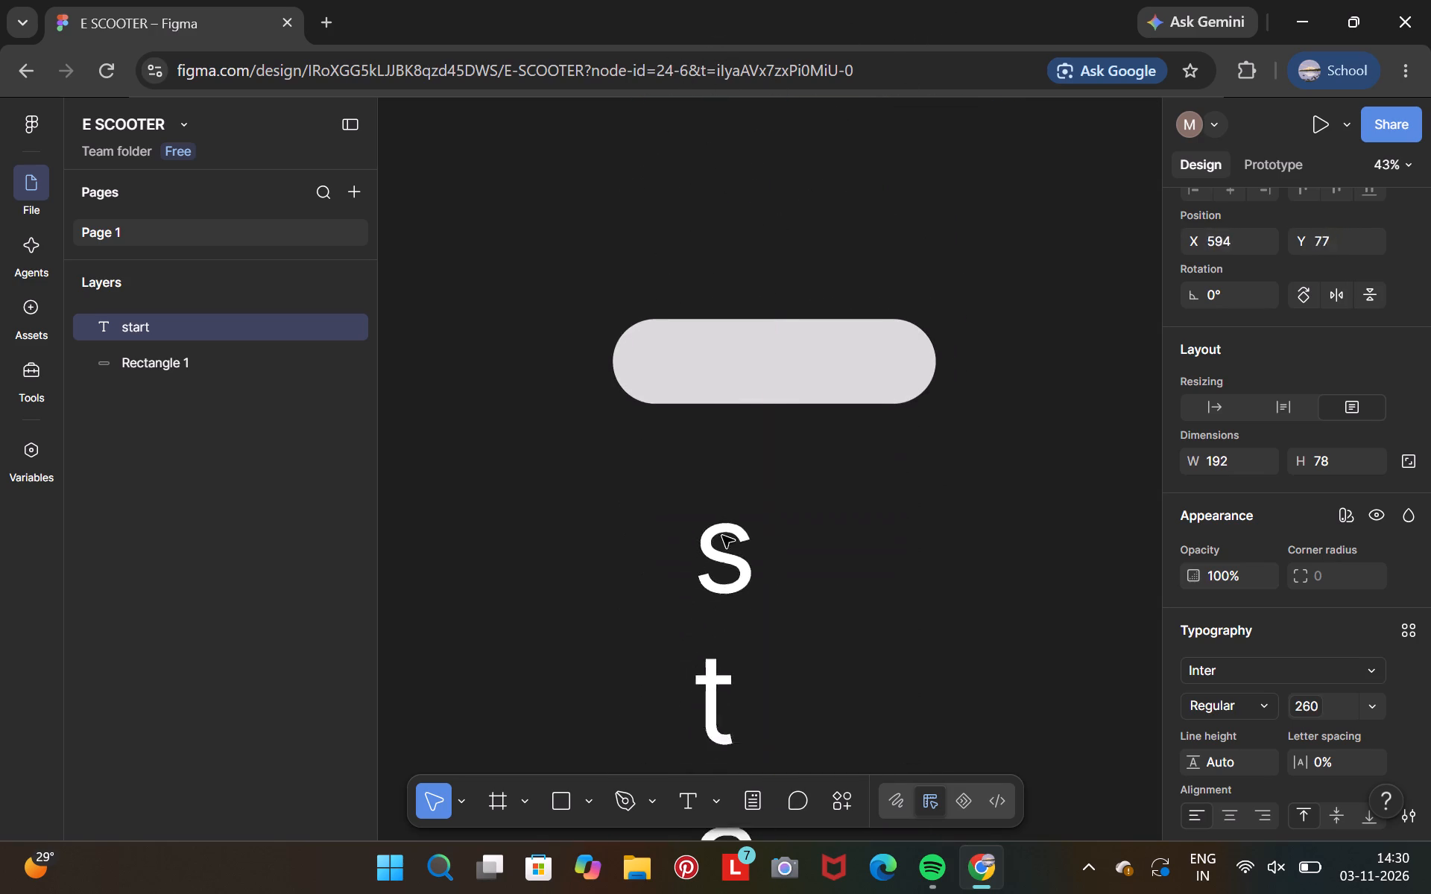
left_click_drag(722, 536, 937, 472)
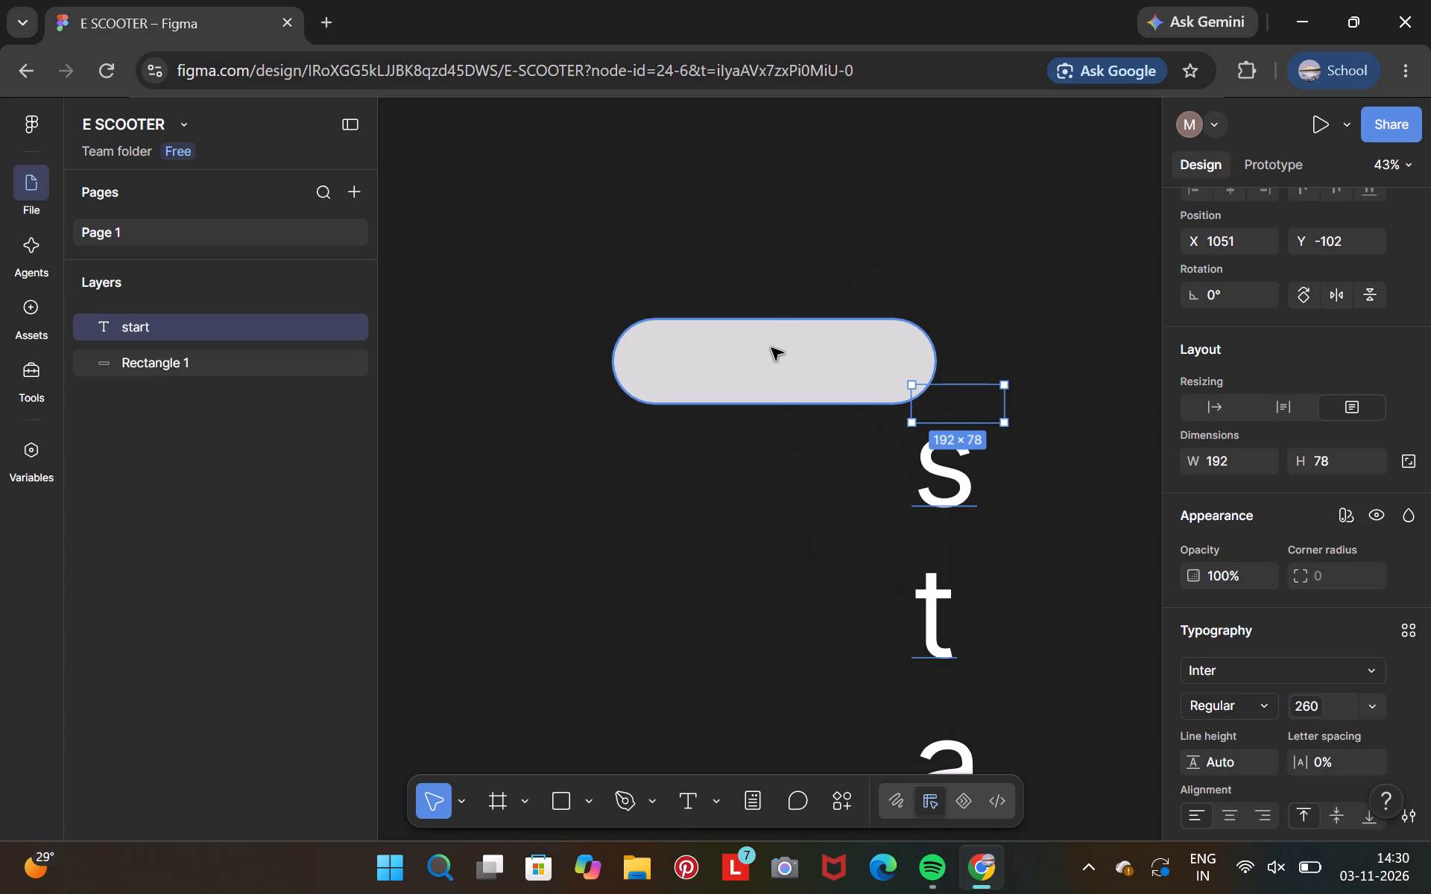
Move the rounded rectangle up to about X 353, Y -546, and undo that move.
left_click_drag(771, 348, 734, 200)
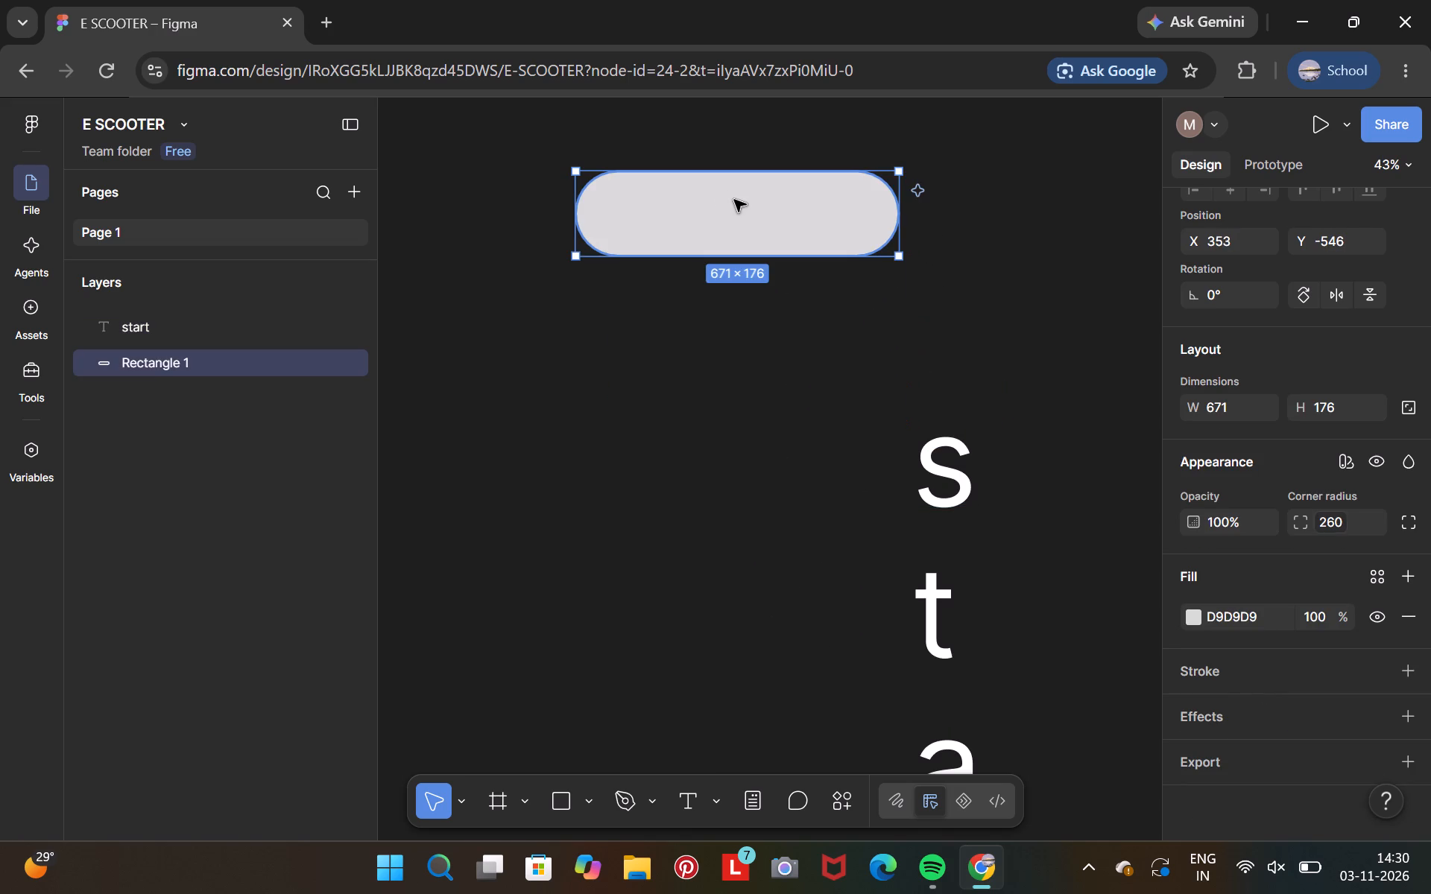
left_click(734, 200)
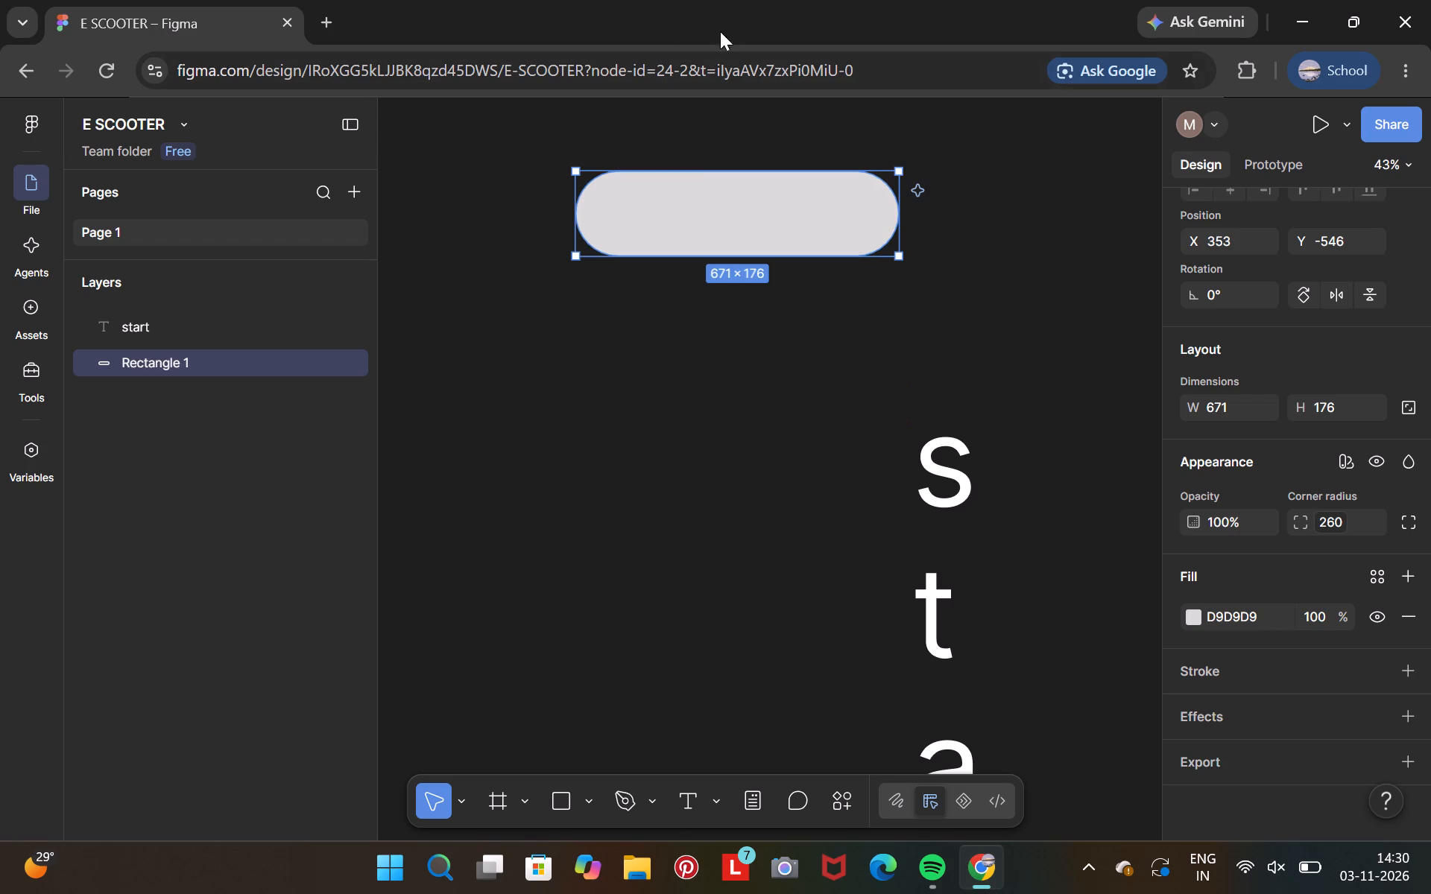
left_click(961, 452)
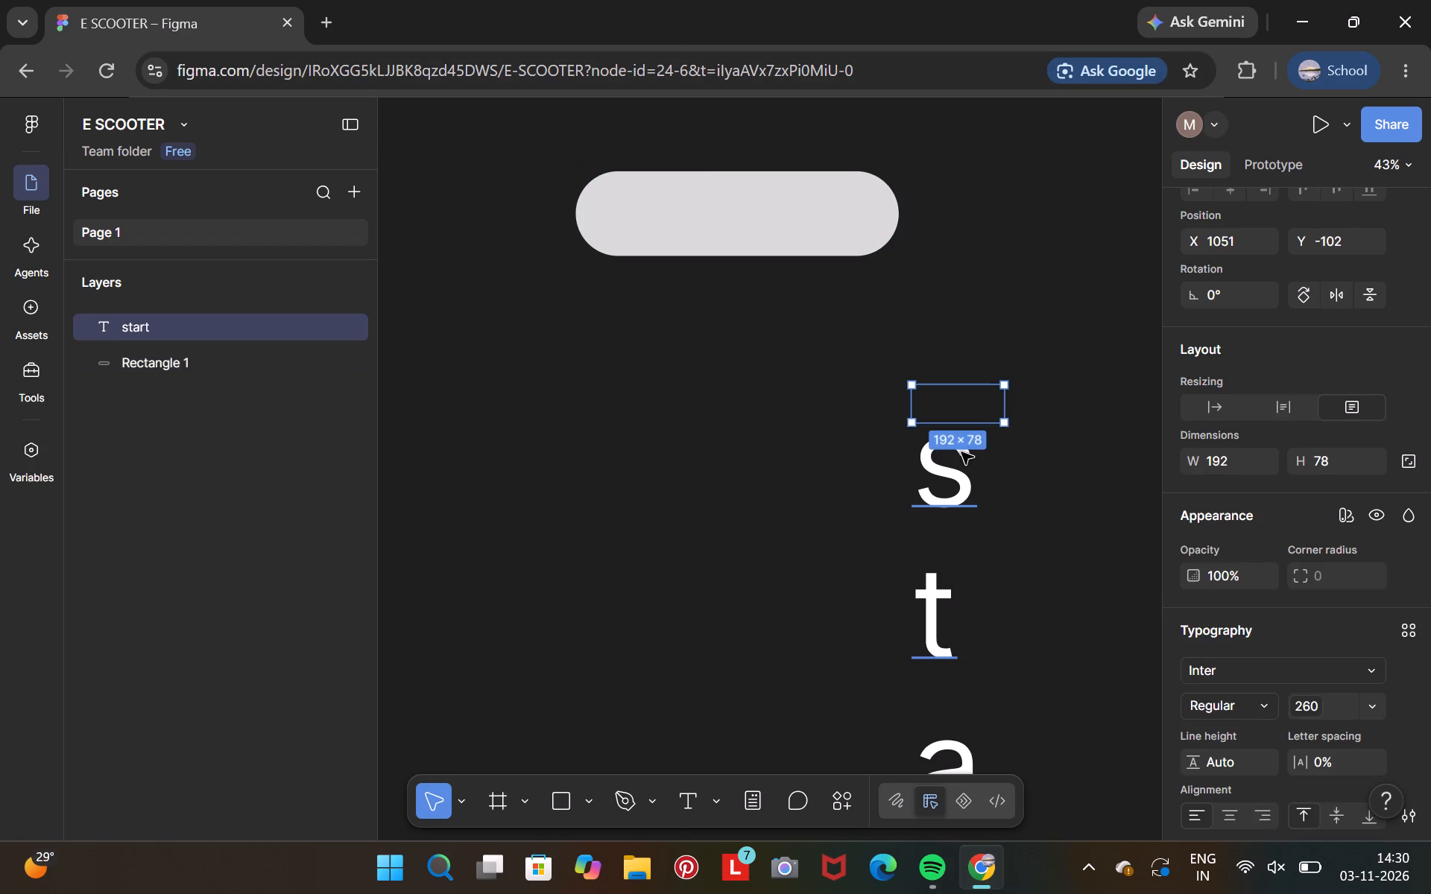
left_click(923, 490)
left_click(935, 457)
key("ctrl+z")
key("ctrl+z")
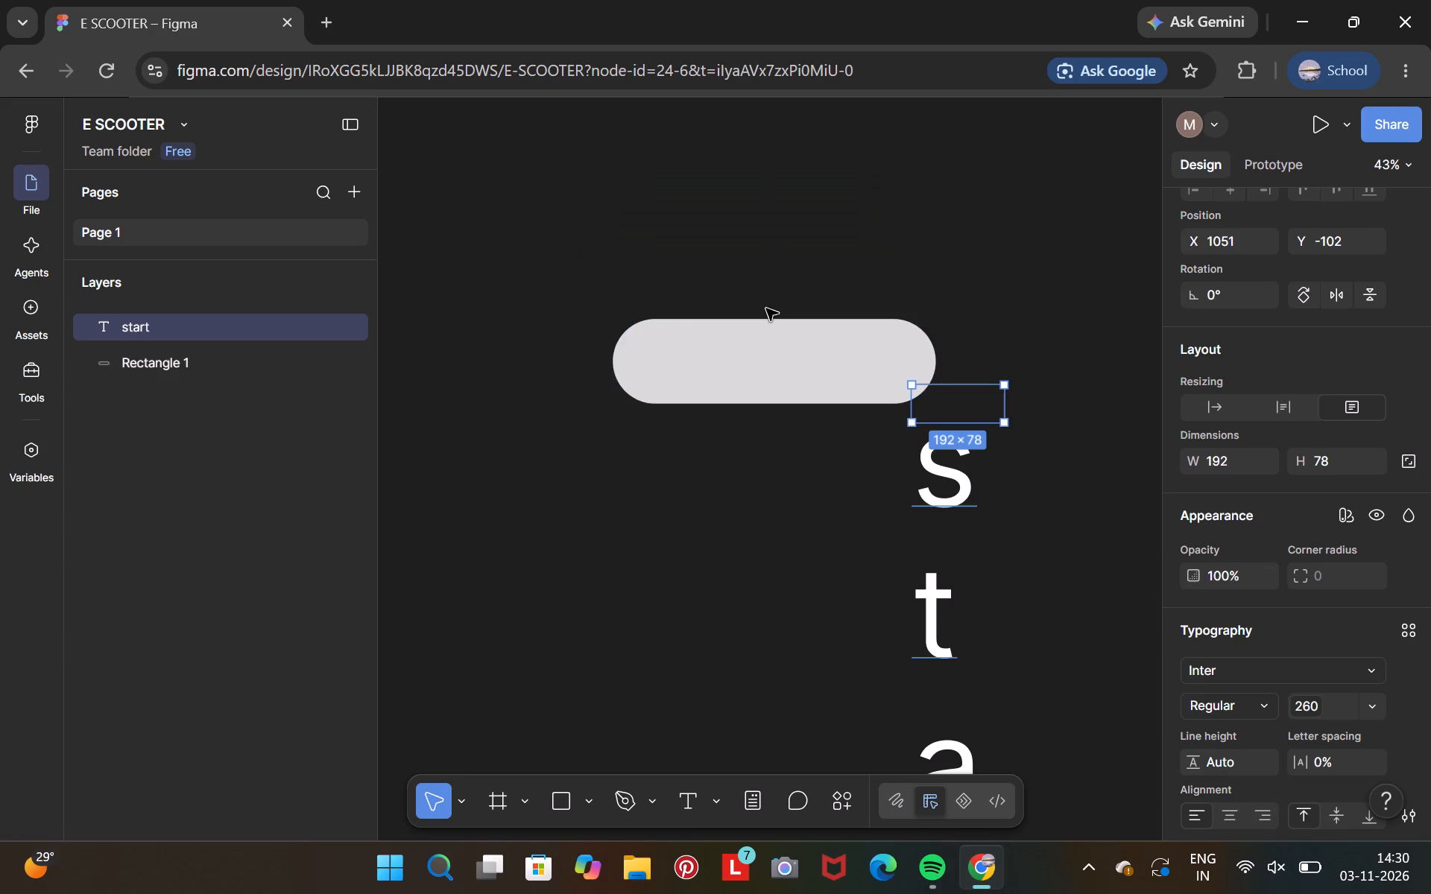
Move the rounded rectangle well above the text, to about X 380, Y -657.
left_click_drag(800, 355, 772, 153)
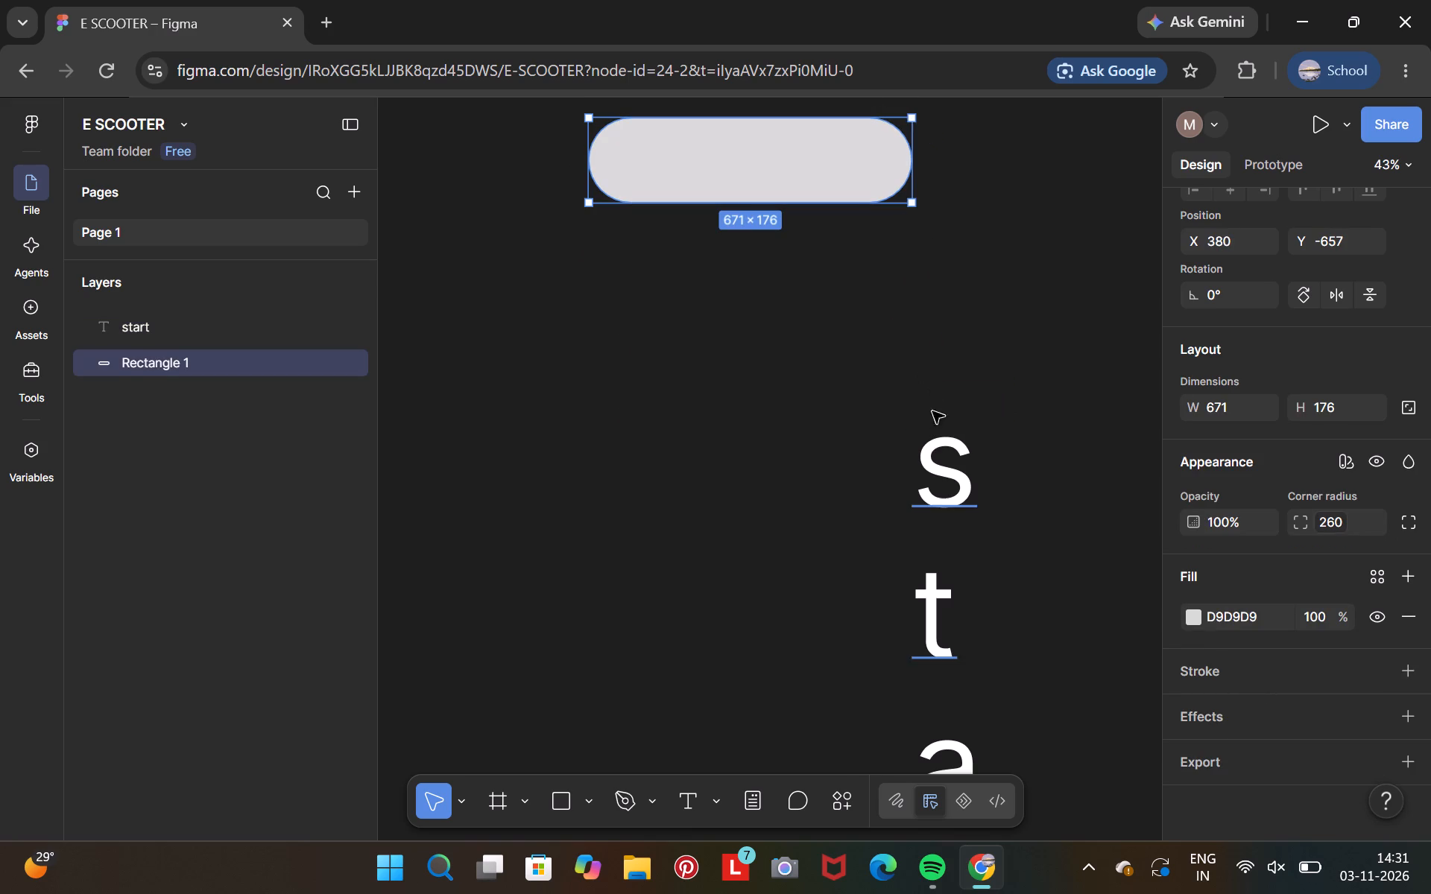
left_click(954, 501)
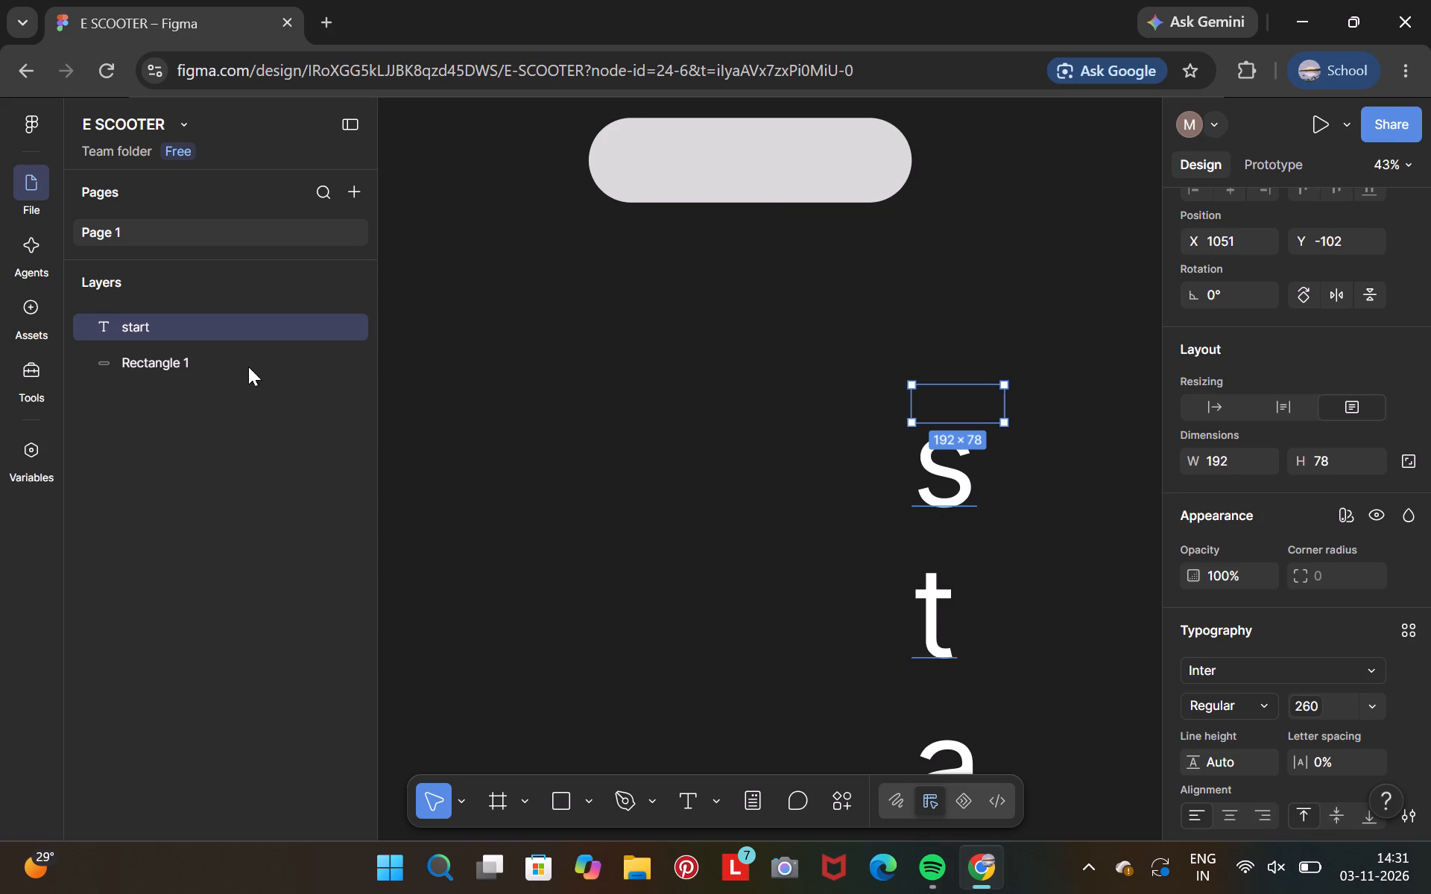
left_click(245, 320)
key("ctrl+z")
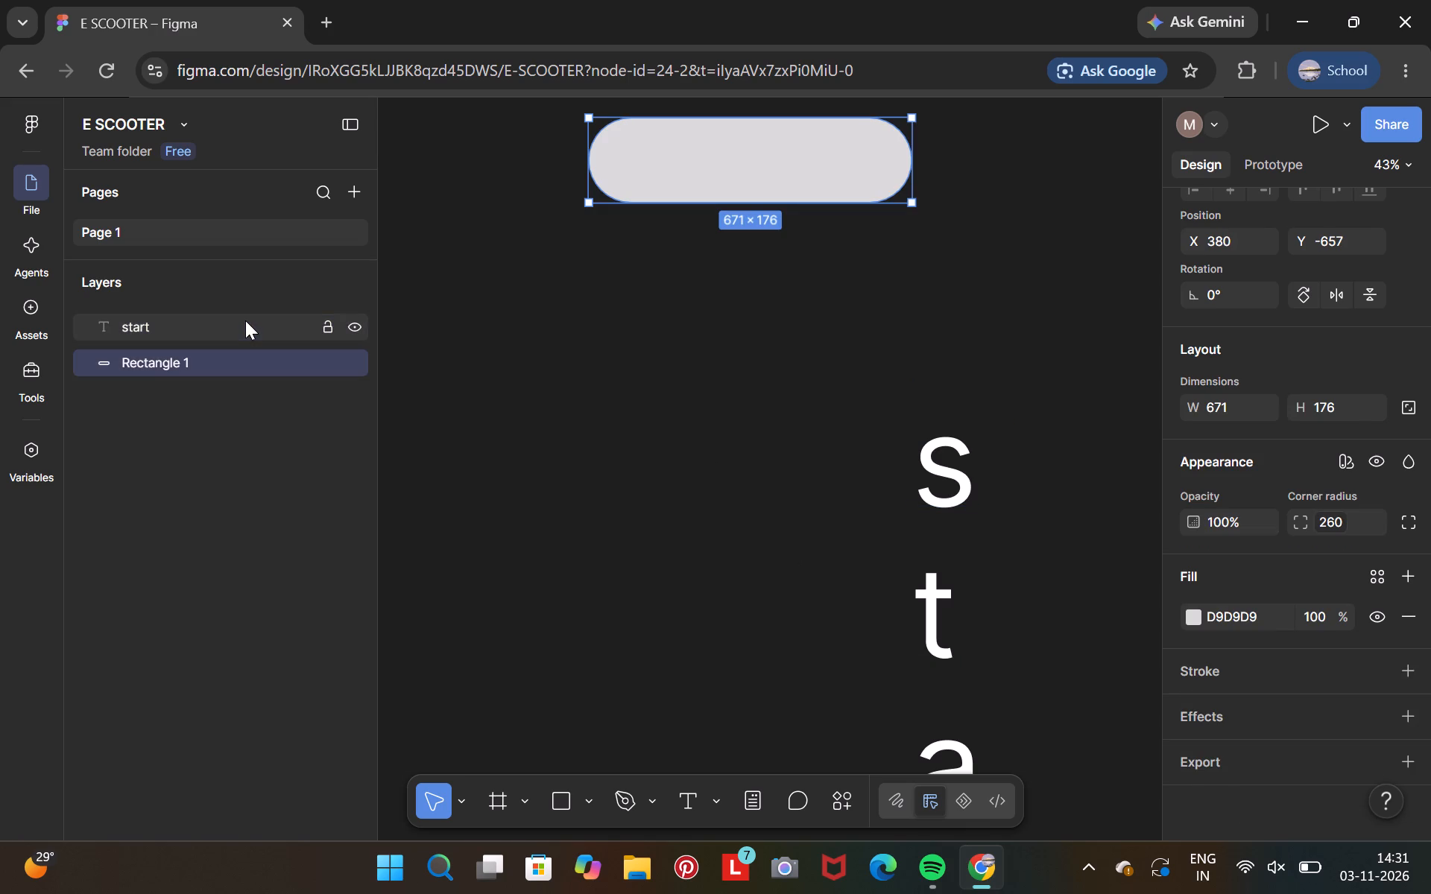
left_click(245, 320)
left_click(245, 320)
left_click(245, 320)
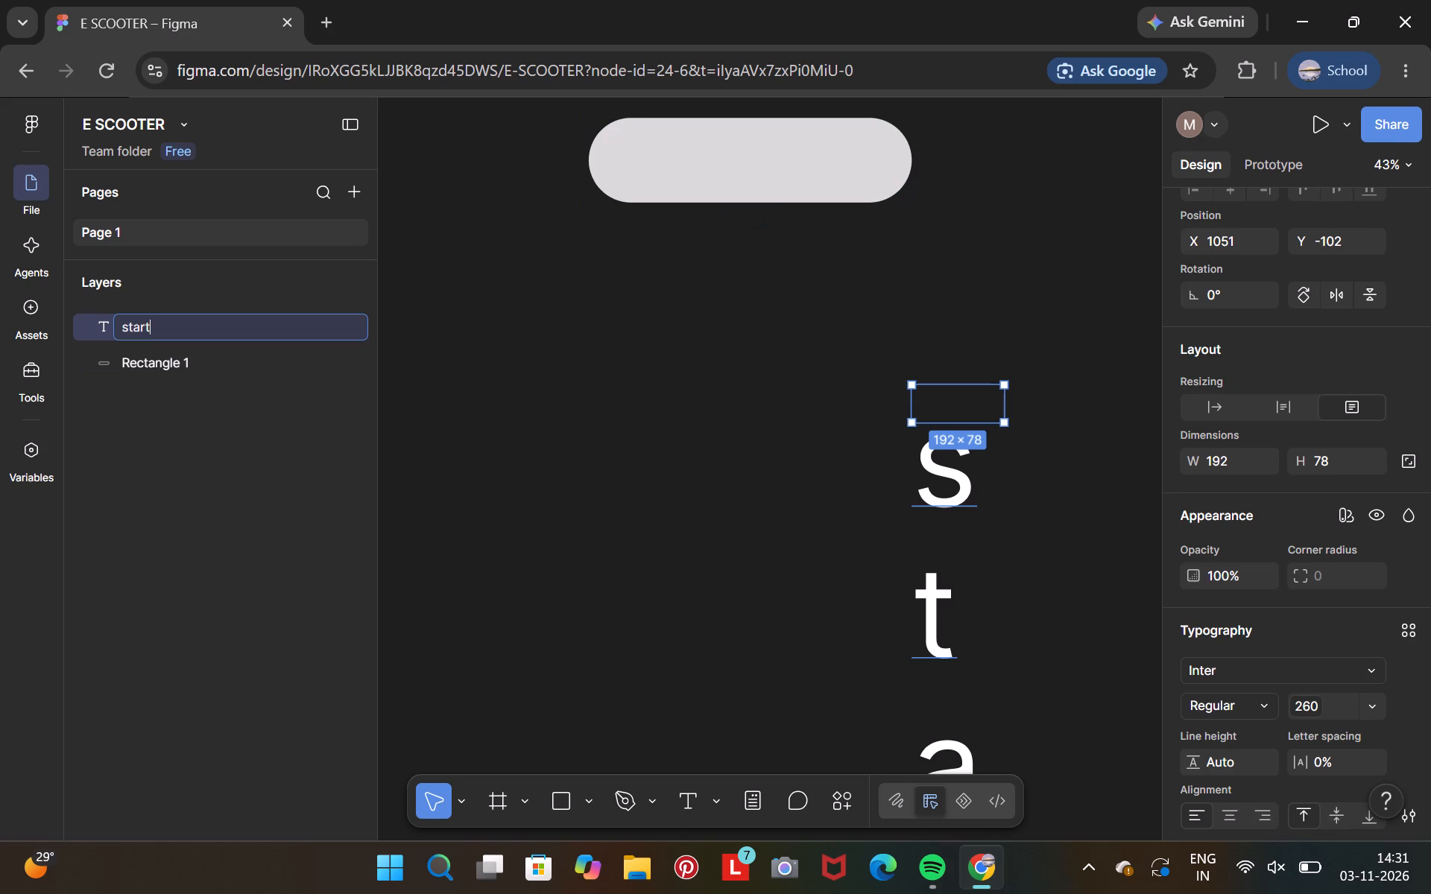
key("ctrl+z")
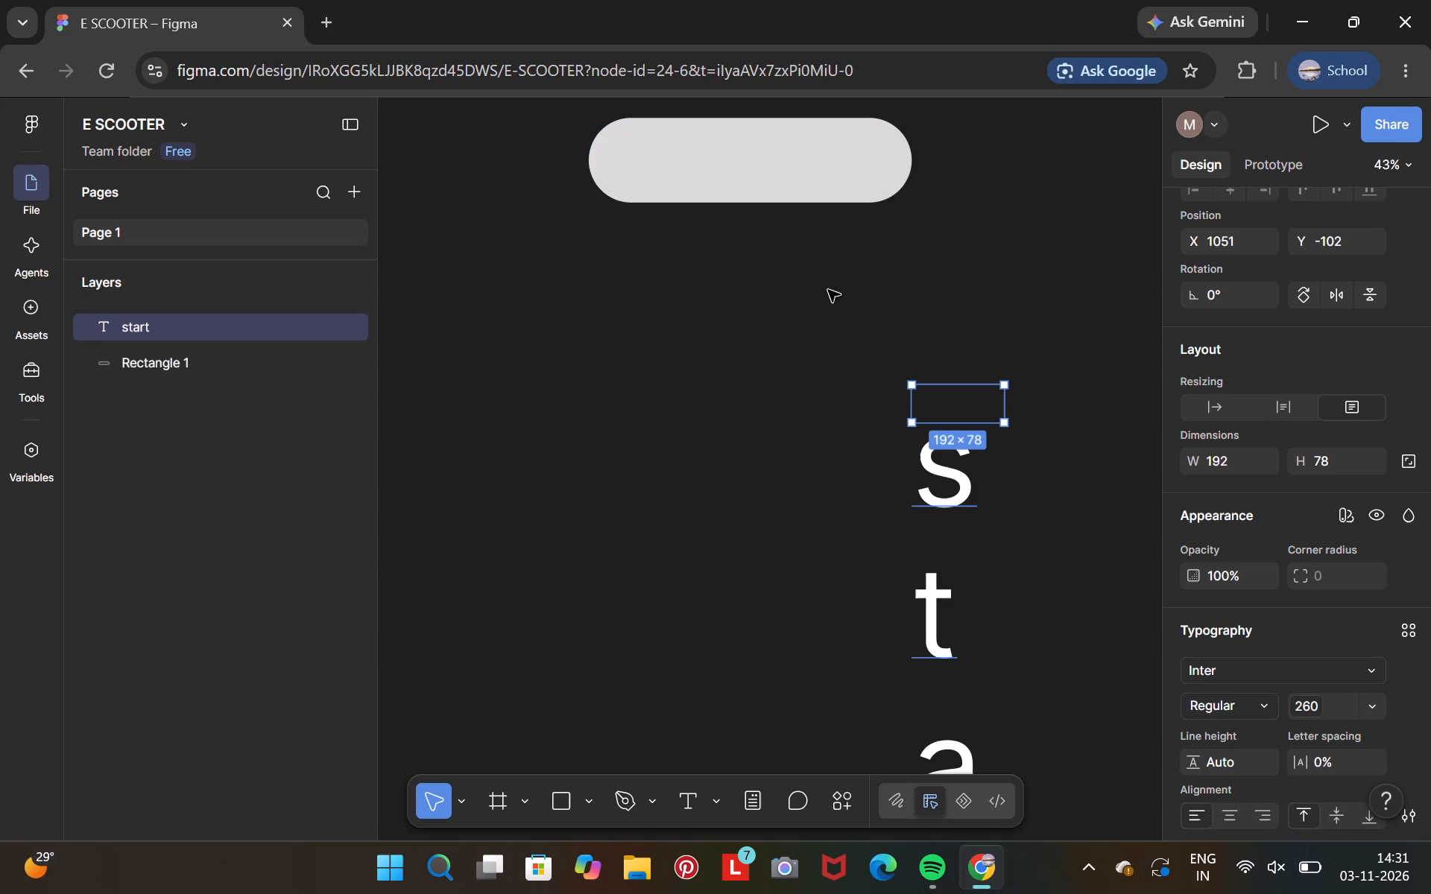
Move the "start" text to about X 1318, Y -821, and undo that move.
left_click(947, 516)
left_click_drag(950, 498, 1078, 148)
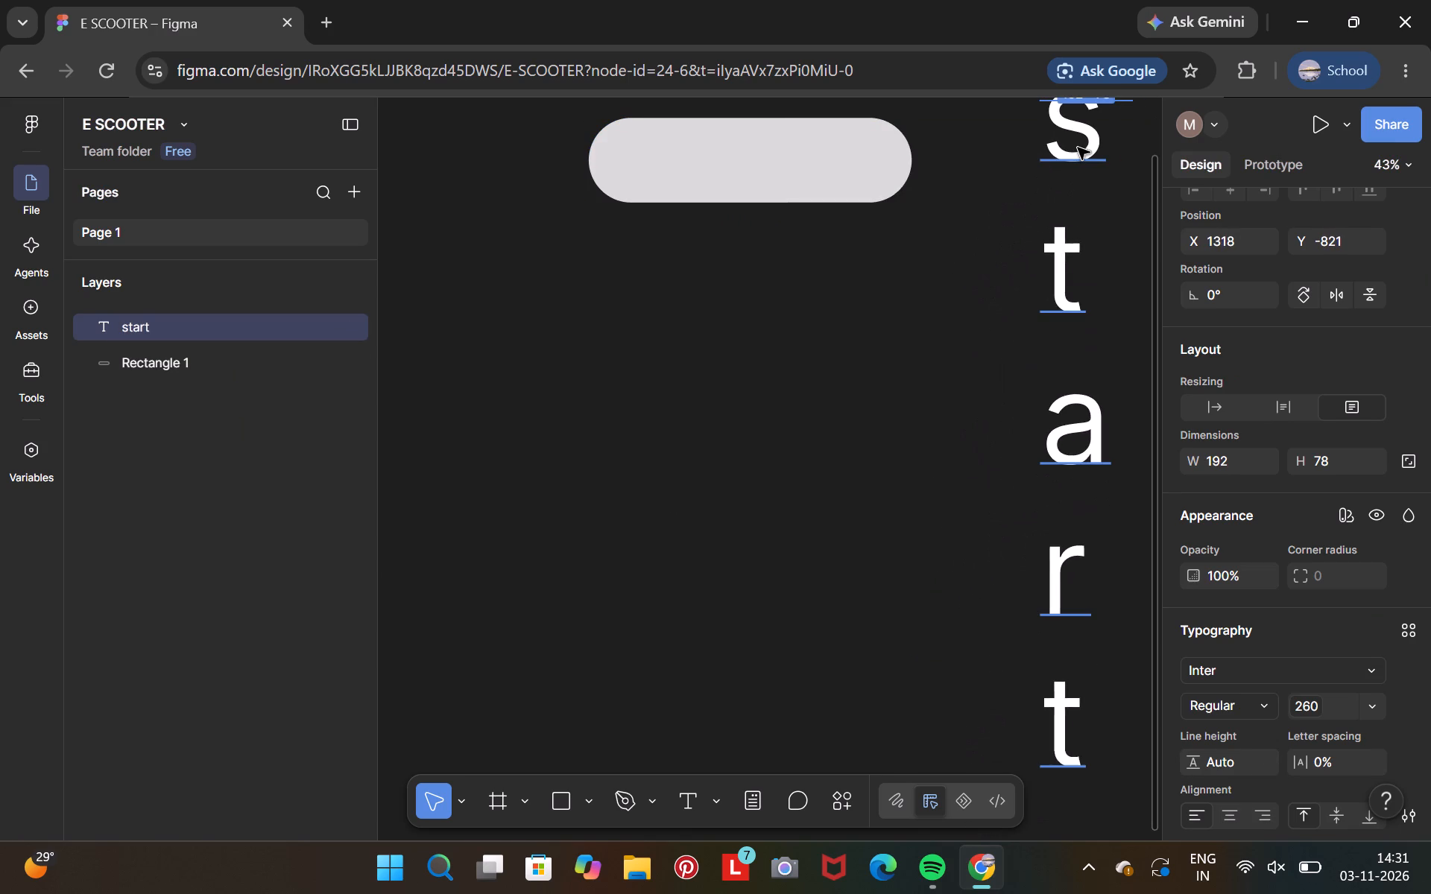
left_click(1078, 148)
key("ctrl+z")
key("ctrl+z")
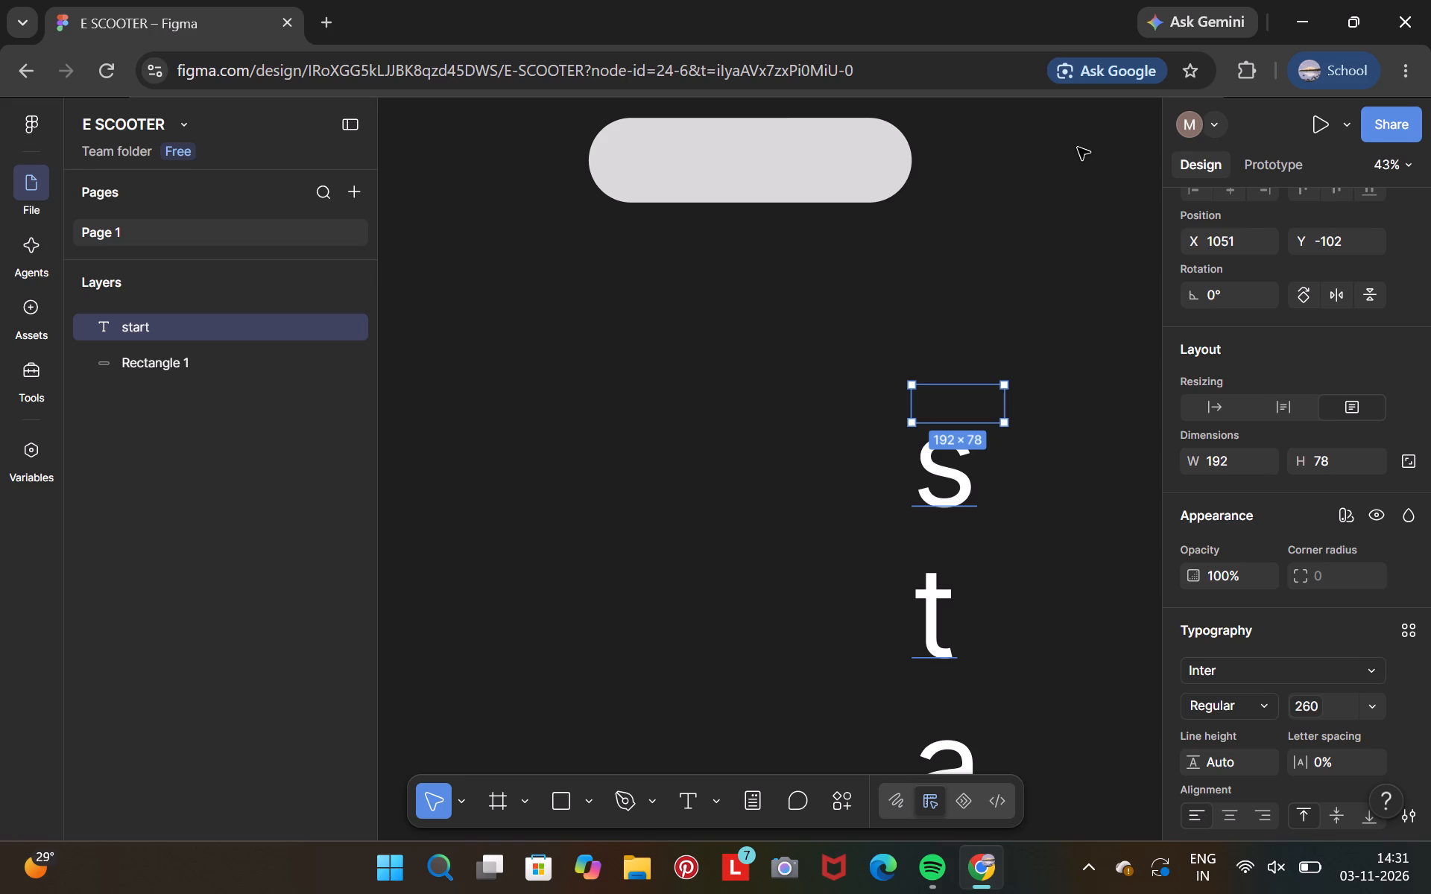
Undo the earlier moves and font size changes, back to the 64-size "start" text at X 528, Y -190.
key("ctrl+z")
key("ctrl+z")
key("ctrl+z")
key("ctrl+z")
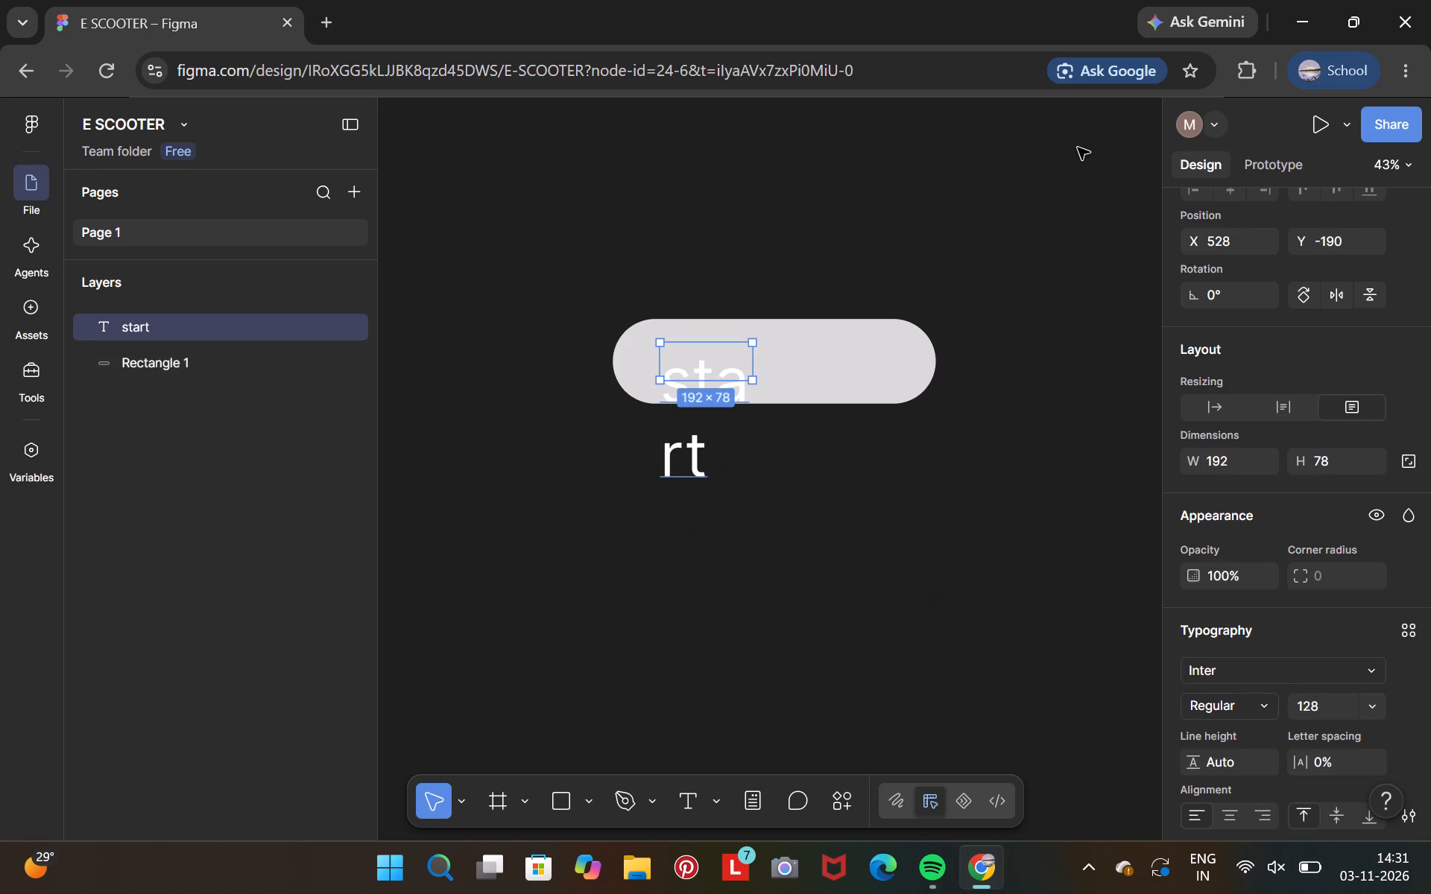
key("z")
key("ctrl+z")
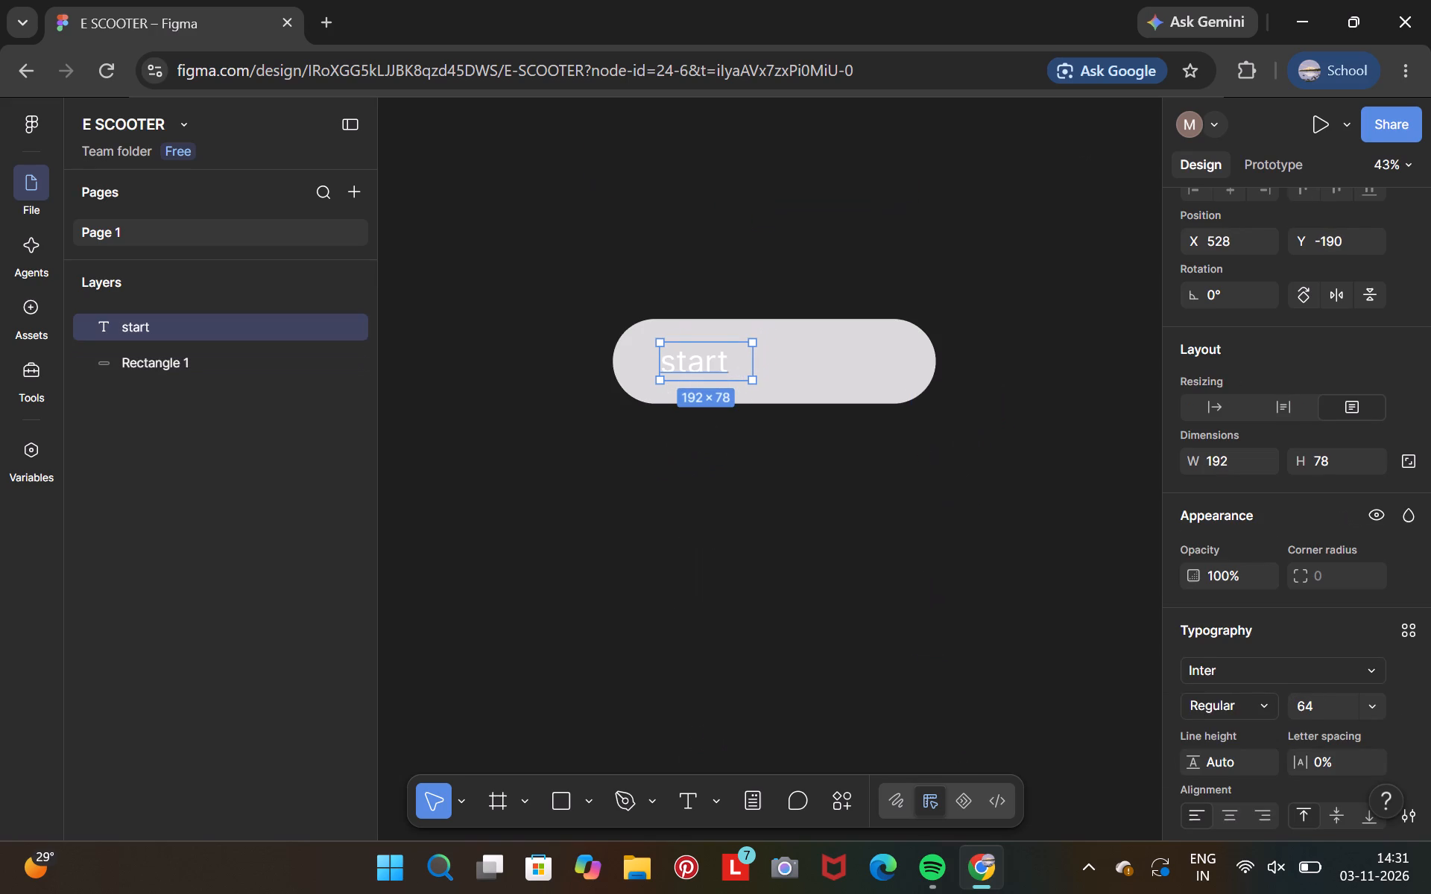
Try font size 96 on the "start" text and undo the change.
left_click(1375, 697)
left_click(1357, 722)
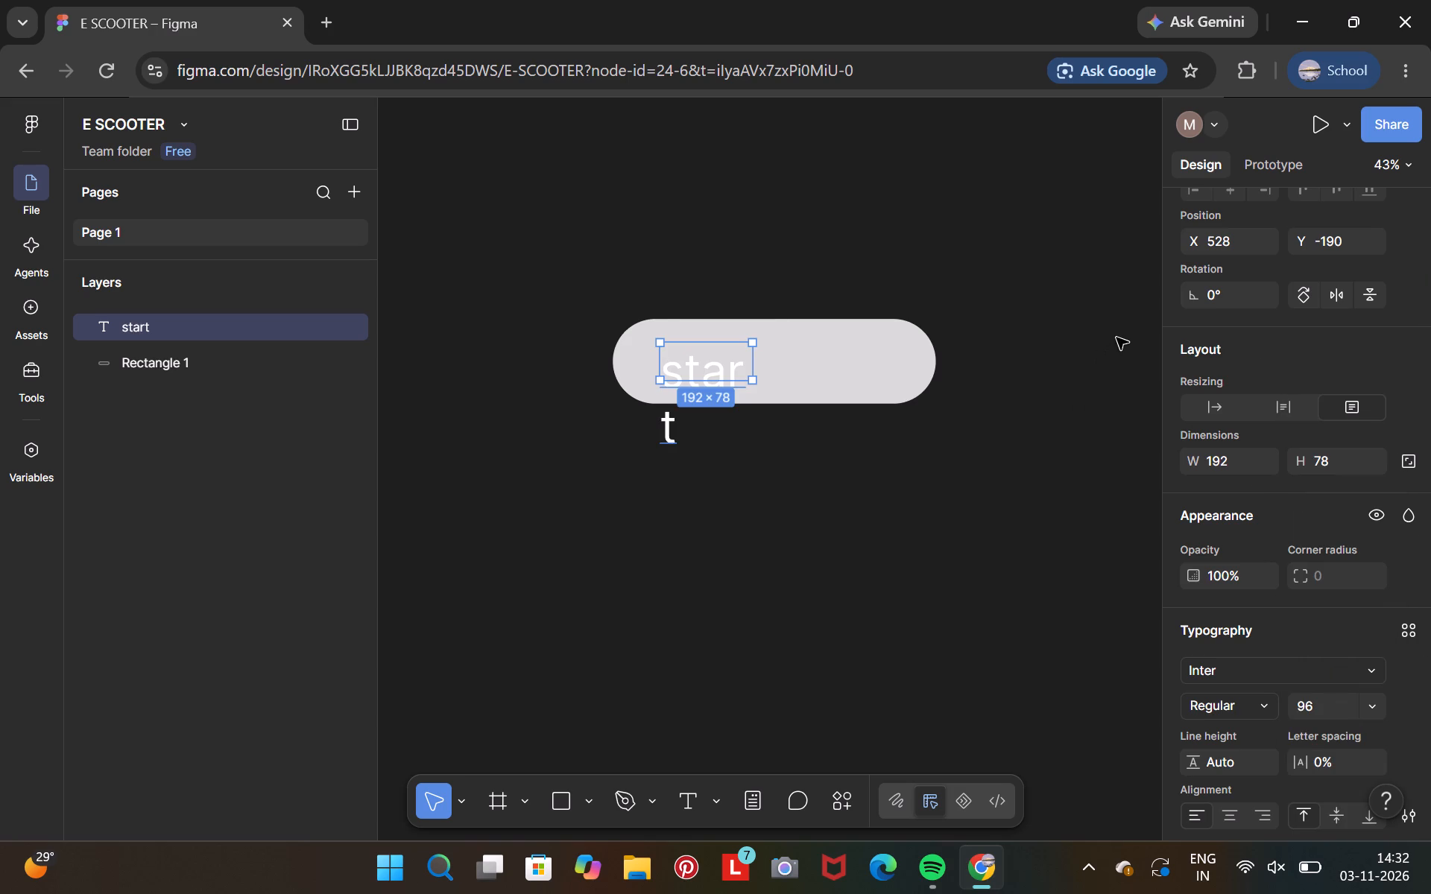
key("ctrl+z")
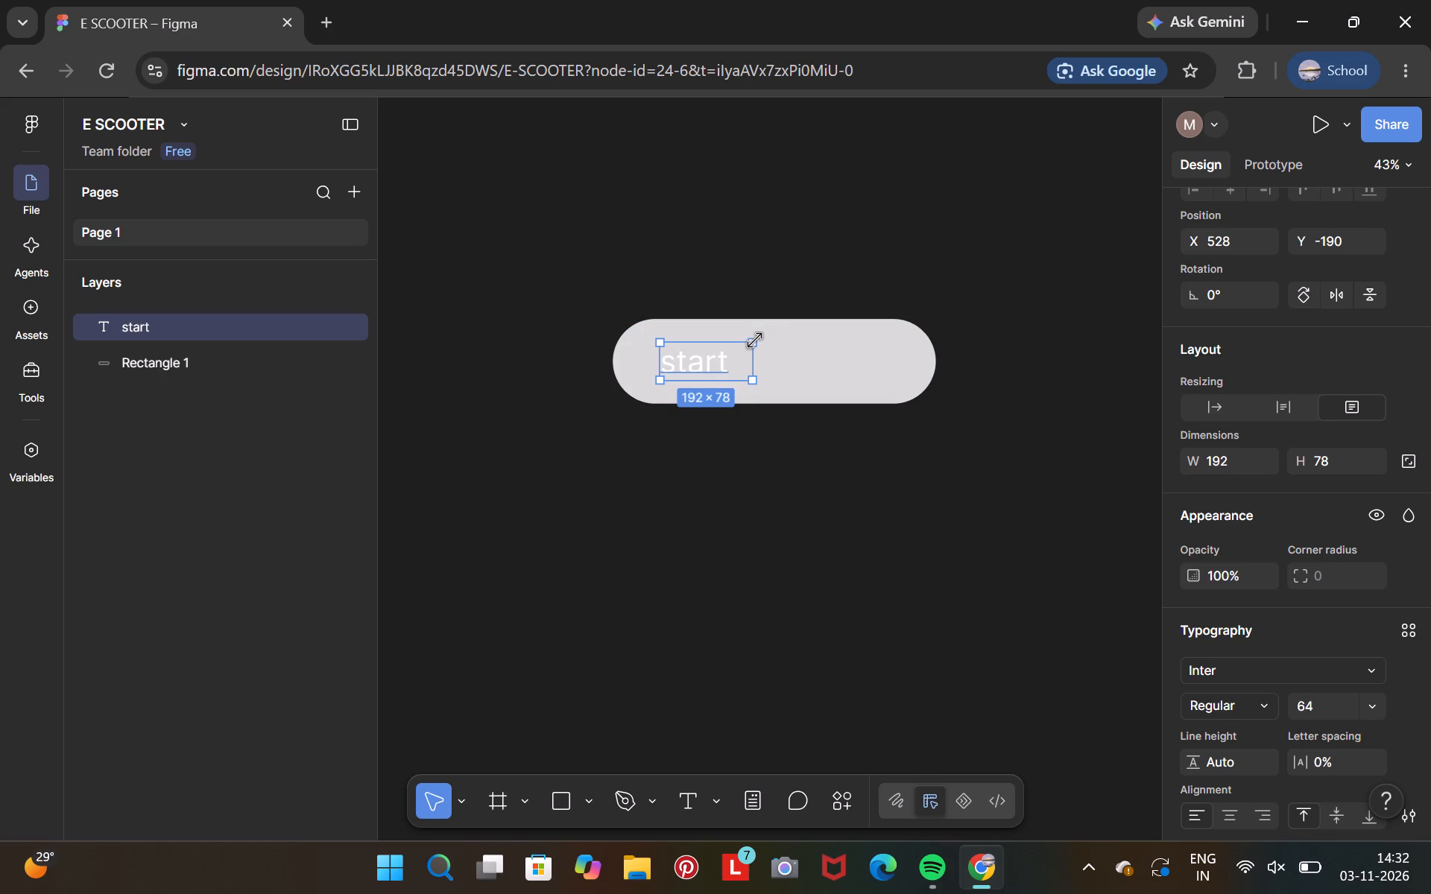
Widen the "start" text box to about 271 × 78, keeping it at X 528, Y -190.
left_click_drag(755, 340, 754, 308)
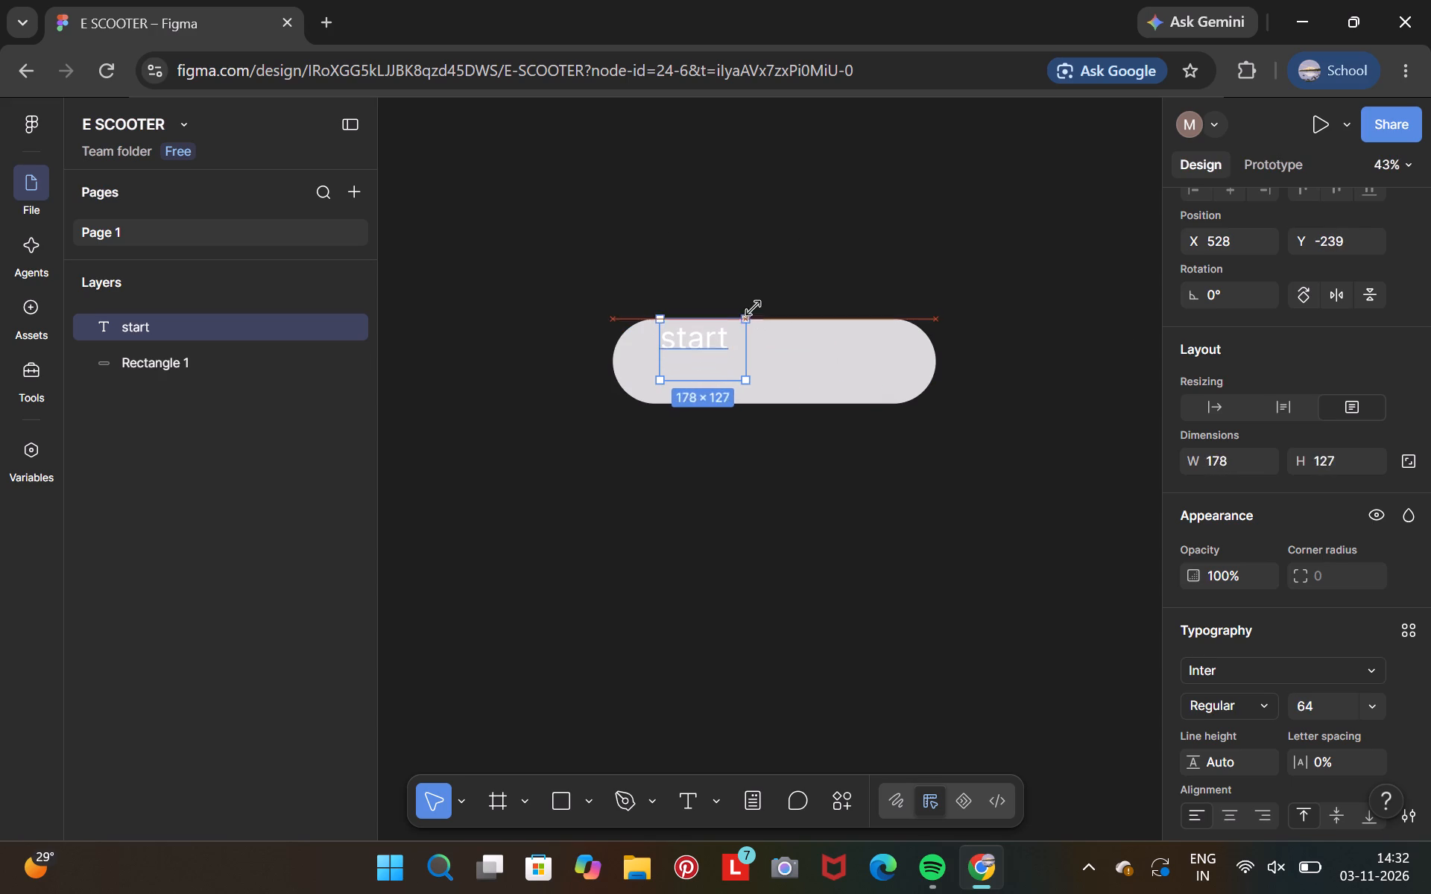
left_click_drag(754, 308, 797, 365)
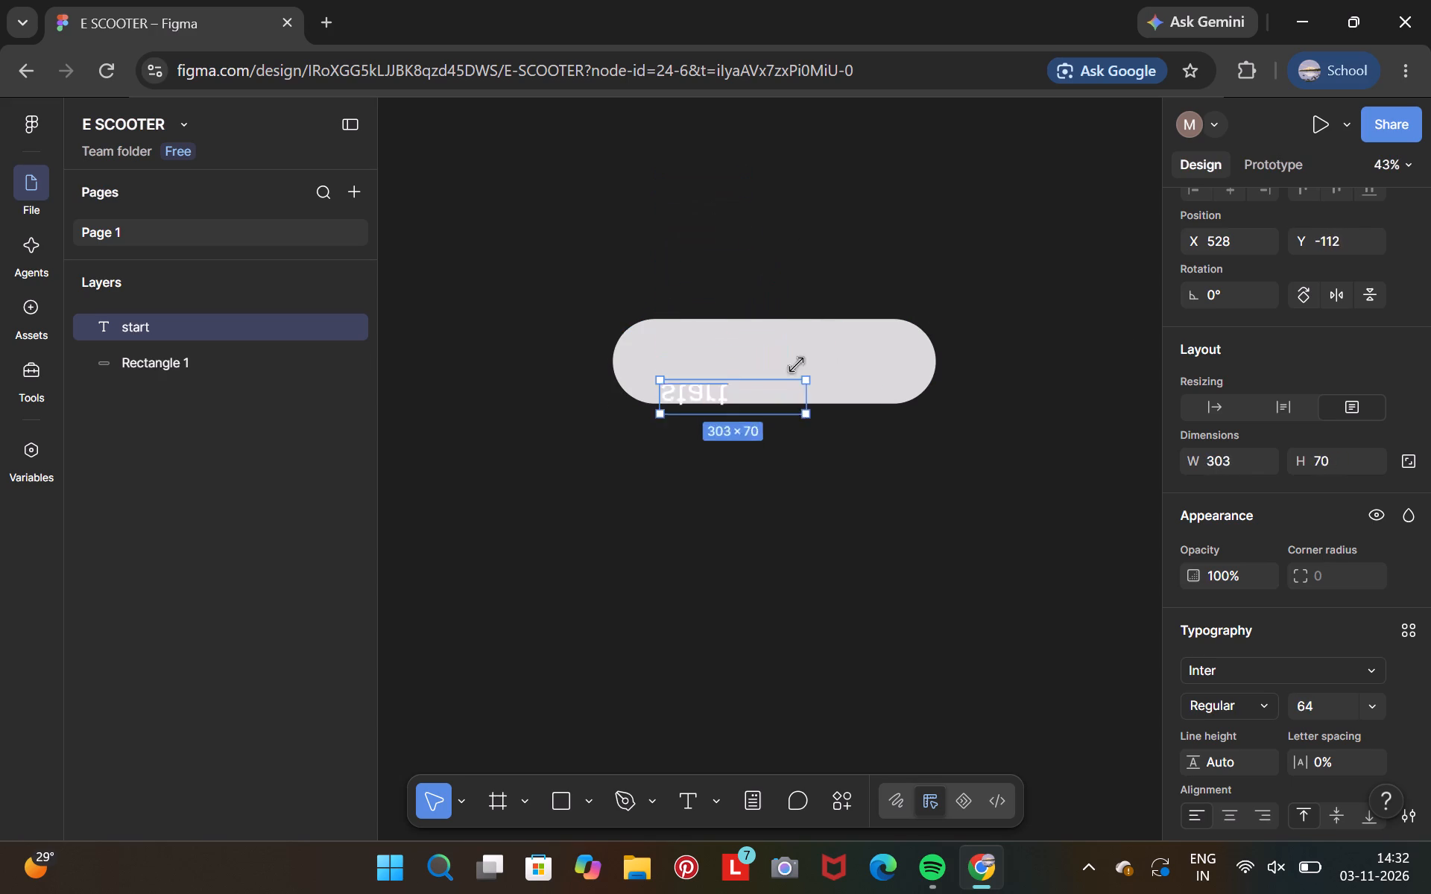
left_click_drag(797, 365, 791, 342)
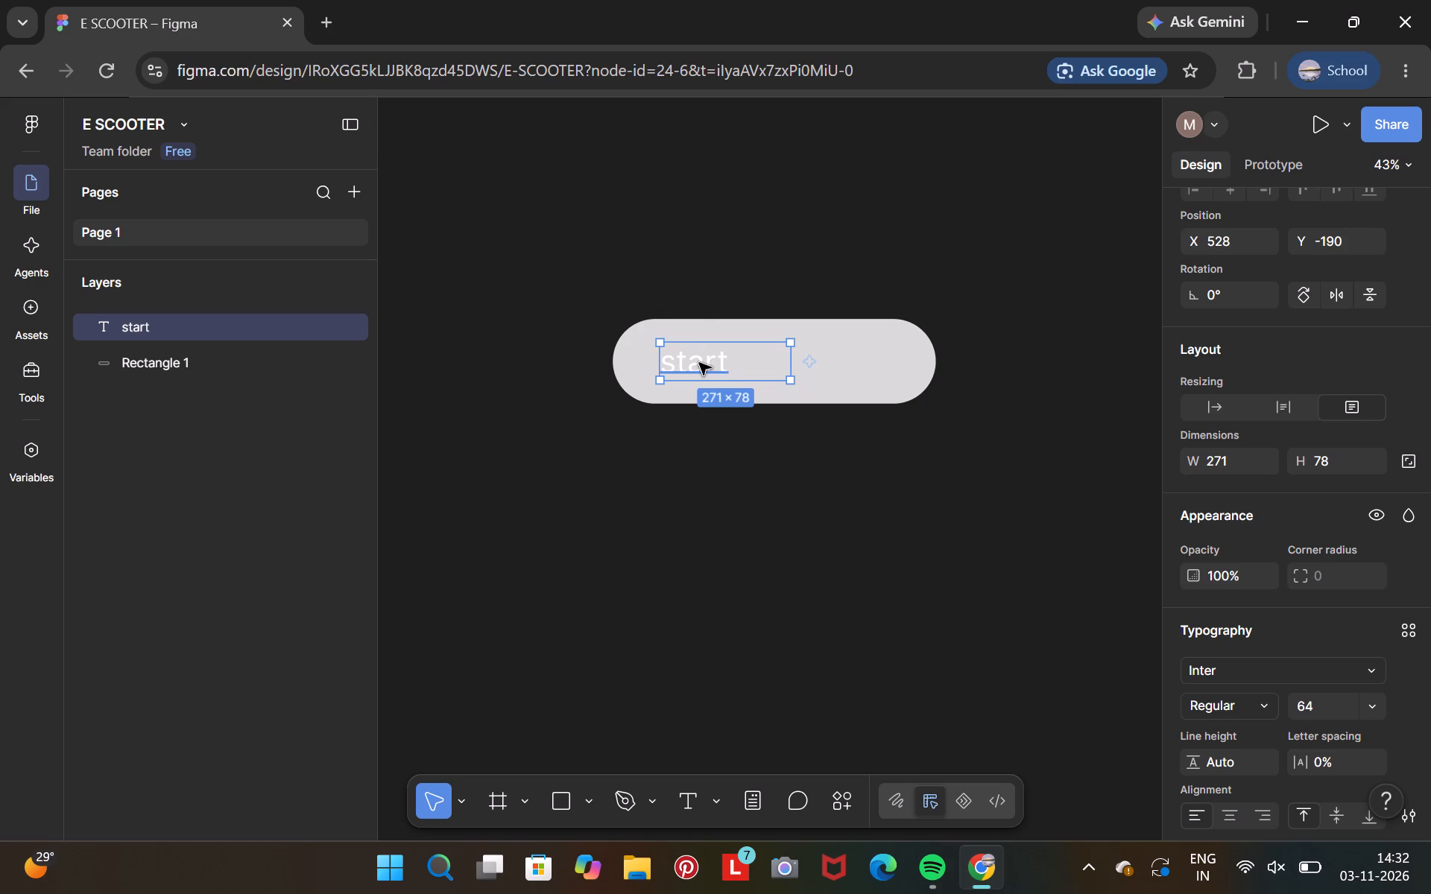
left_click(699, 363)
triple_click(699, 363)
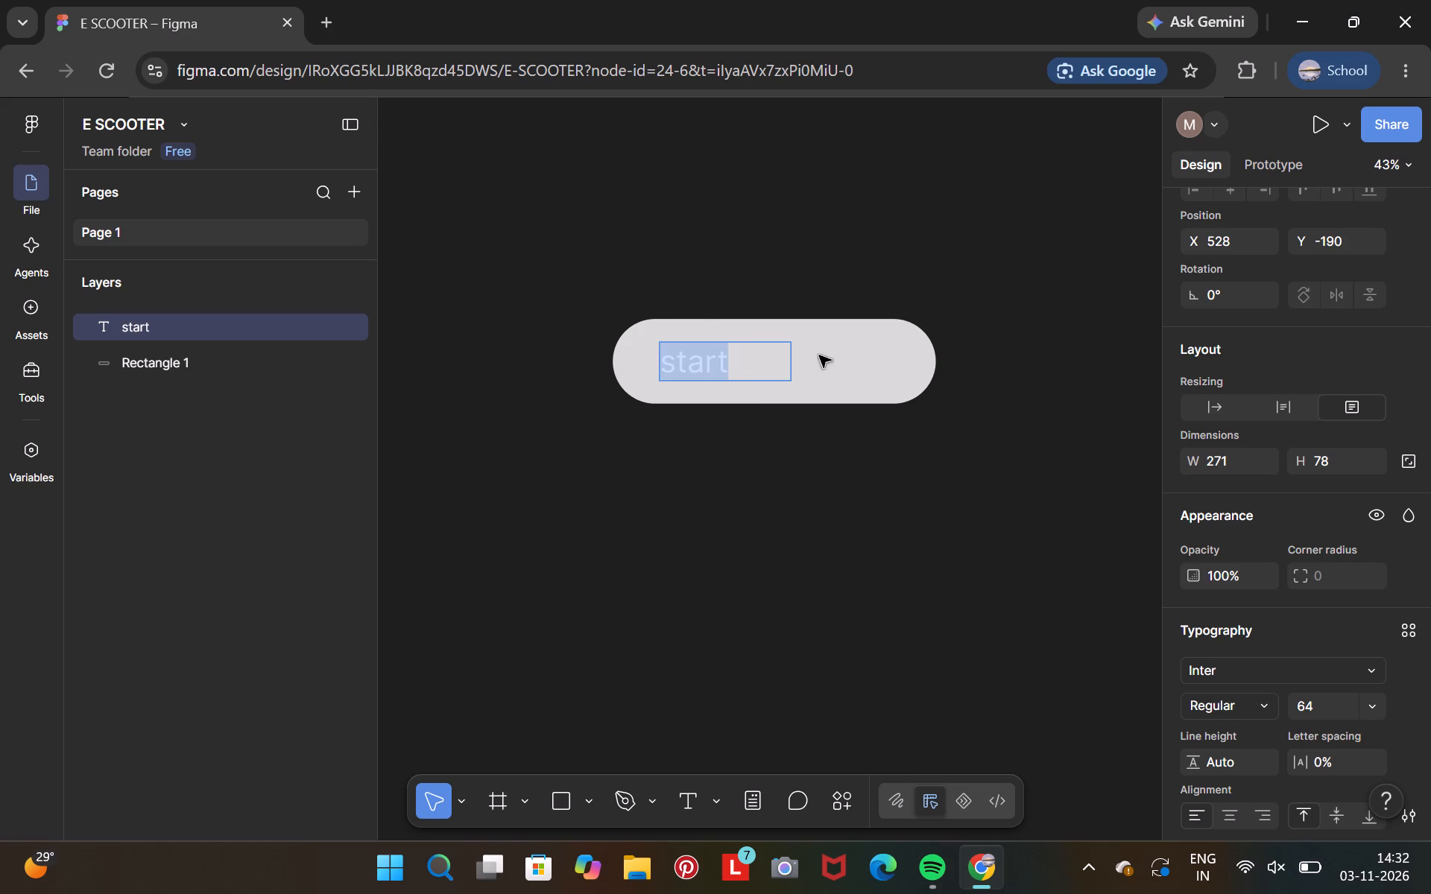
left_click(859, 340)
Move the pill-shaped rectangle up the canvas, clear above the "start" text.
left_click(870, 354)
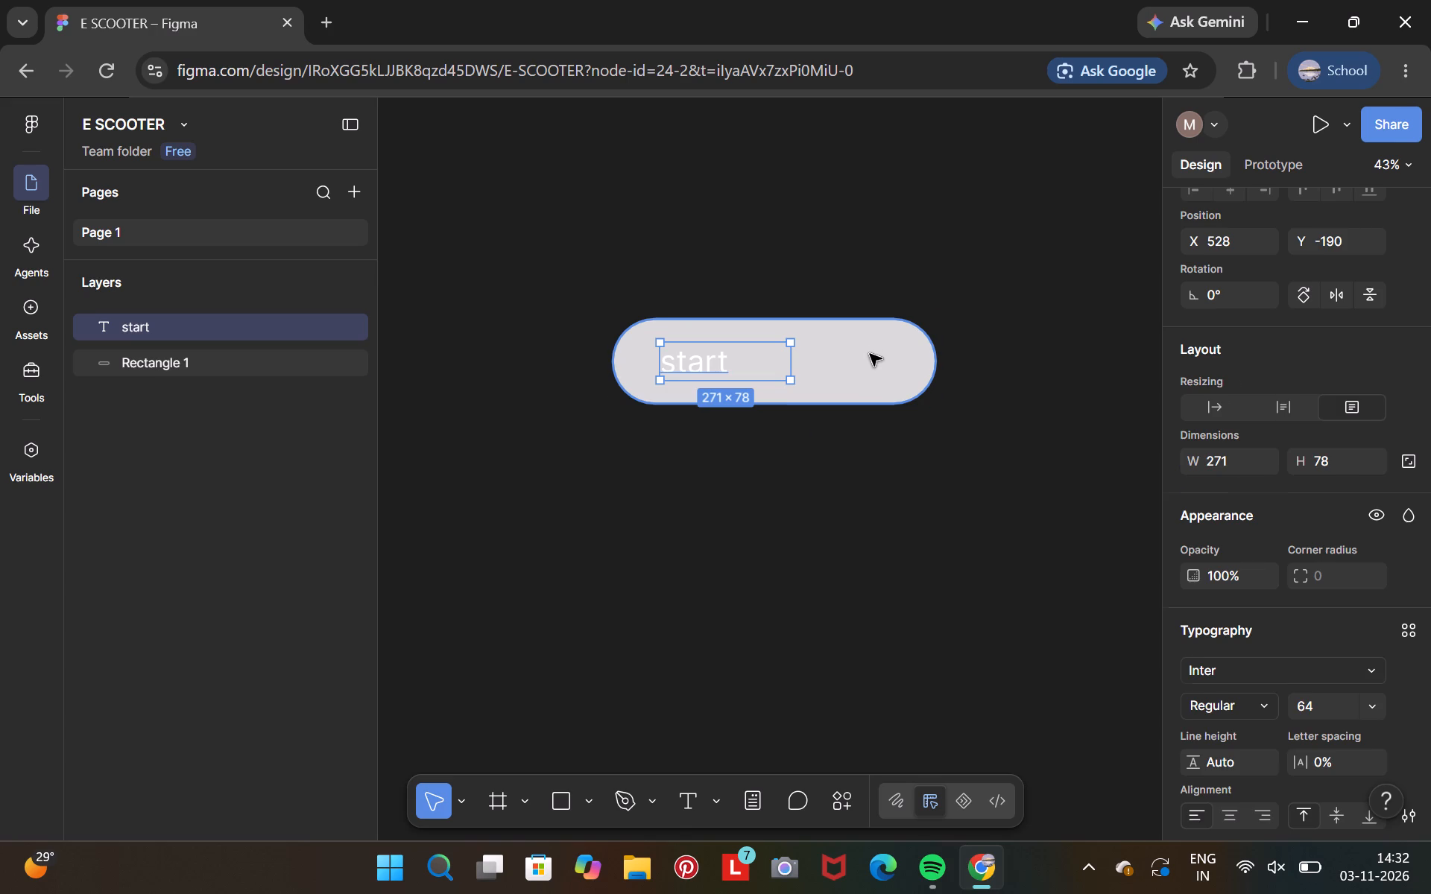
left_click_drag(870, 354, 874, 282)
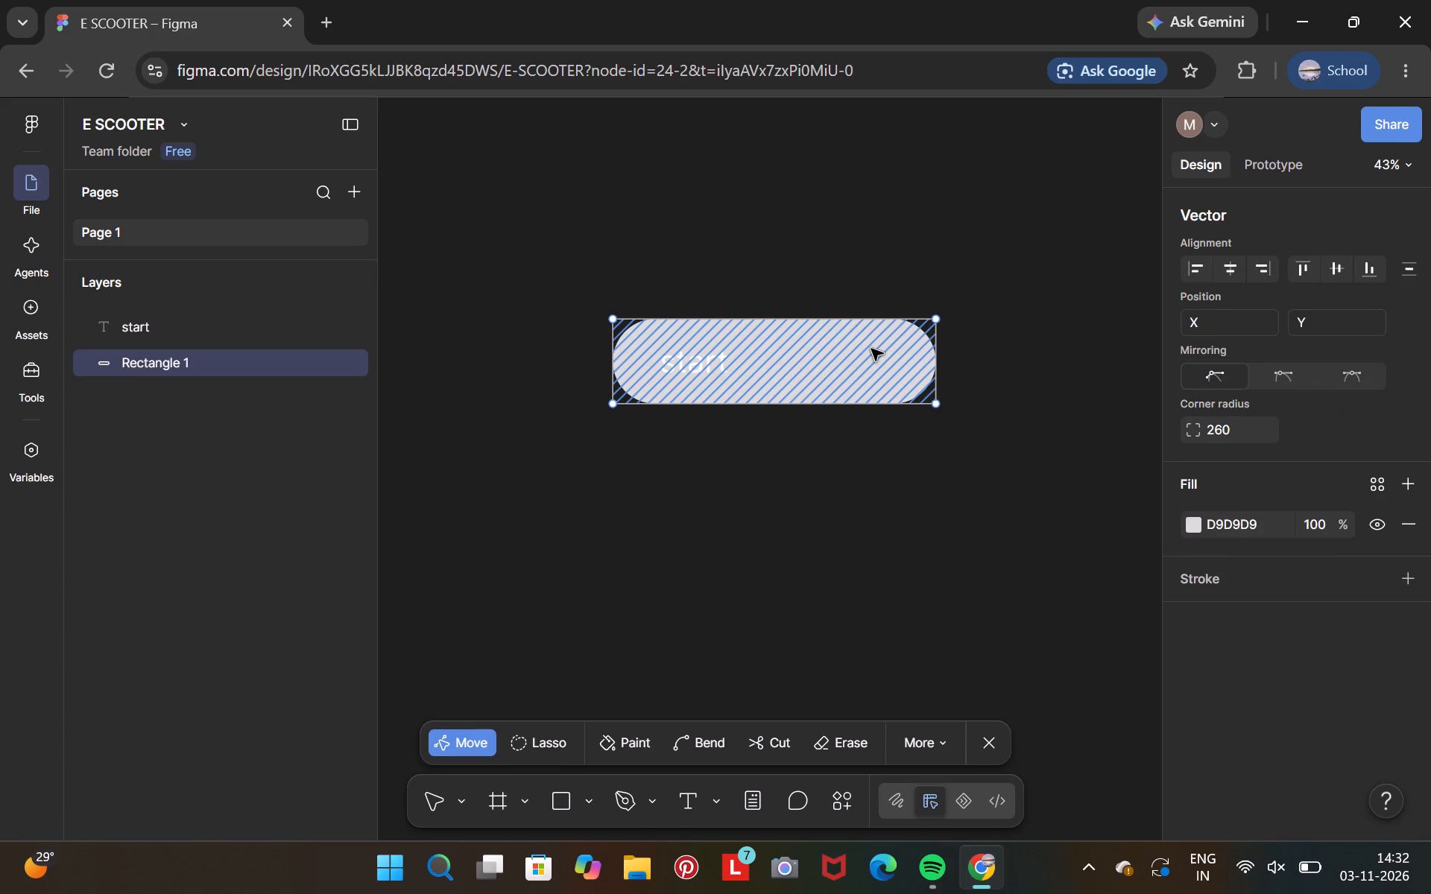
left_click_drag(871, 349, 851, 185)
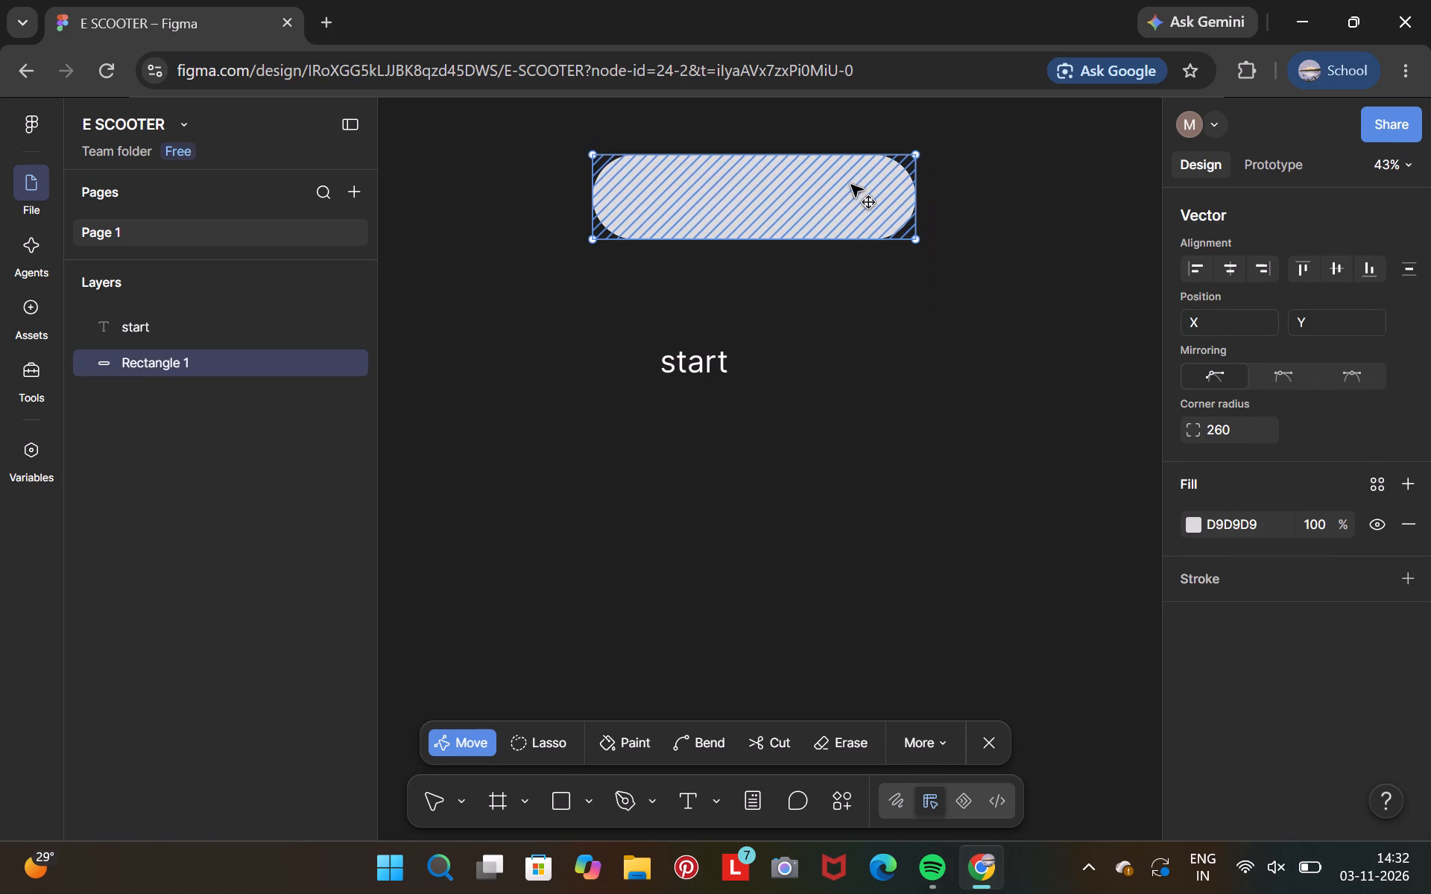
left_click(1016, 236)
left_click(1016, 236)
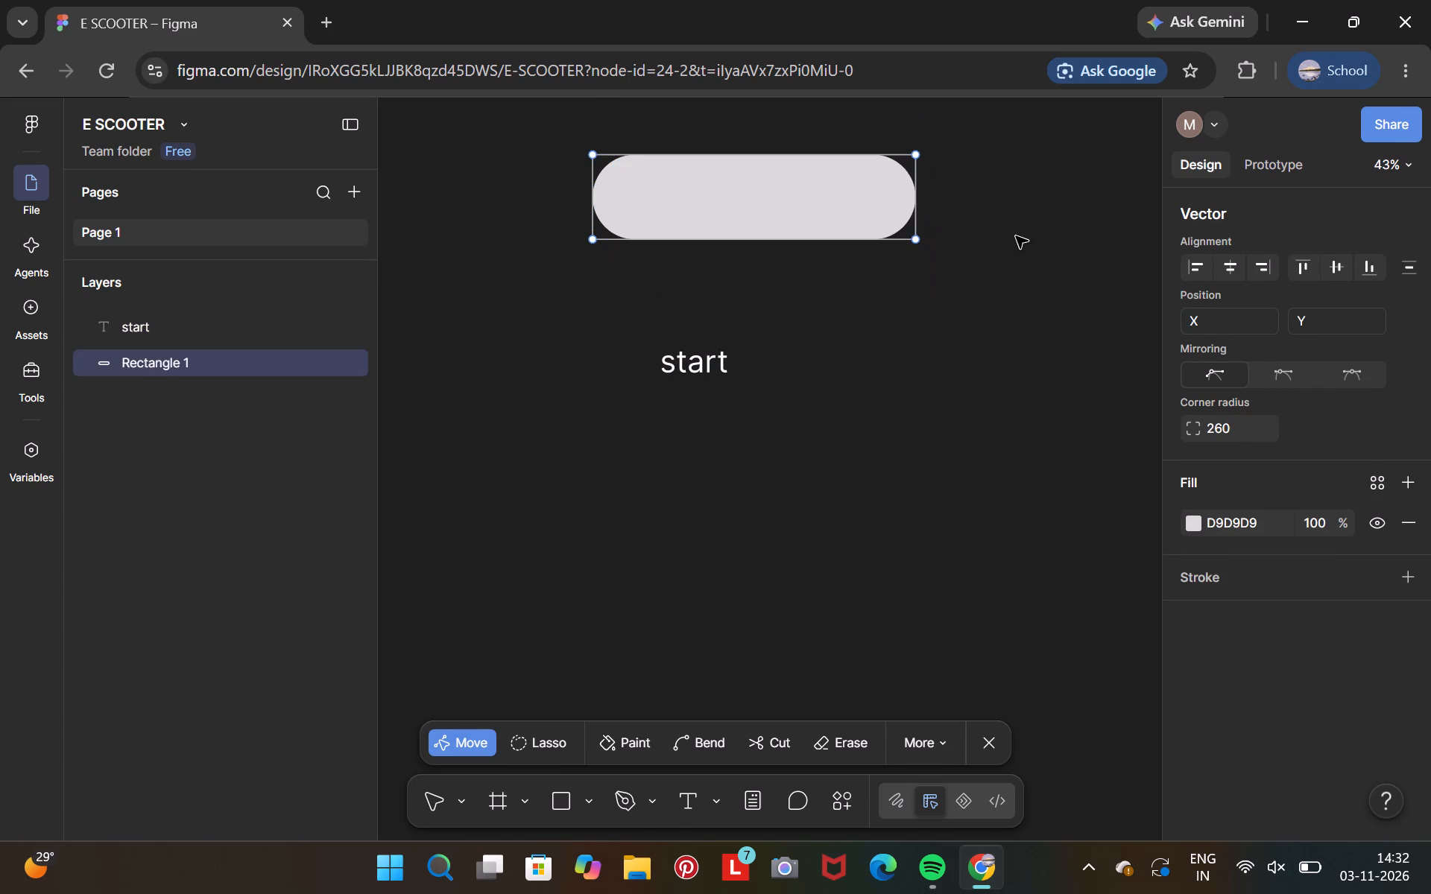
Move the "start" text onto the relocated pill, to about X 644, Y -532.
left_click(970, 328)
left_click_drag(970, 328, 705, 368)
left_click_drag(705, 368, 707, 363)
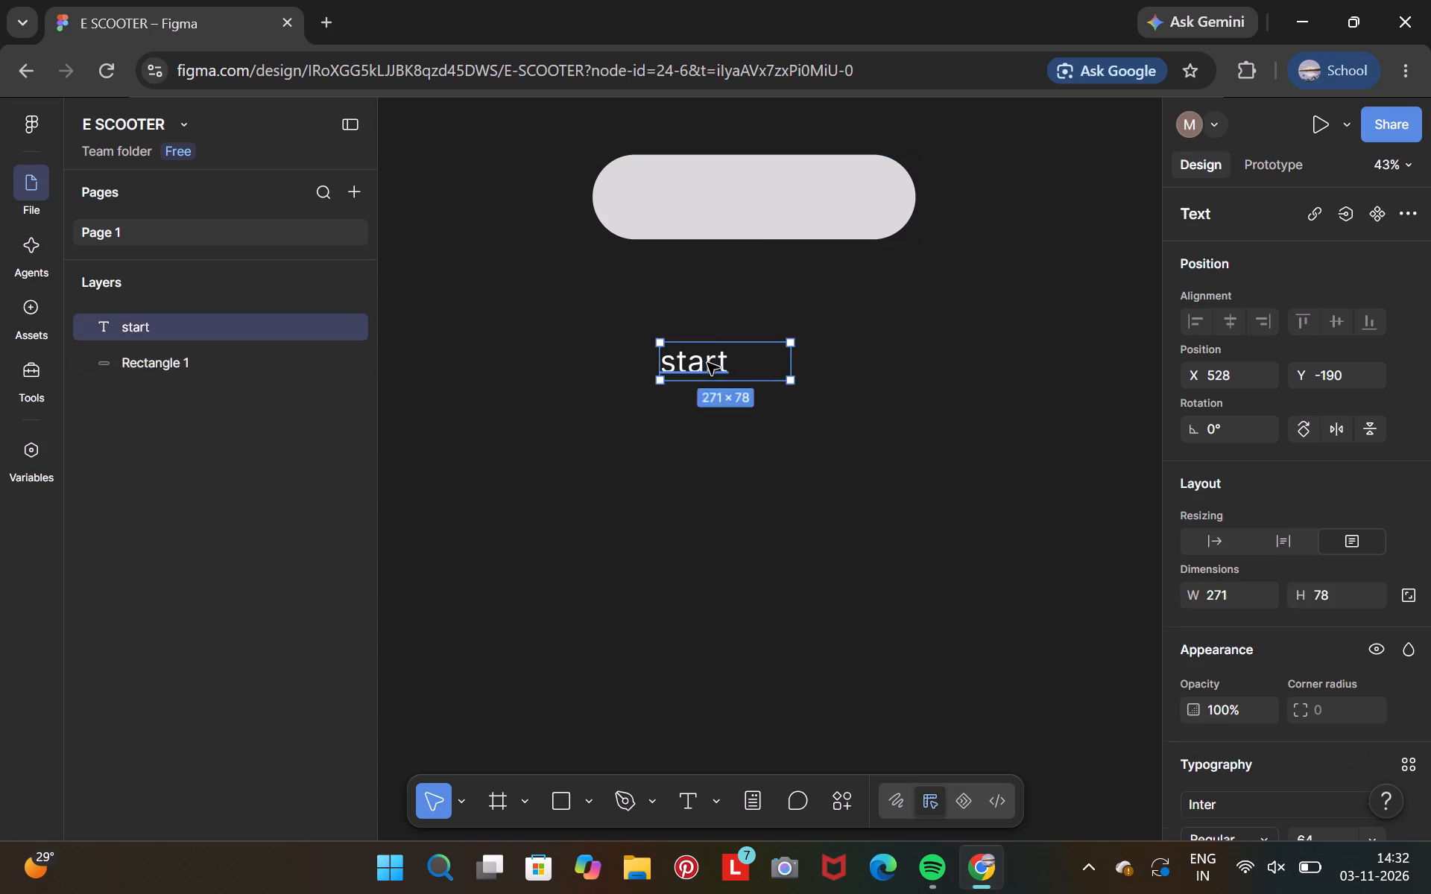
left_click_drag(707, 363, 761, 202)
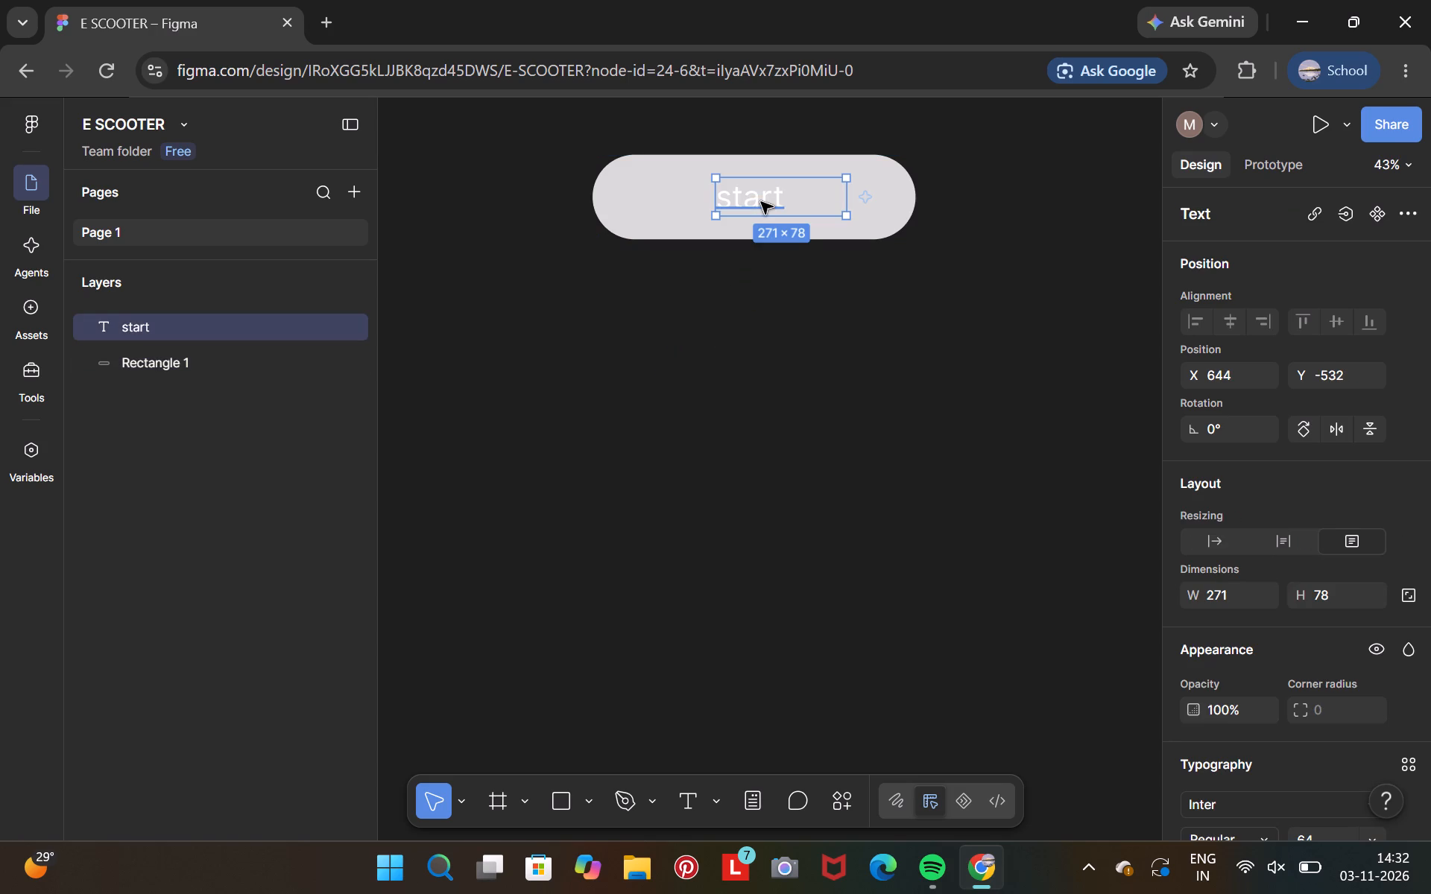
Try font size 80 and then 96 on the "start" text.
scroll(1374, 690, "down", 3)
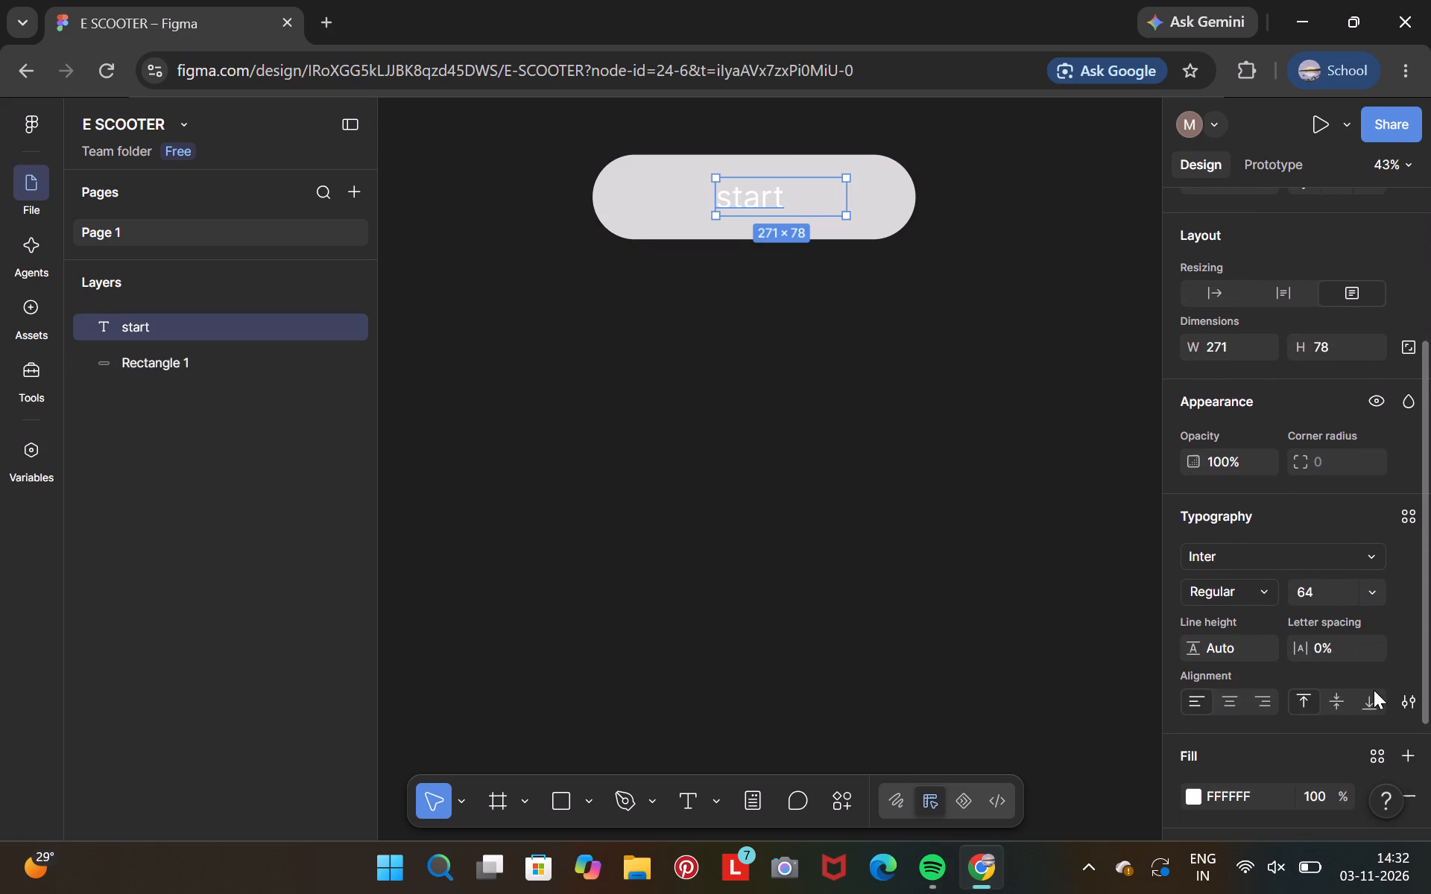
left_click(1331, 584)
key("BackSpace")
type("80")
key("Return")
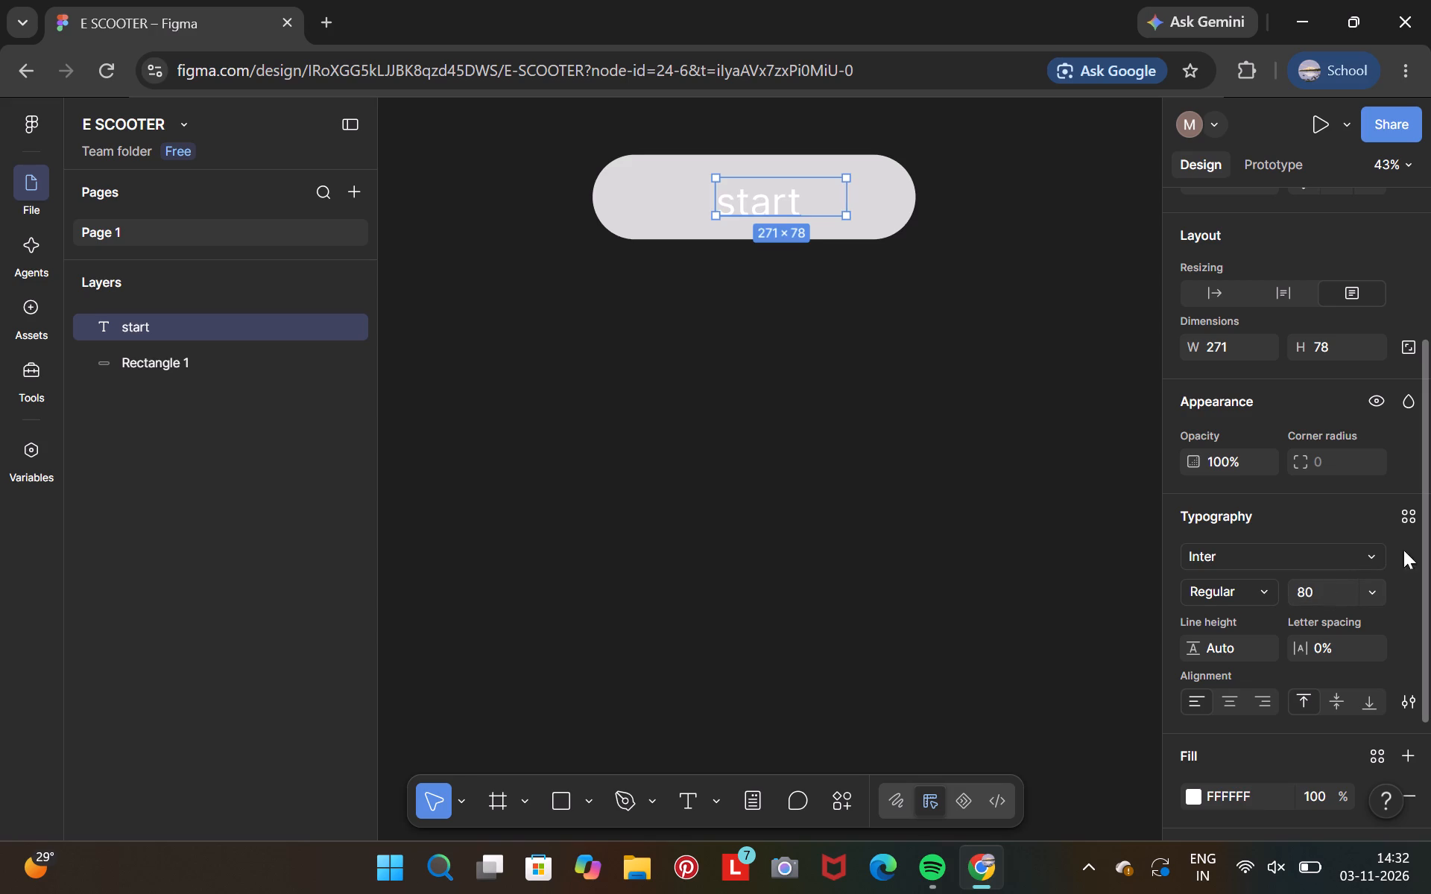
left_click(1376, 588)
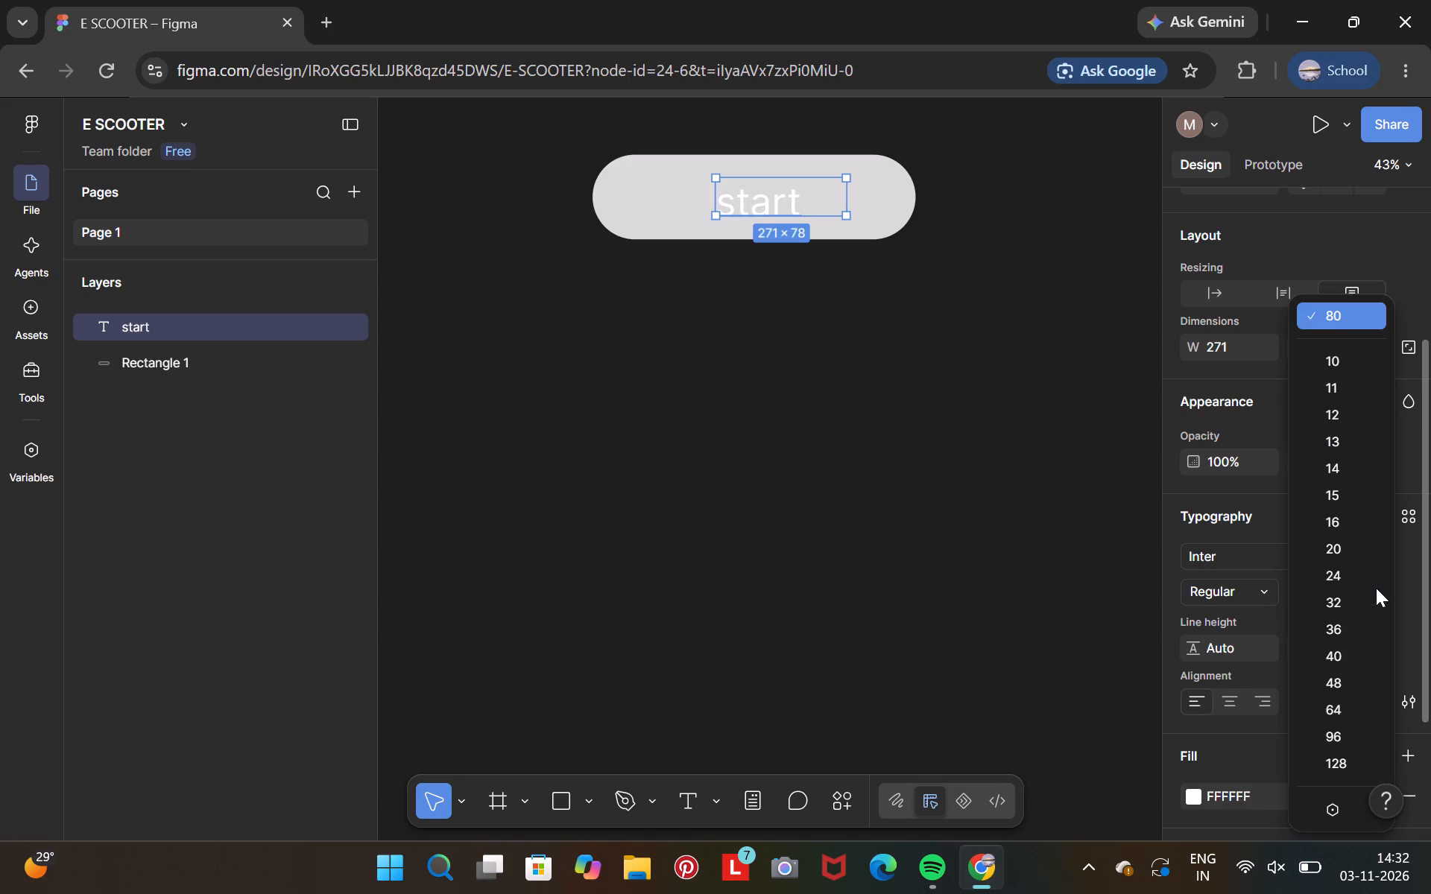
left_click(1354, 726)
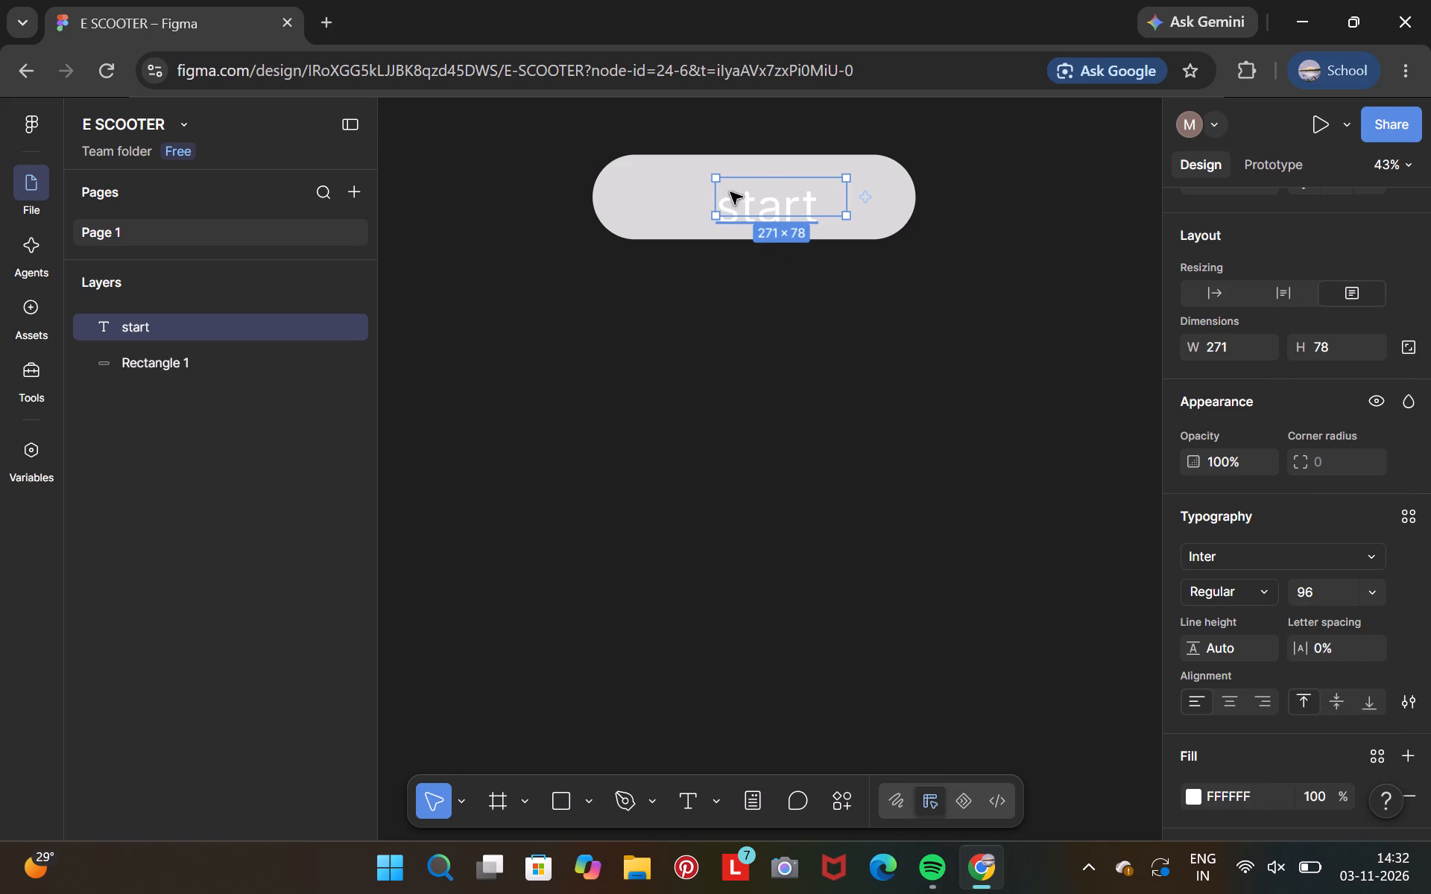
Shift the "start" text slightly left and up so it sits centred within the pill.
left_click_drag(745, 201, 715, 195)
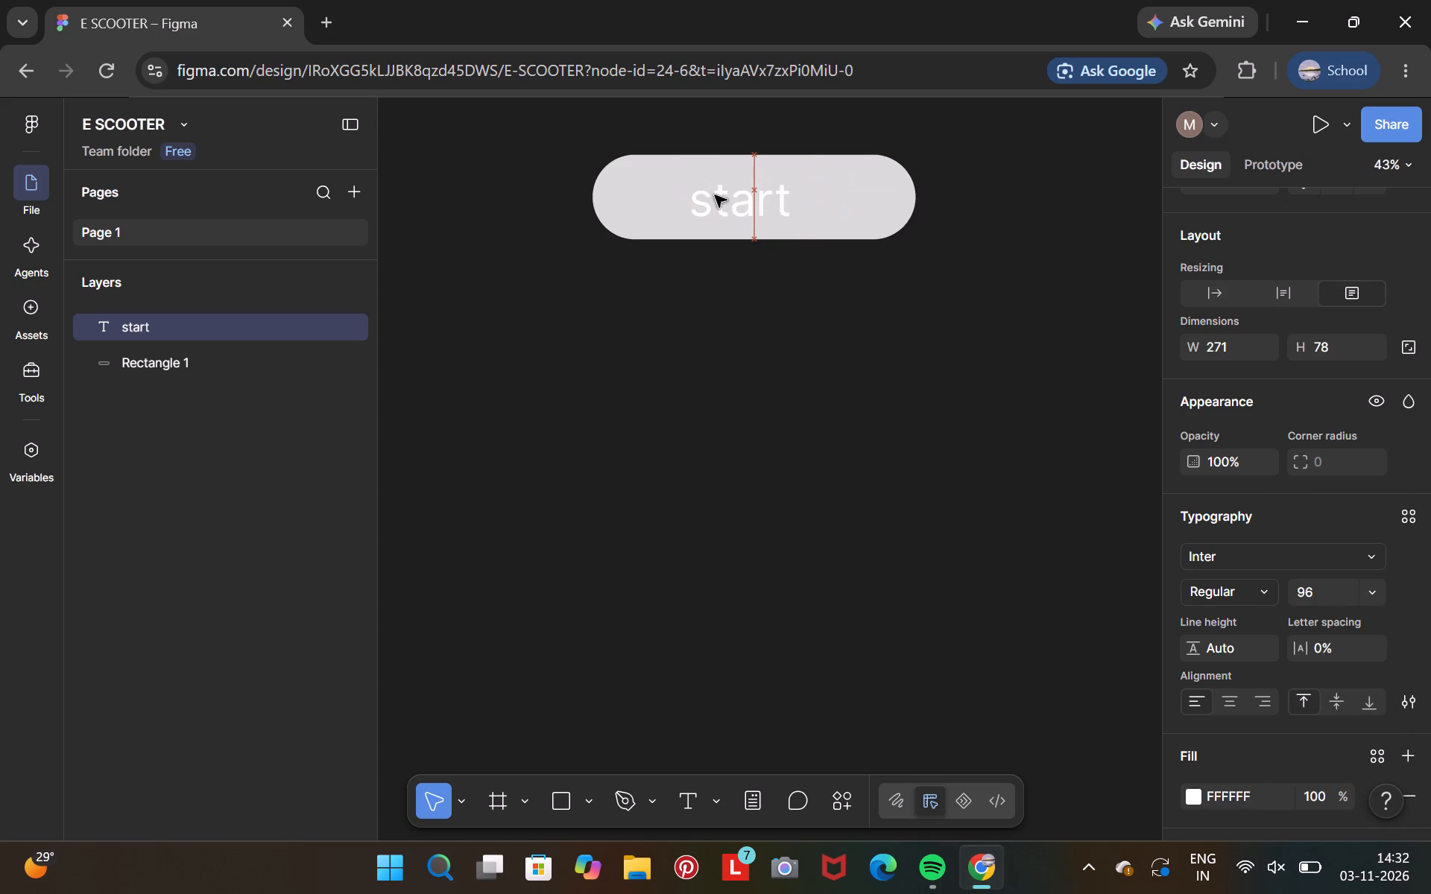
left_click_drag(715, 195, 725, 194)
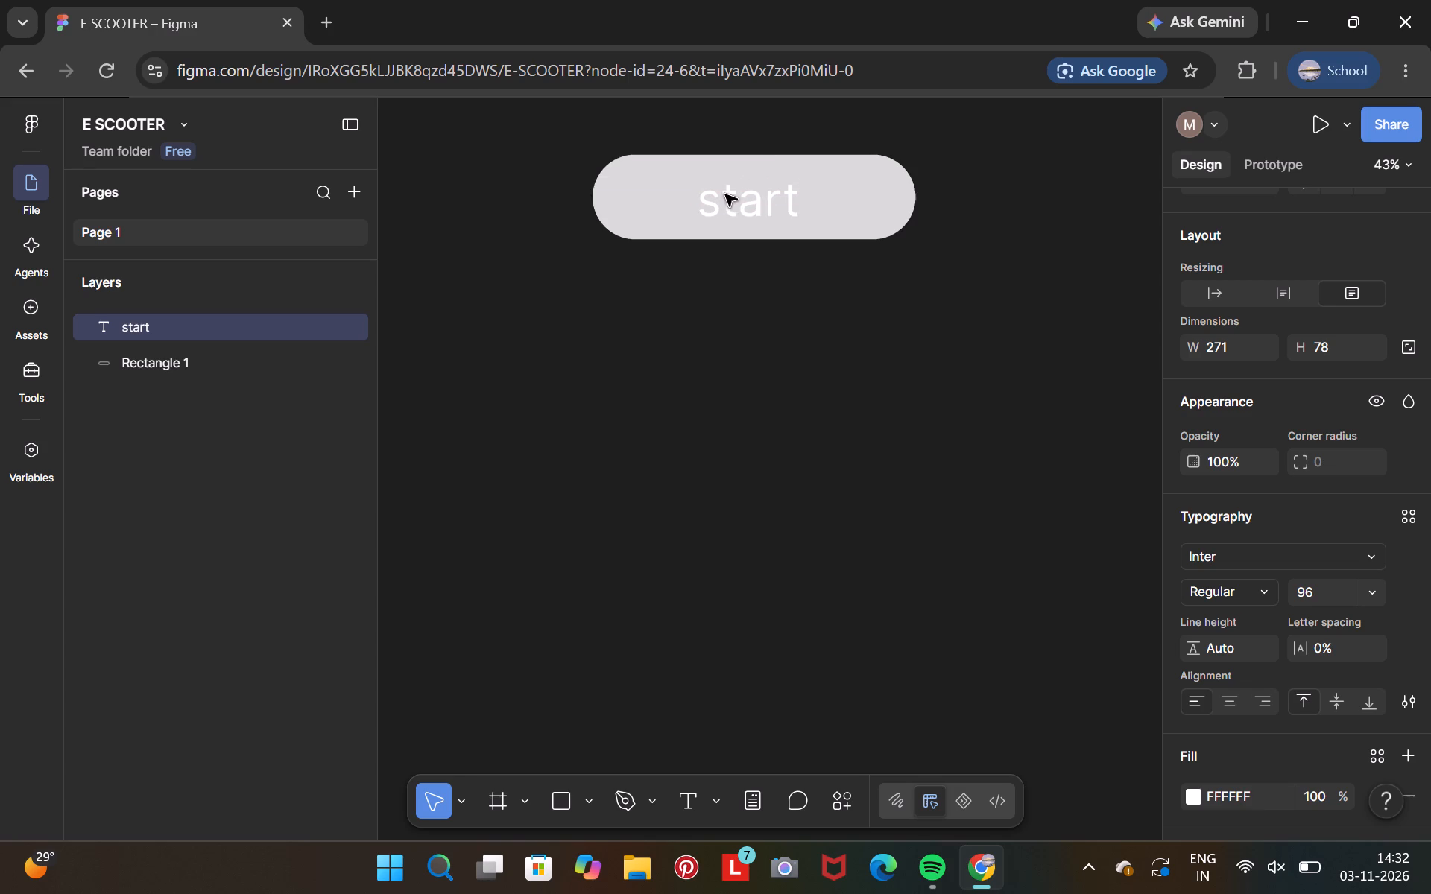
left_click_drag(725, 194, 725, 189)
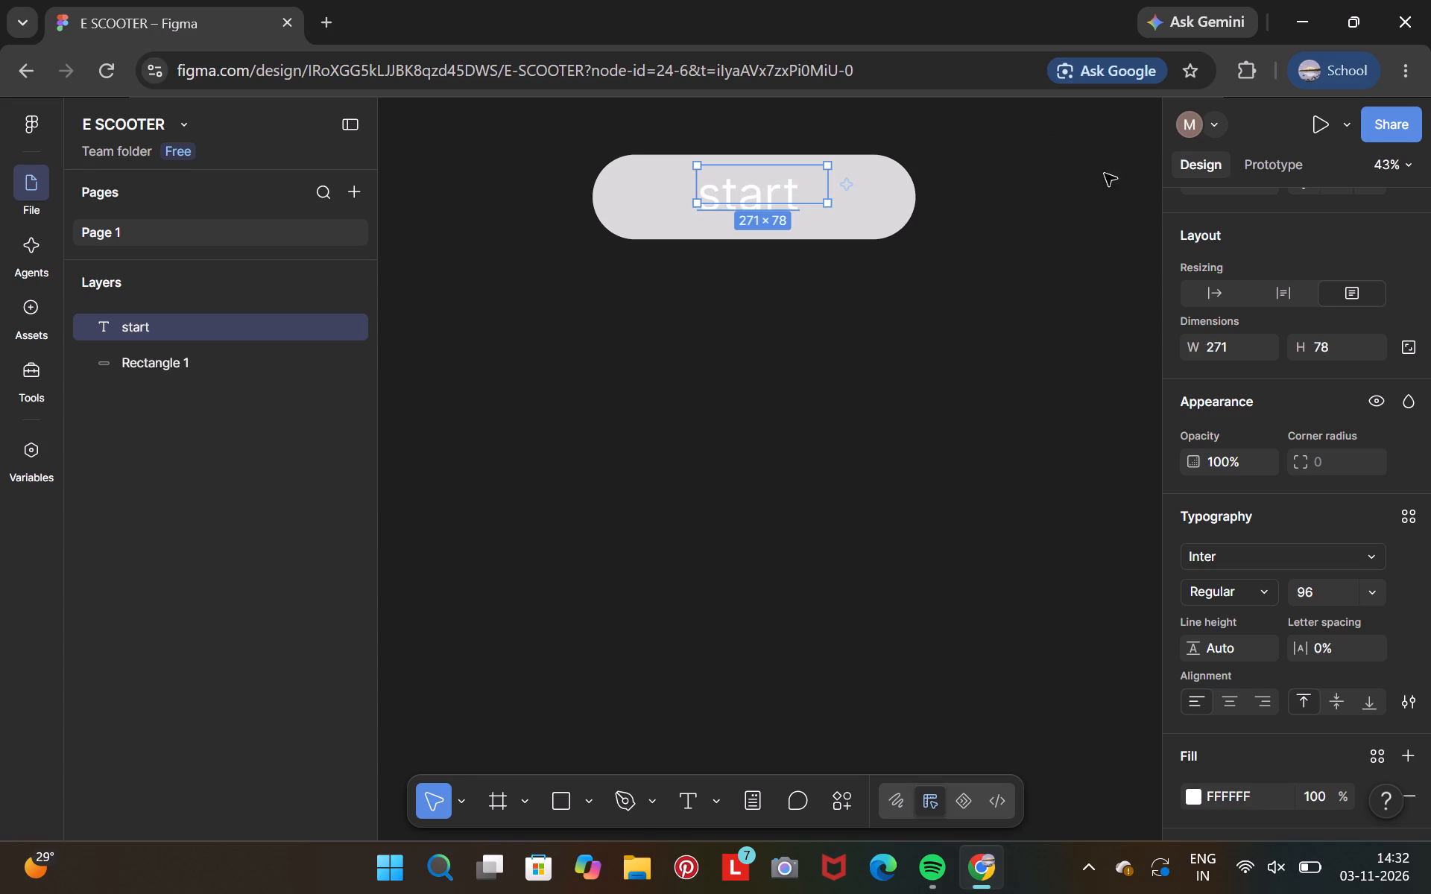
Set the font size of the "start" text to 120.
left_click(1317, 591)
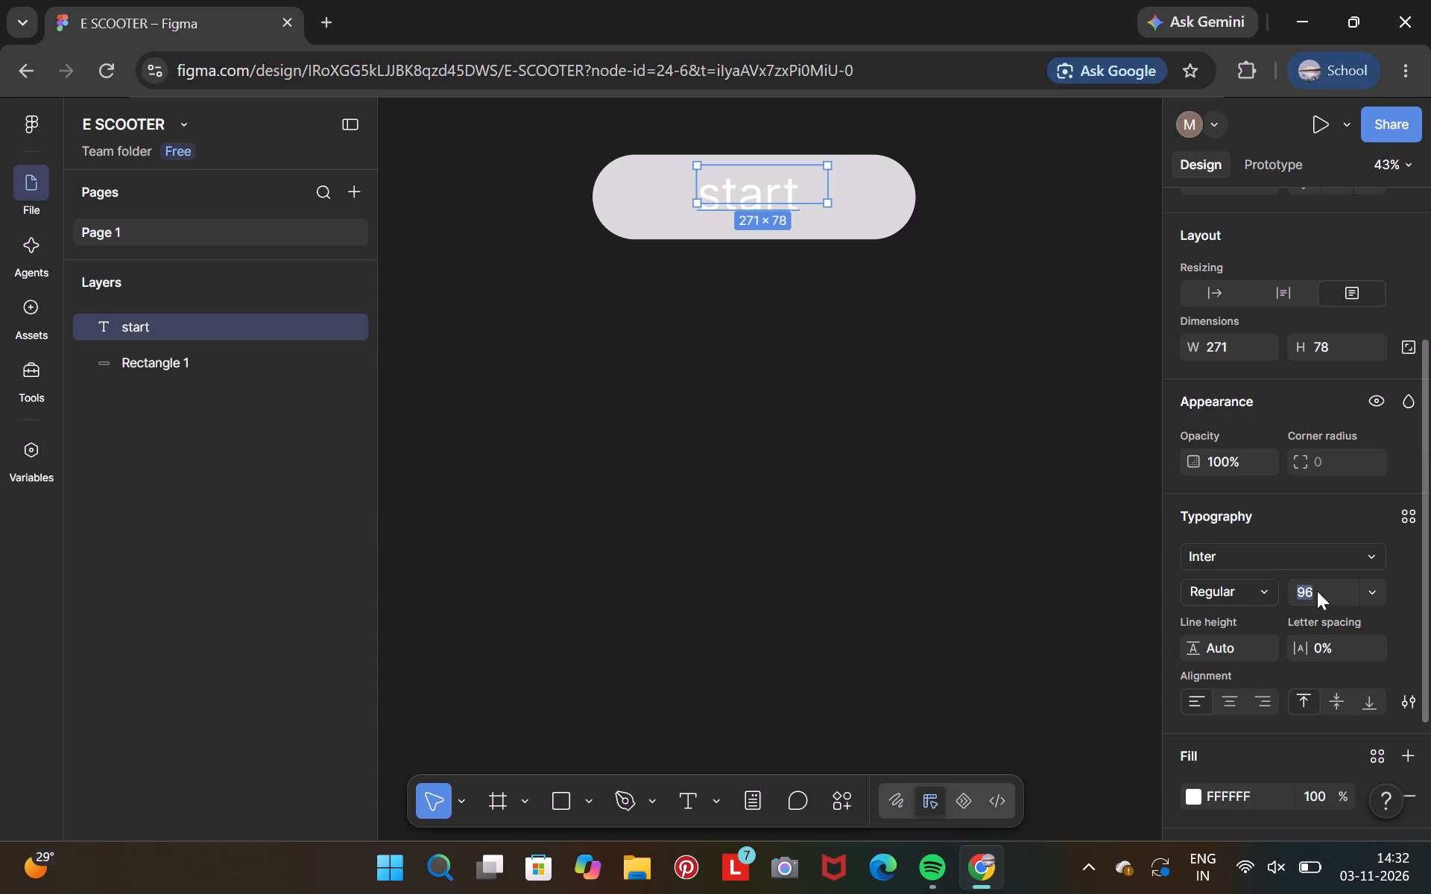
key("BackSpace")
type("128")
key("BackSpace")
key("0")
key("Return")
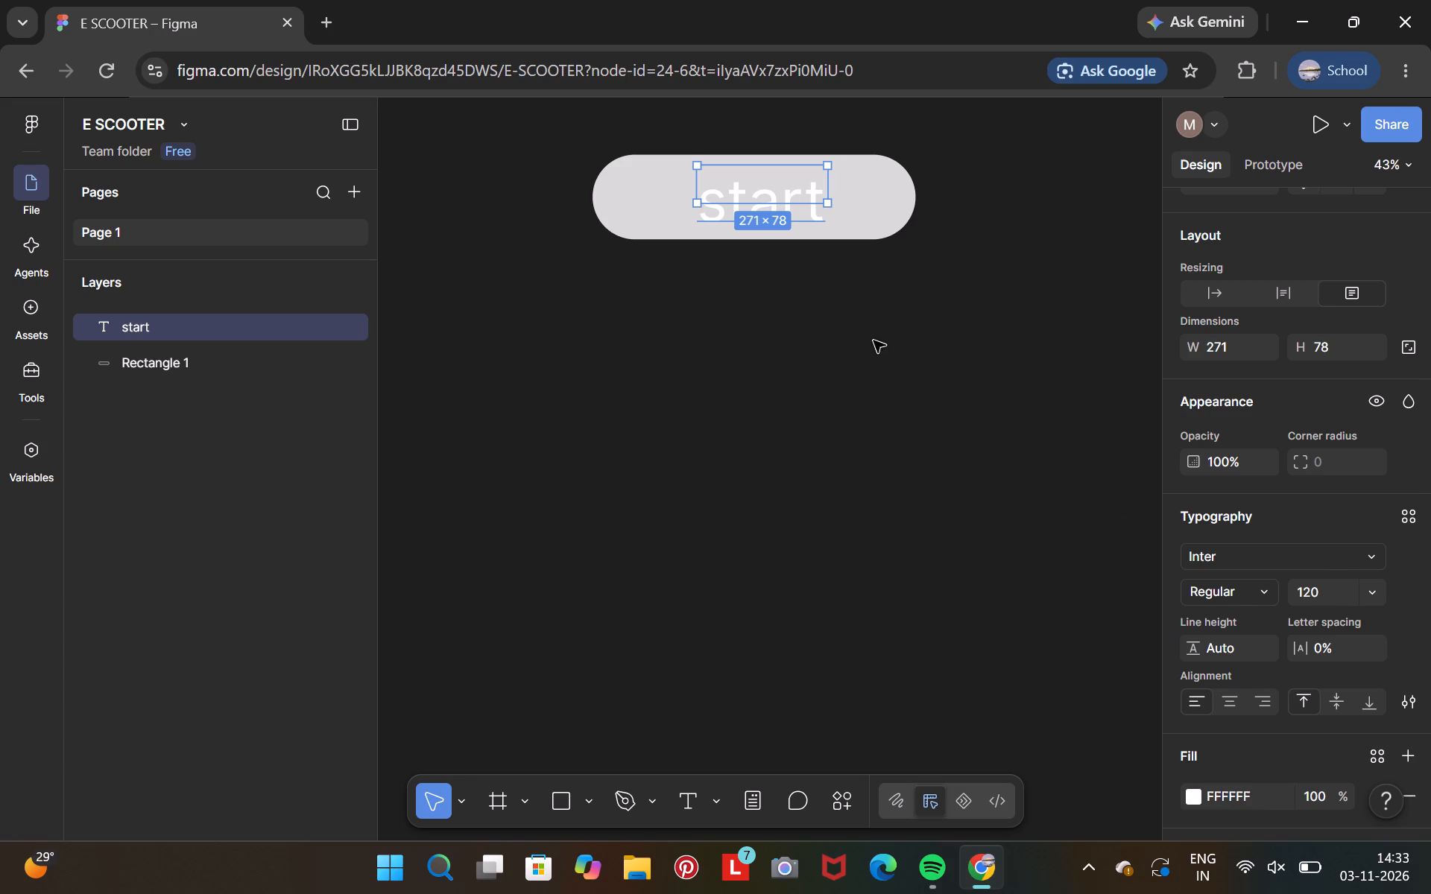
Re-centre the "start" text inside the pill by moving it to about X 568, Y -571.
left_click(818, 358)
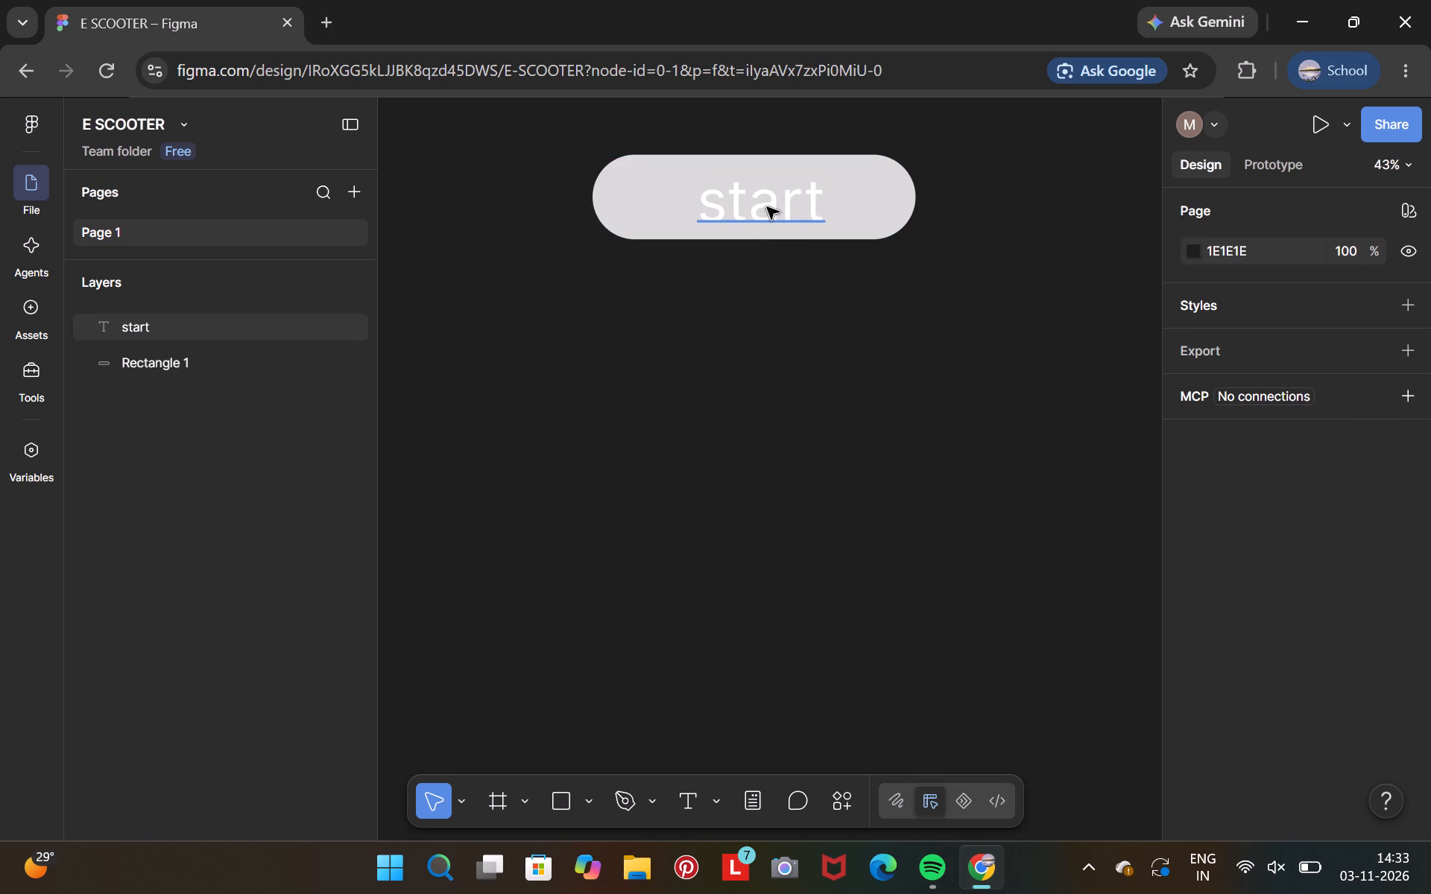
left_click_drag(770, 206, 756, 200)
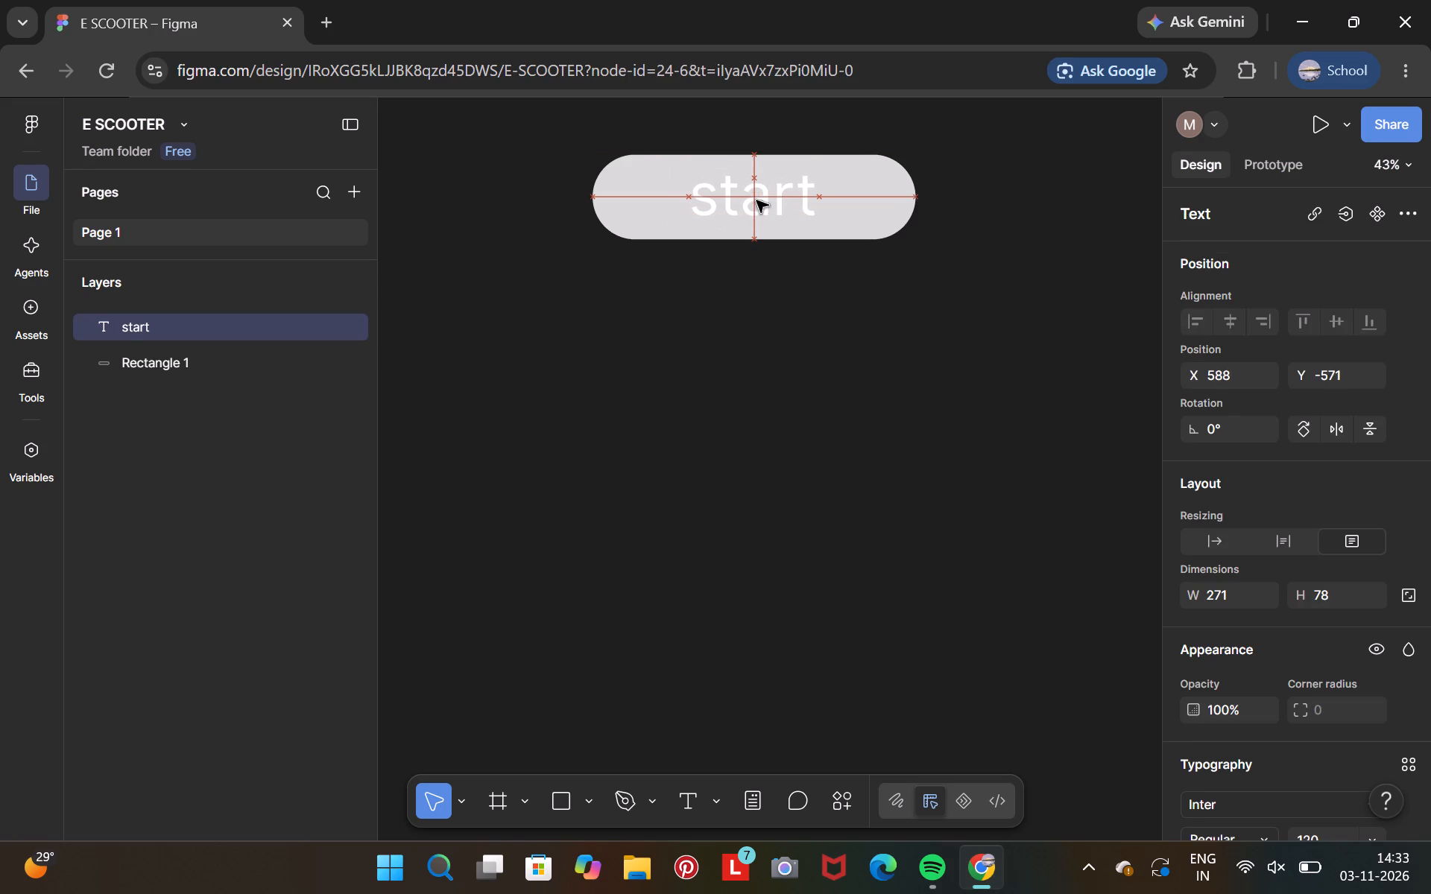
left_click_drag(756, 200, 753, 200)
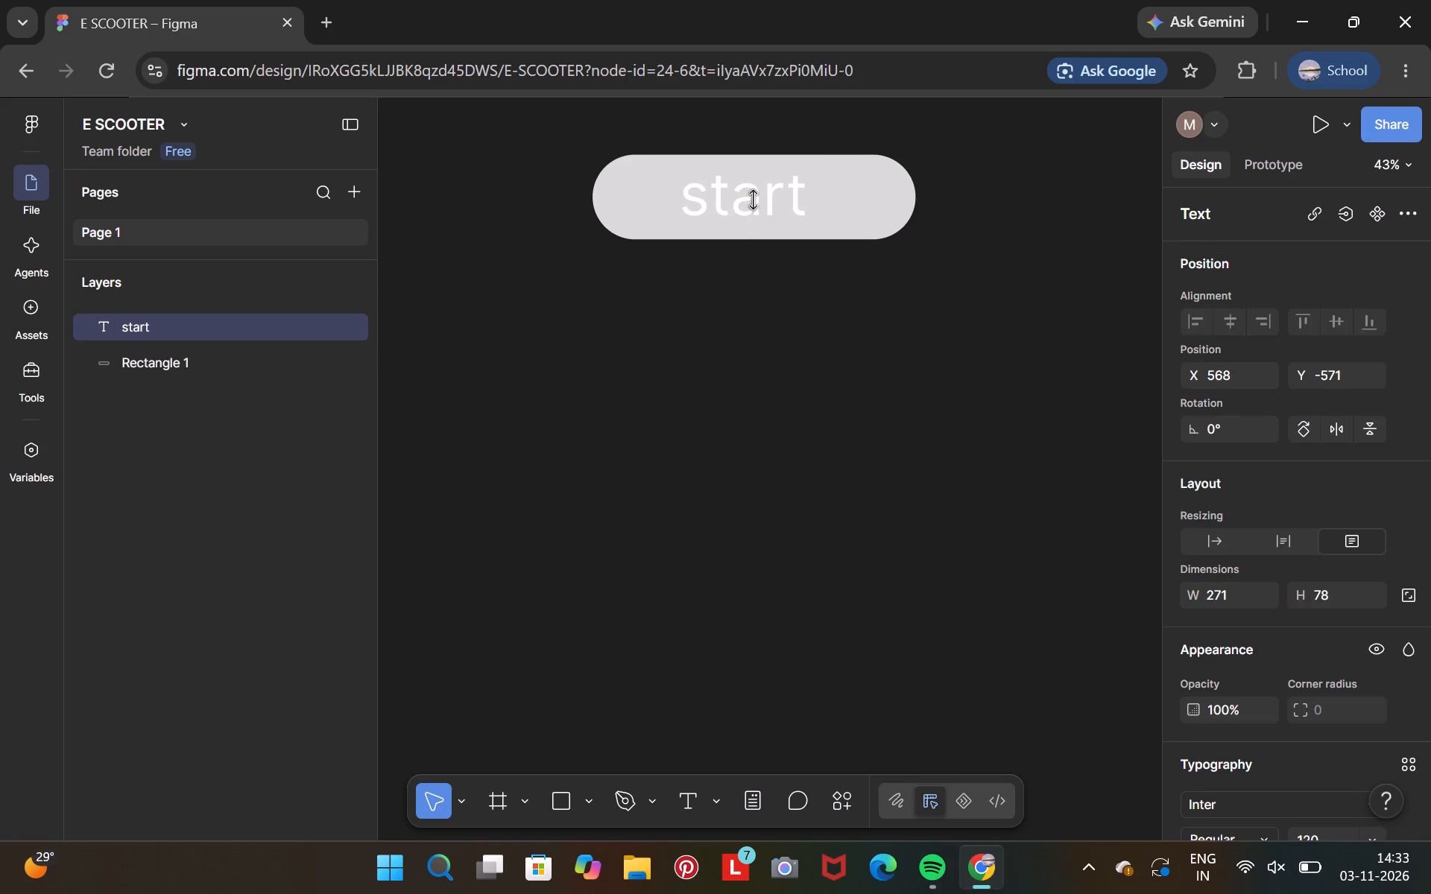
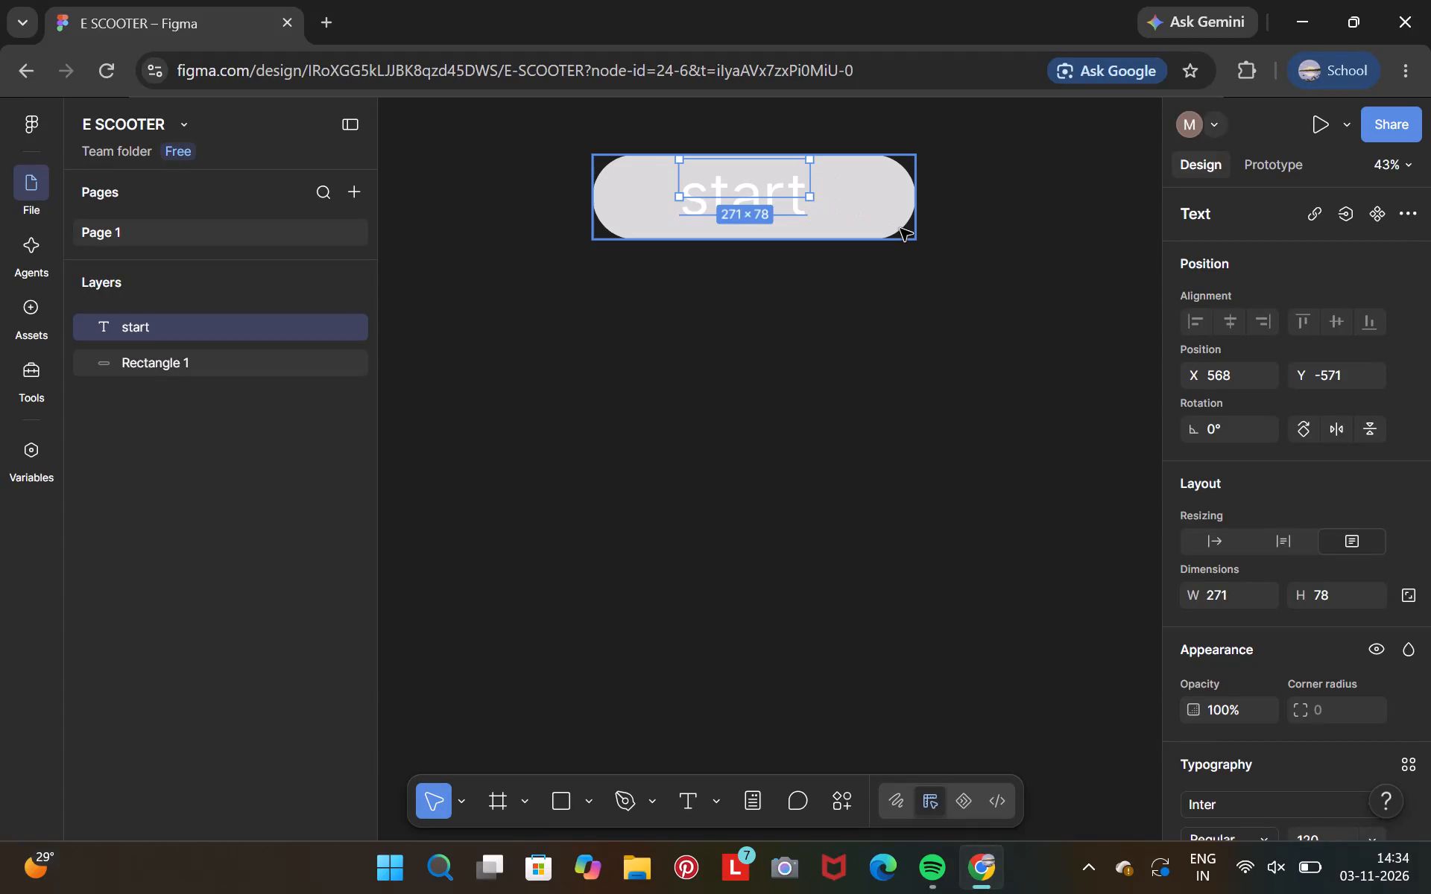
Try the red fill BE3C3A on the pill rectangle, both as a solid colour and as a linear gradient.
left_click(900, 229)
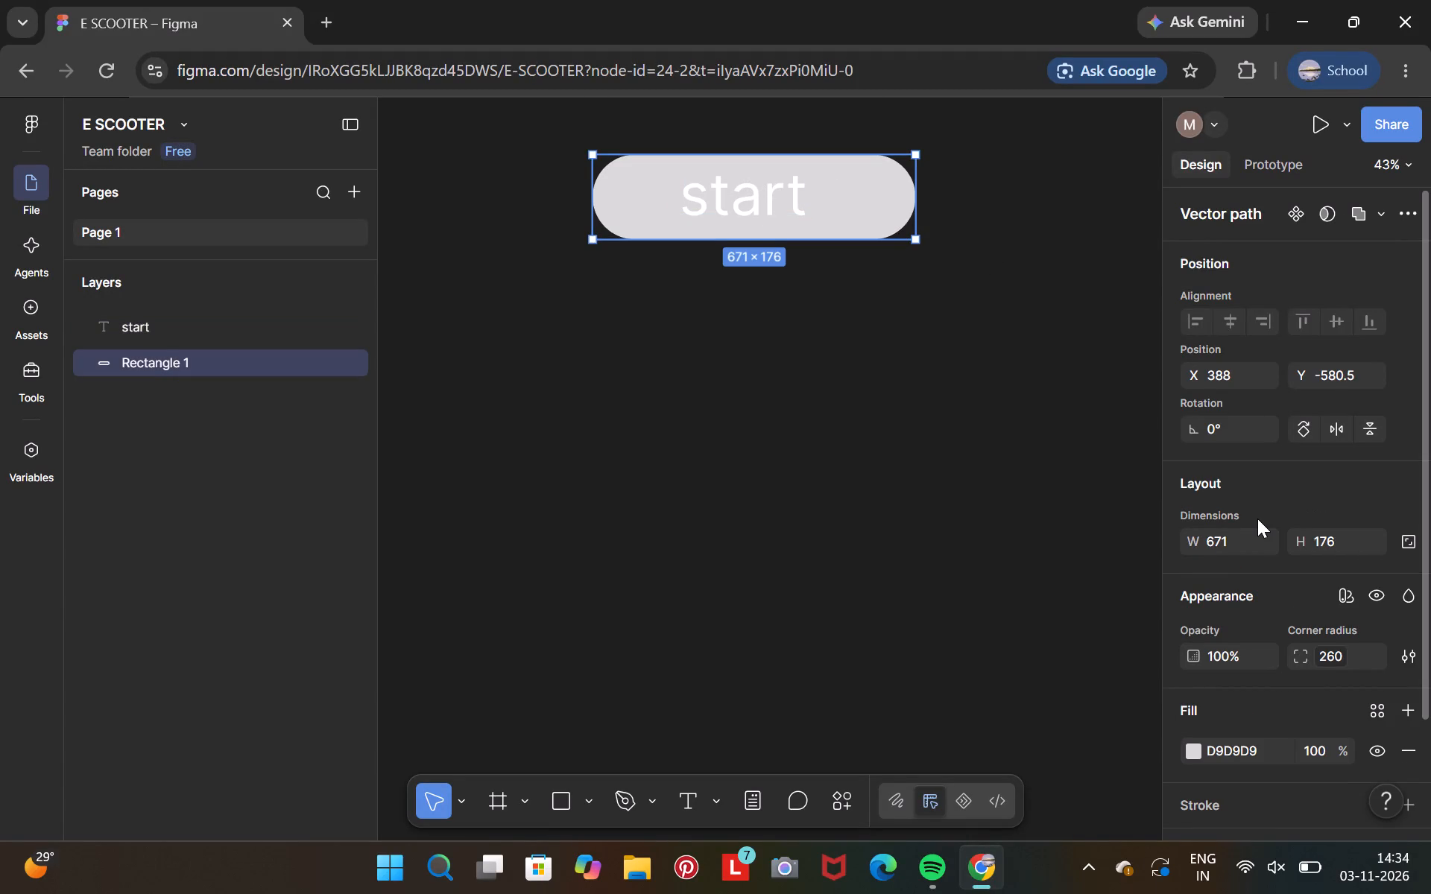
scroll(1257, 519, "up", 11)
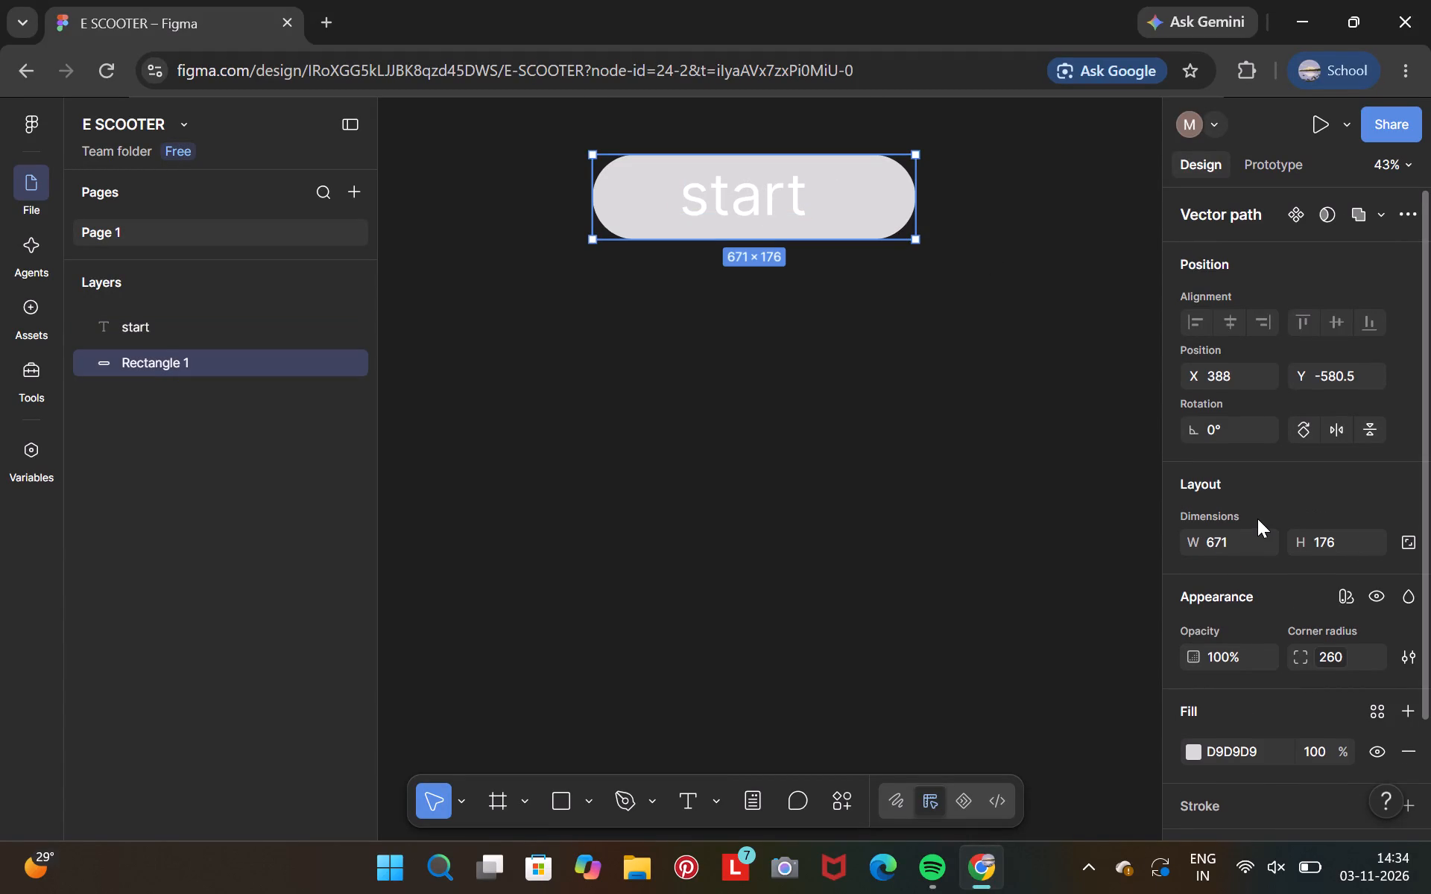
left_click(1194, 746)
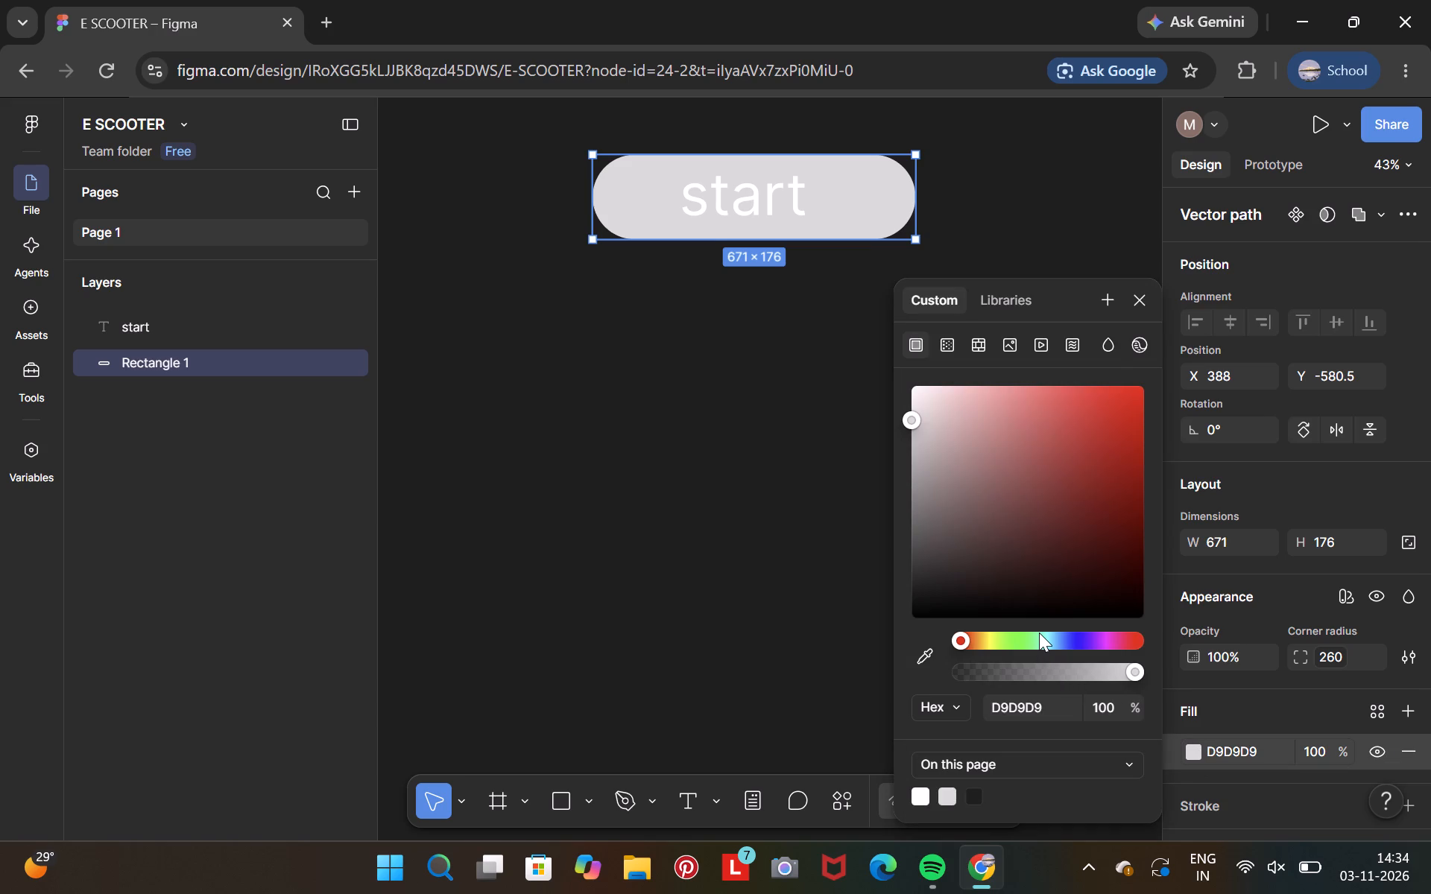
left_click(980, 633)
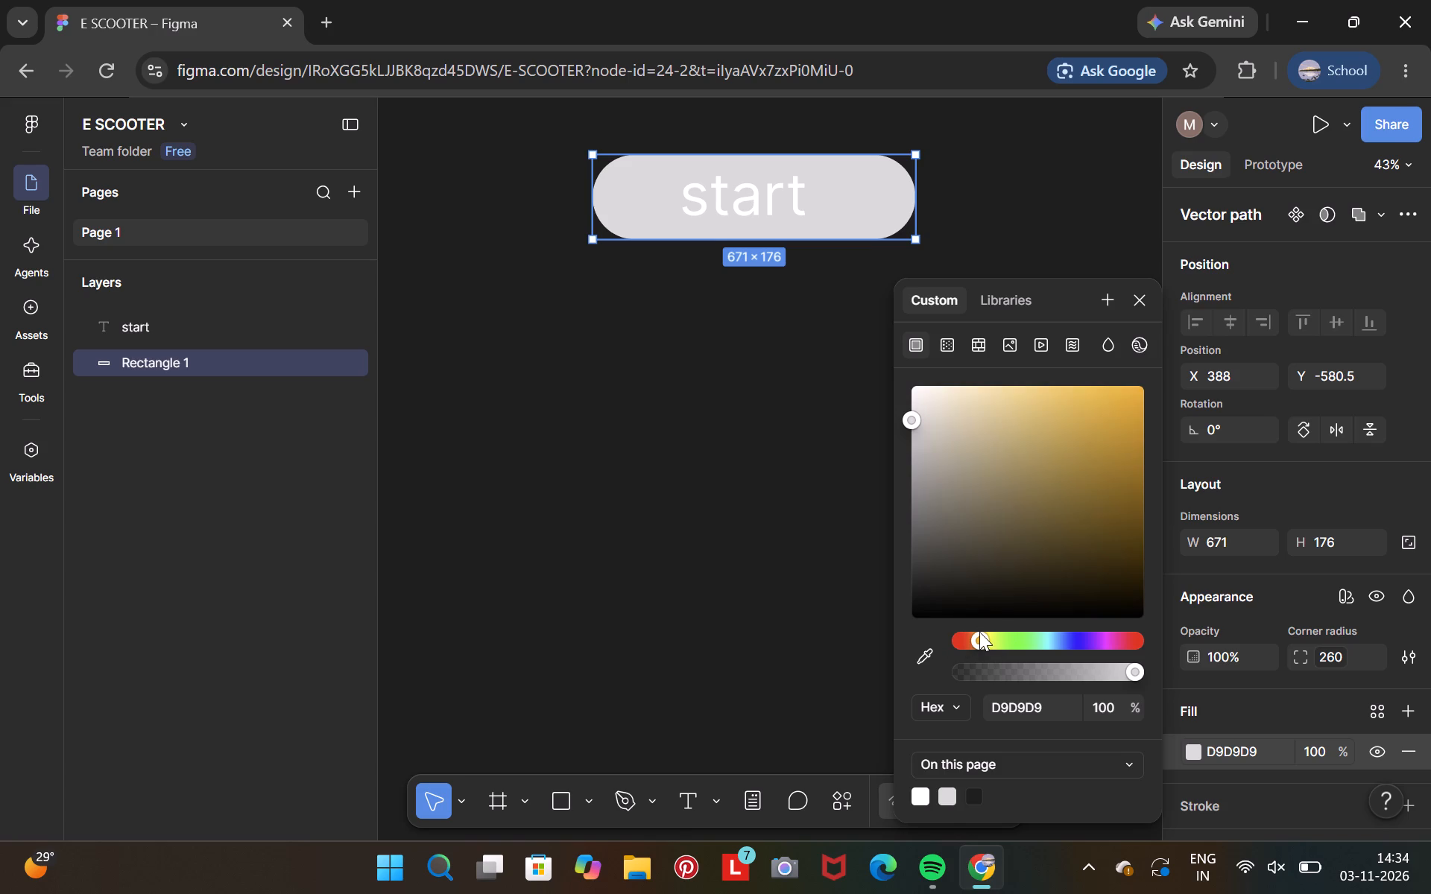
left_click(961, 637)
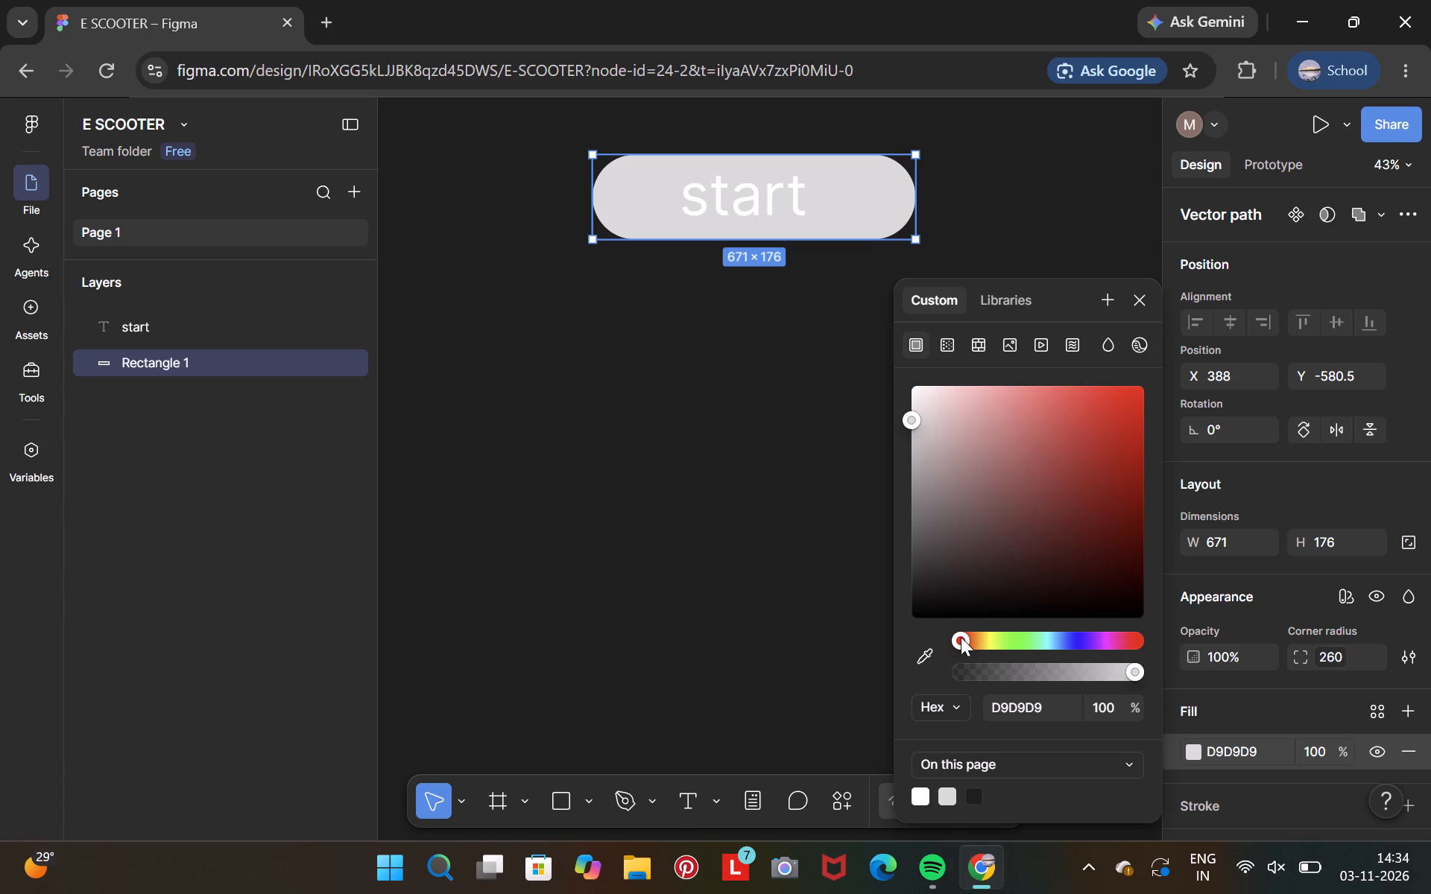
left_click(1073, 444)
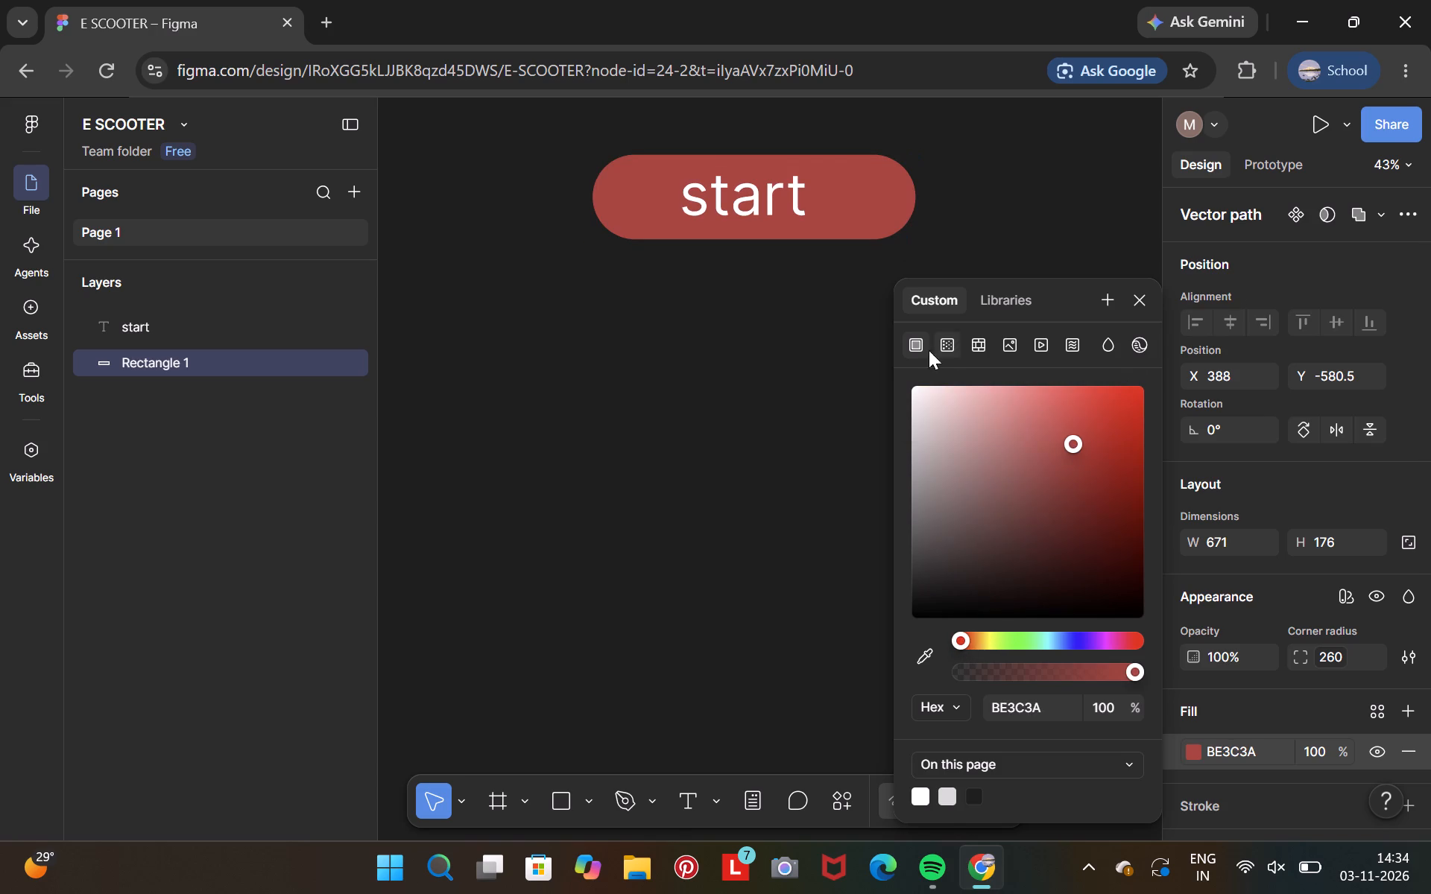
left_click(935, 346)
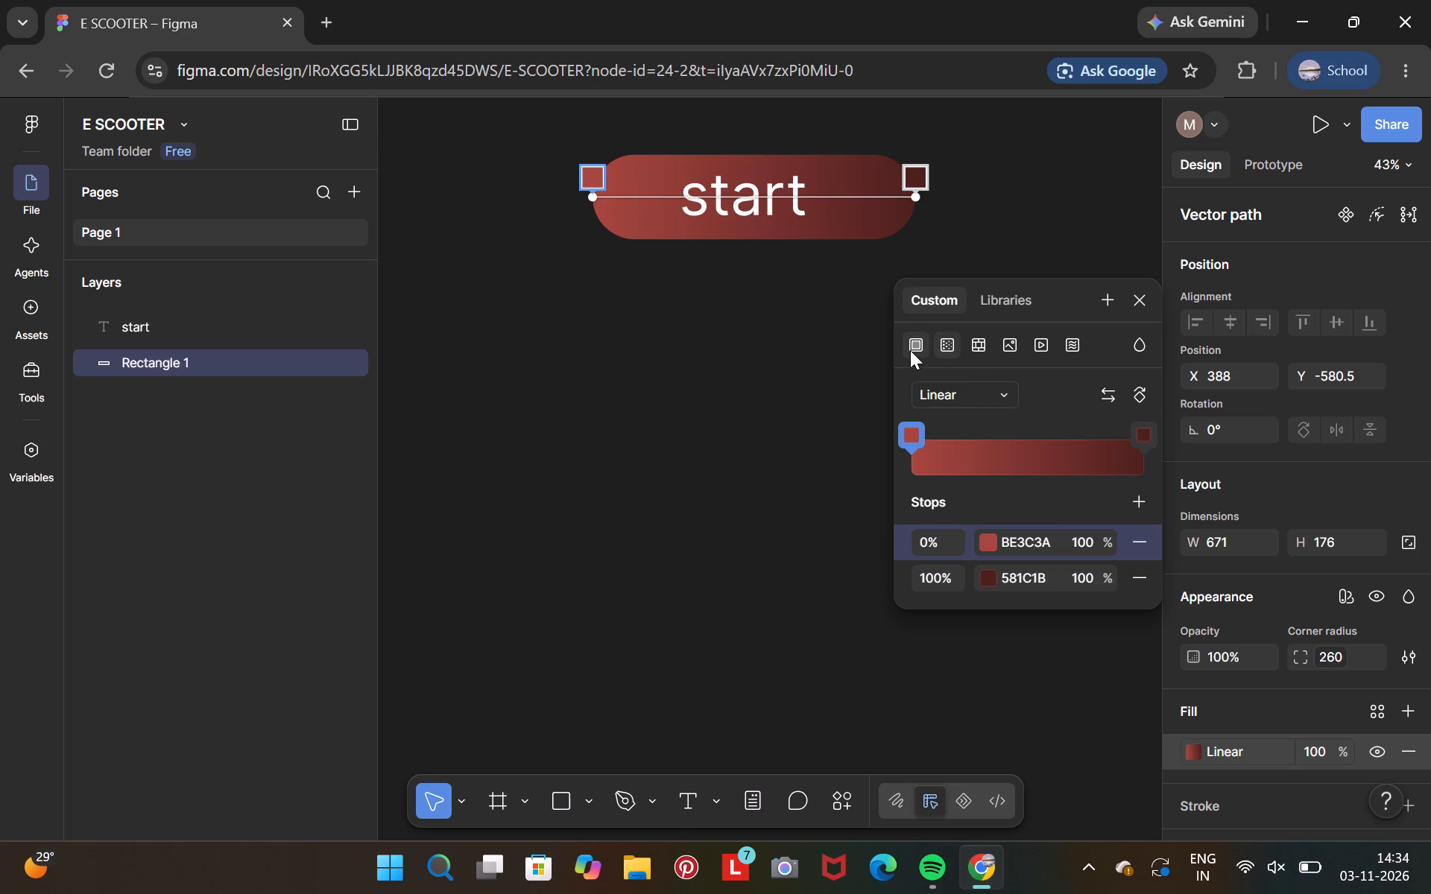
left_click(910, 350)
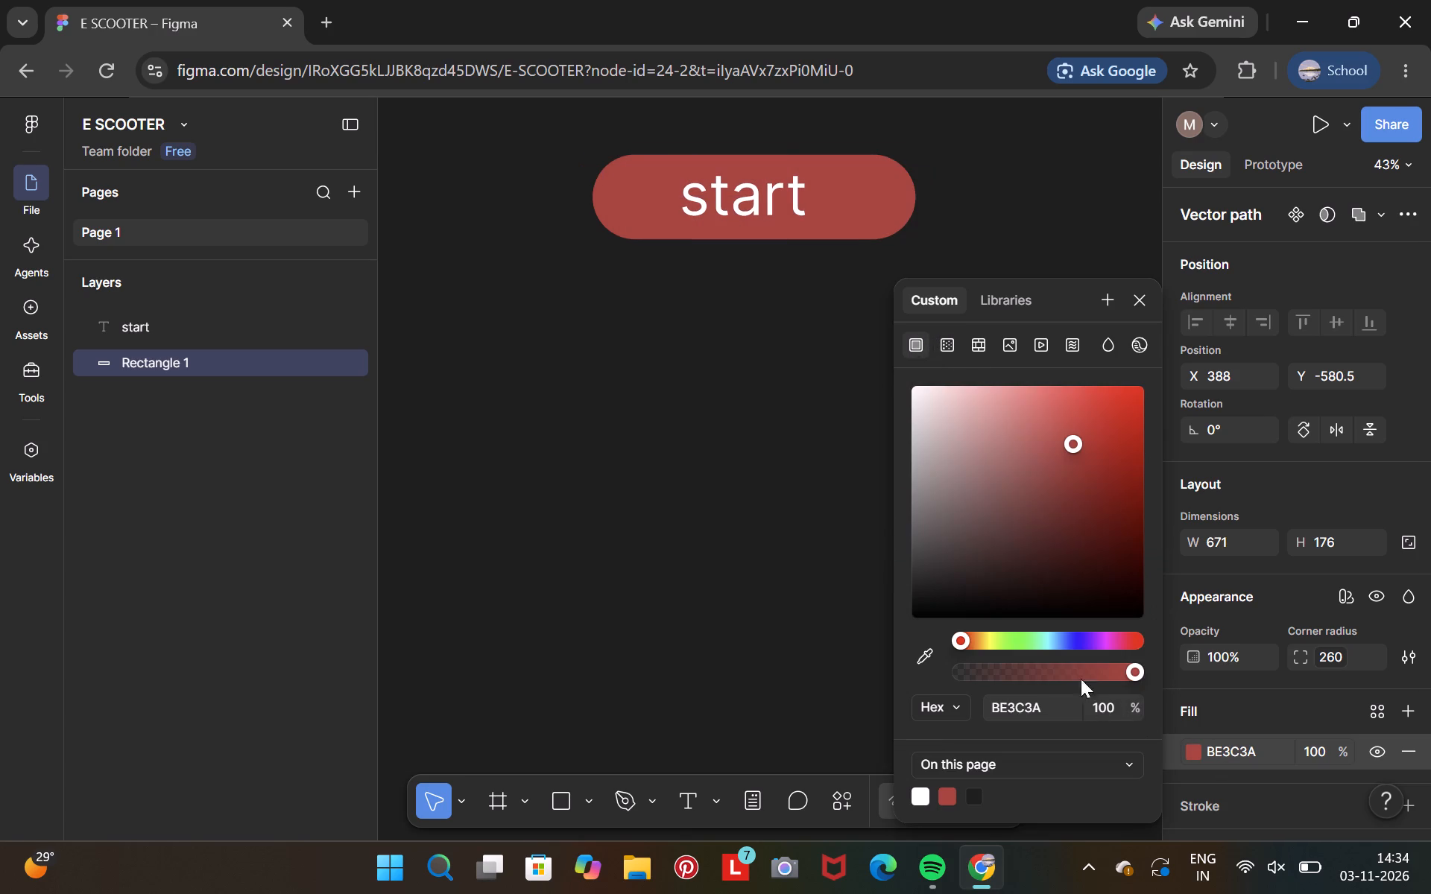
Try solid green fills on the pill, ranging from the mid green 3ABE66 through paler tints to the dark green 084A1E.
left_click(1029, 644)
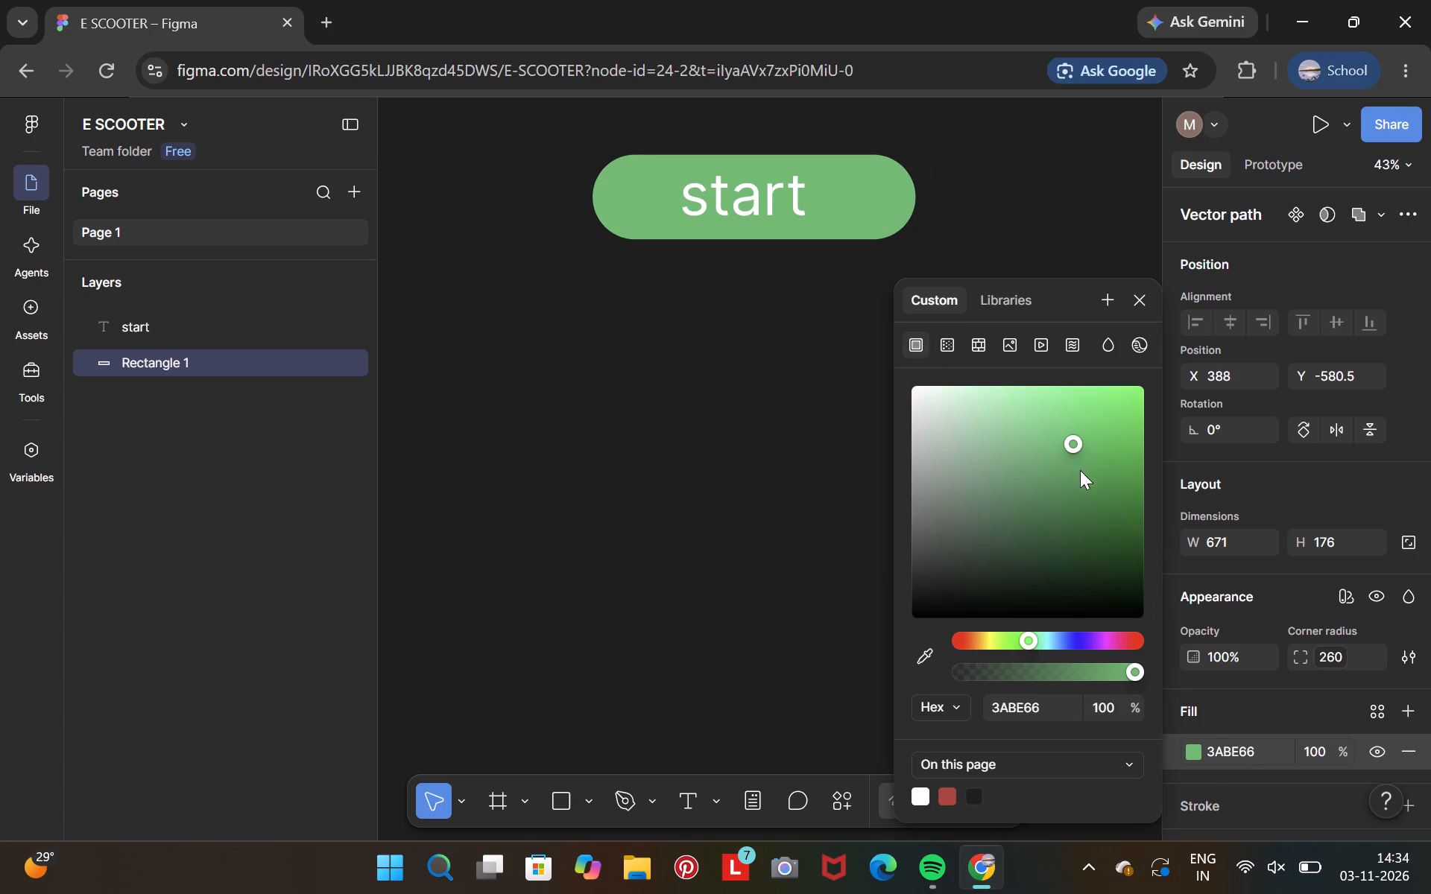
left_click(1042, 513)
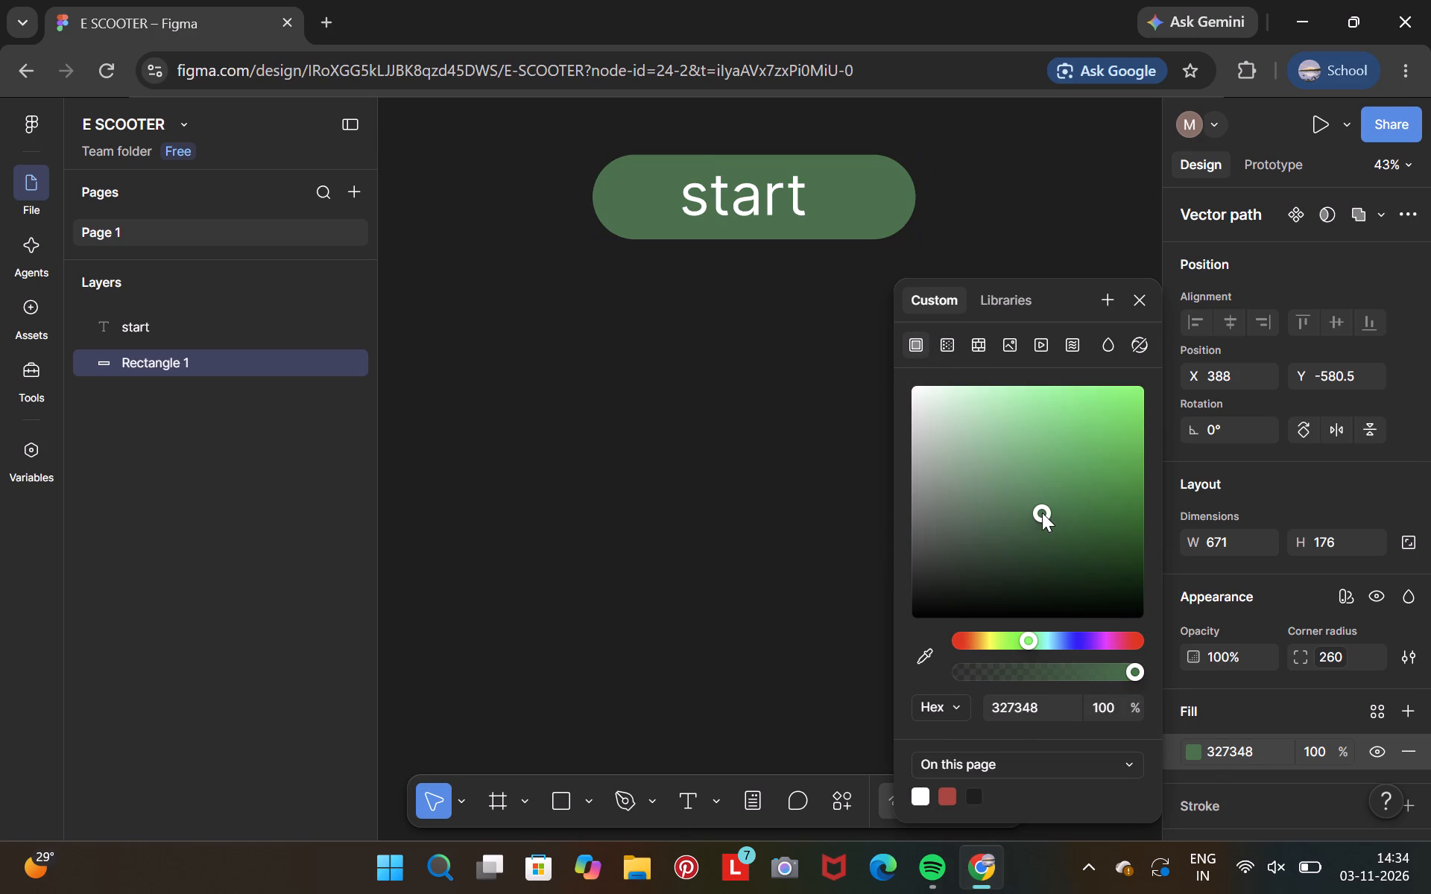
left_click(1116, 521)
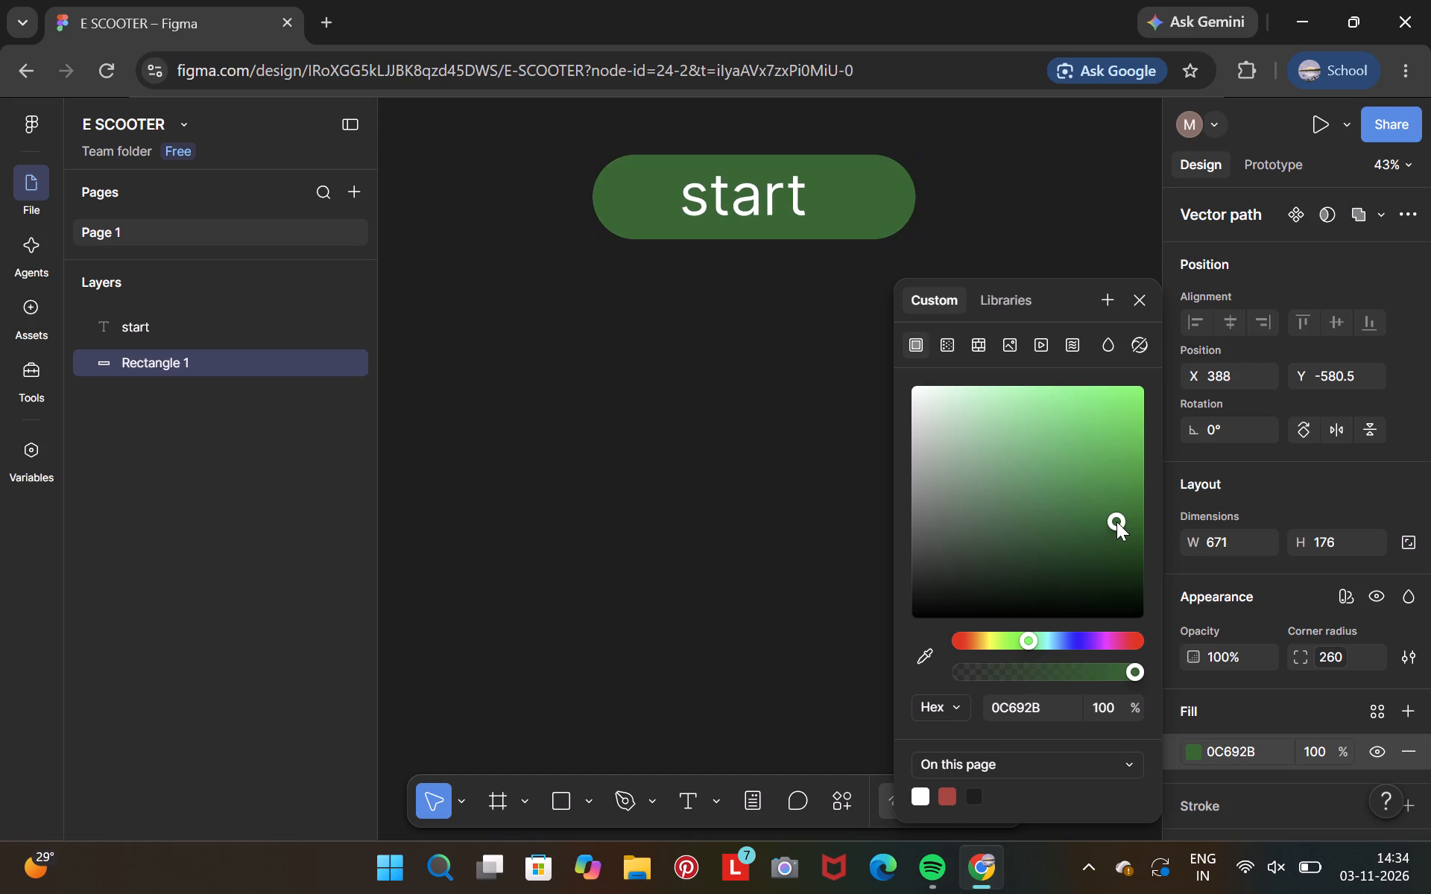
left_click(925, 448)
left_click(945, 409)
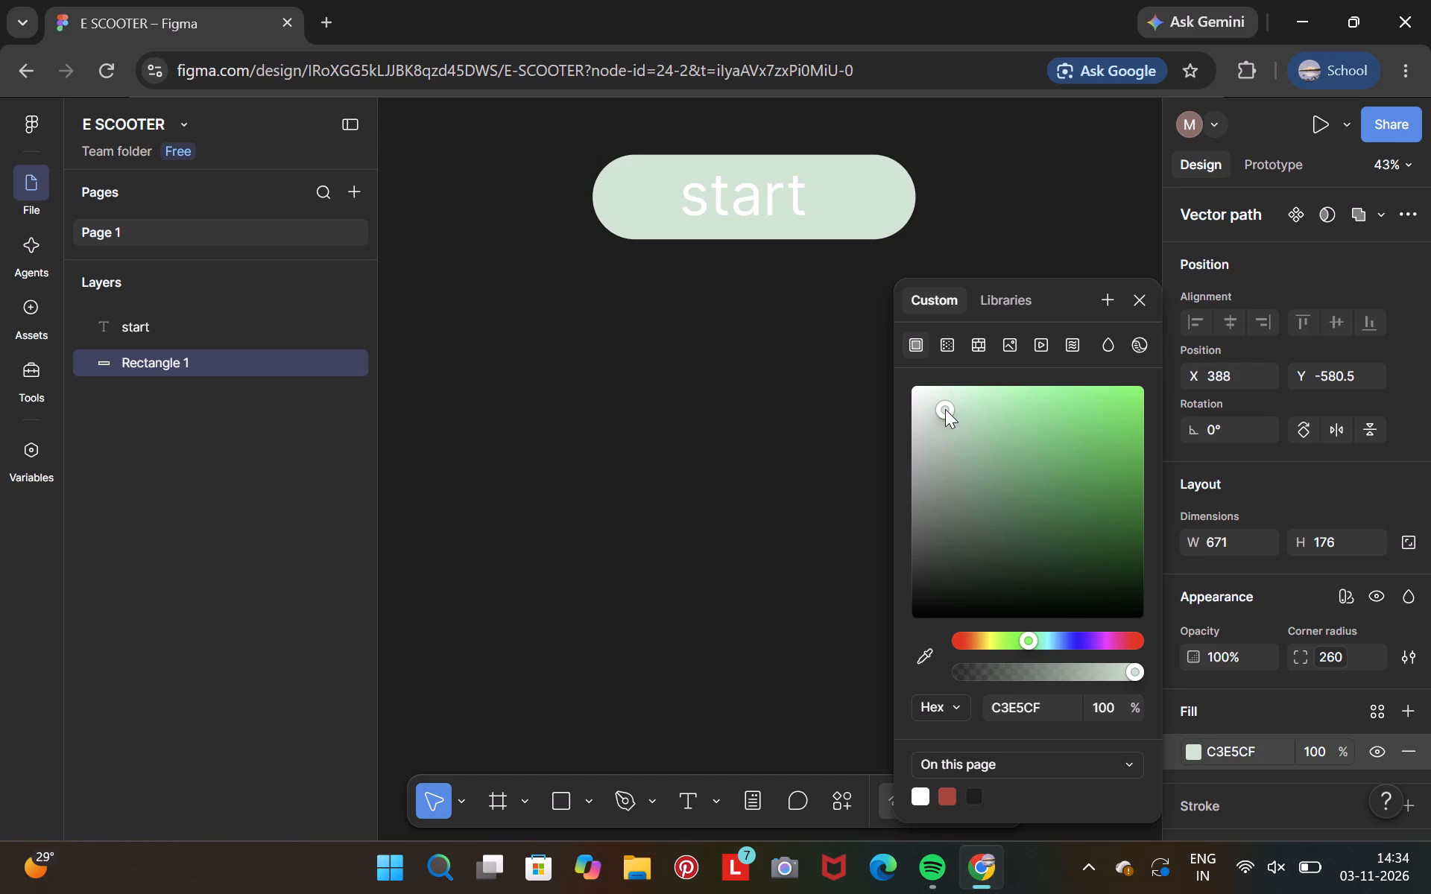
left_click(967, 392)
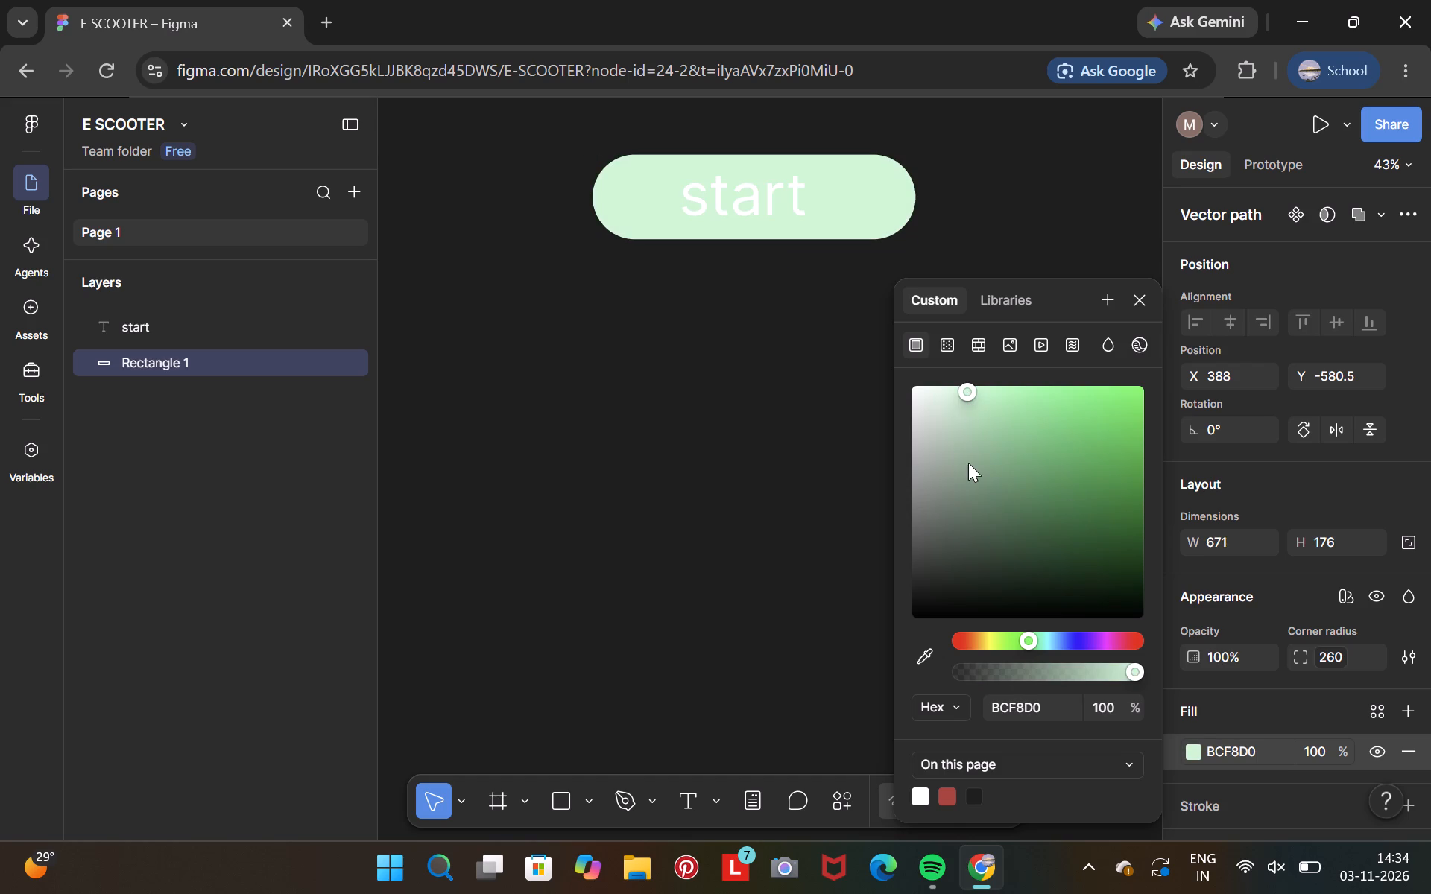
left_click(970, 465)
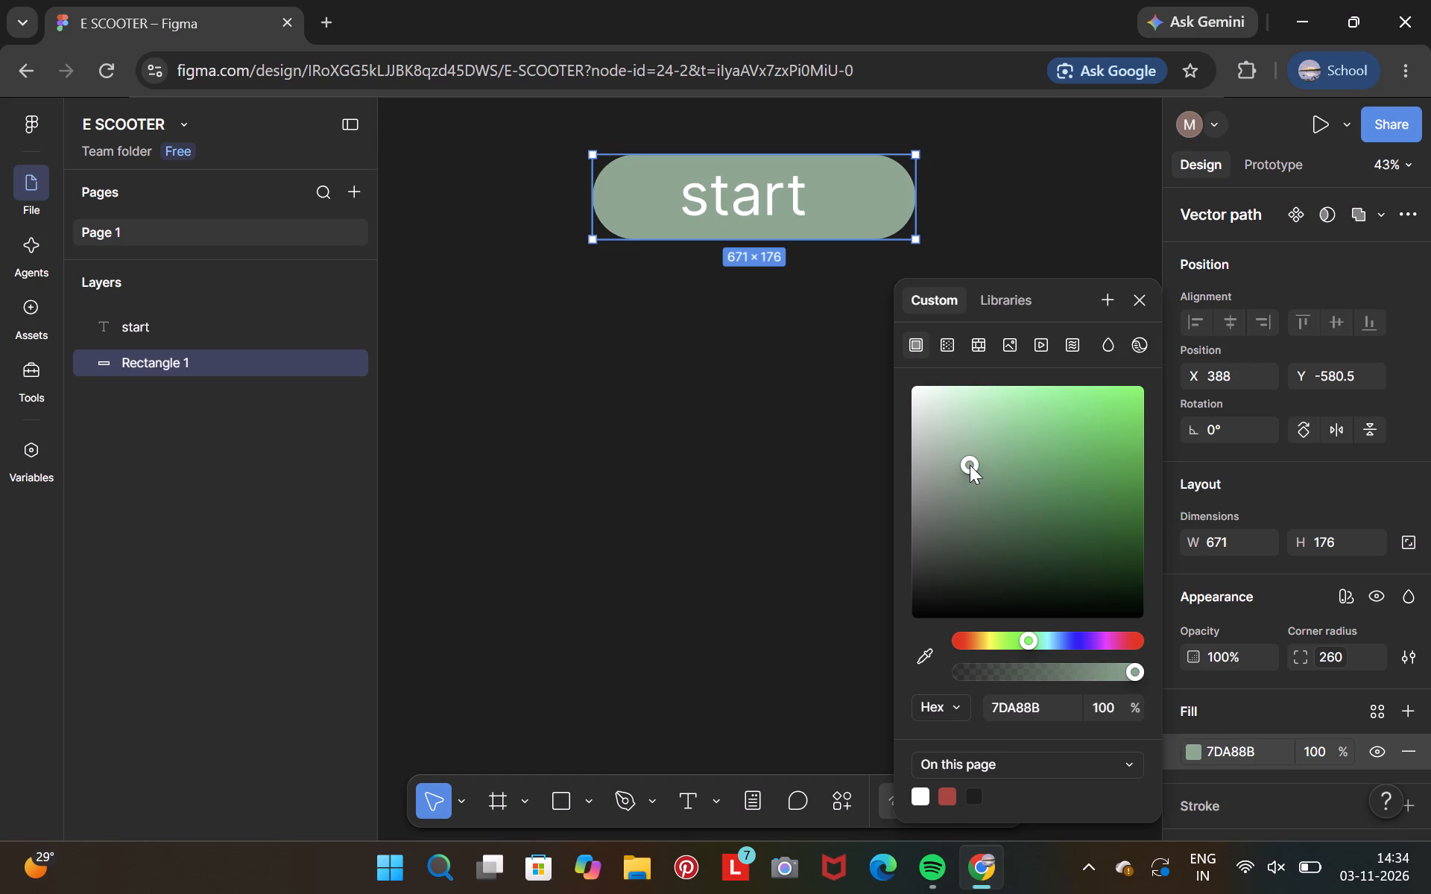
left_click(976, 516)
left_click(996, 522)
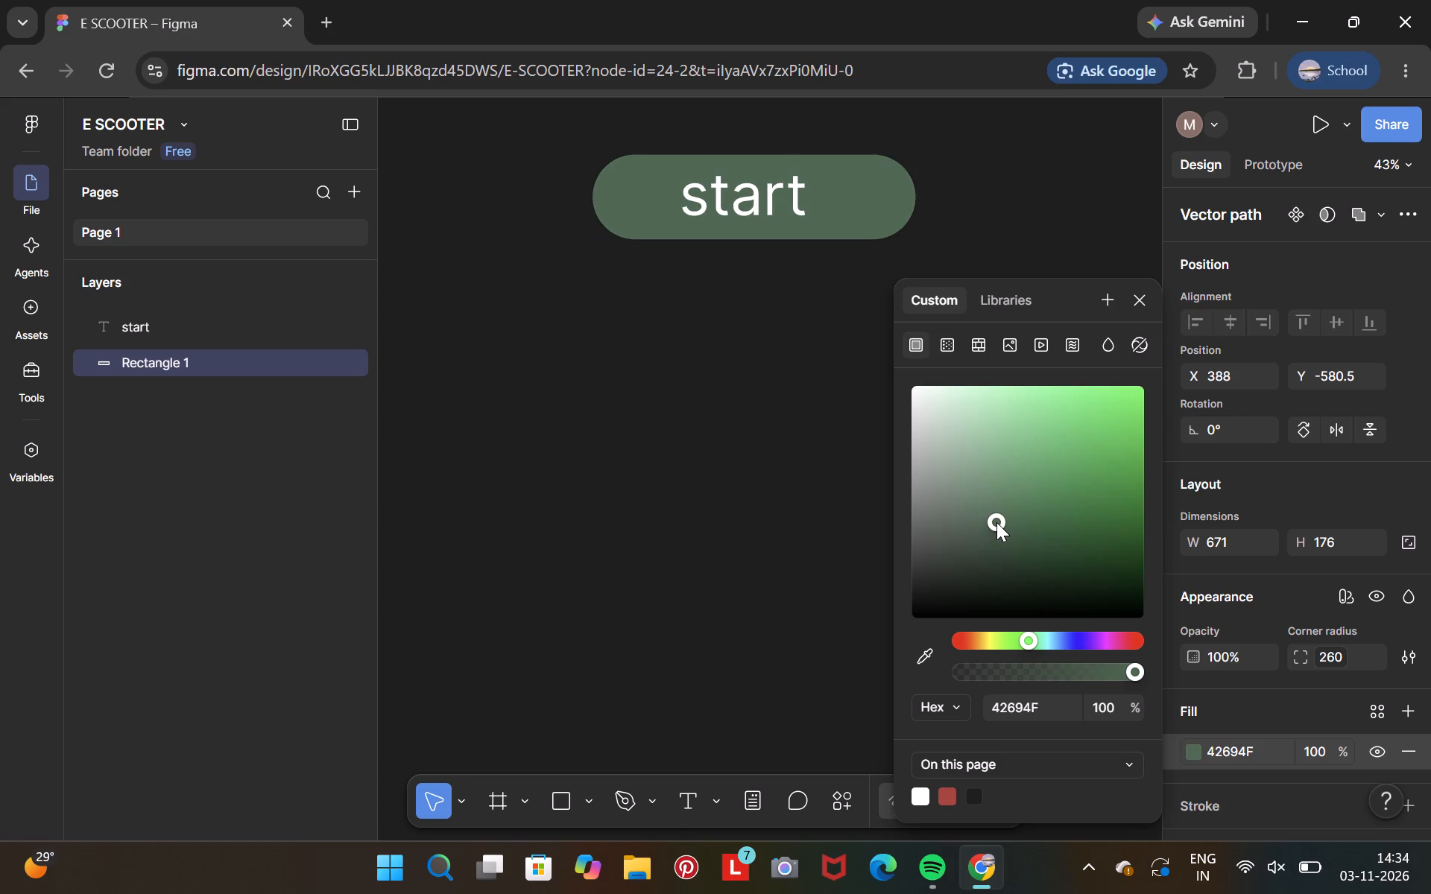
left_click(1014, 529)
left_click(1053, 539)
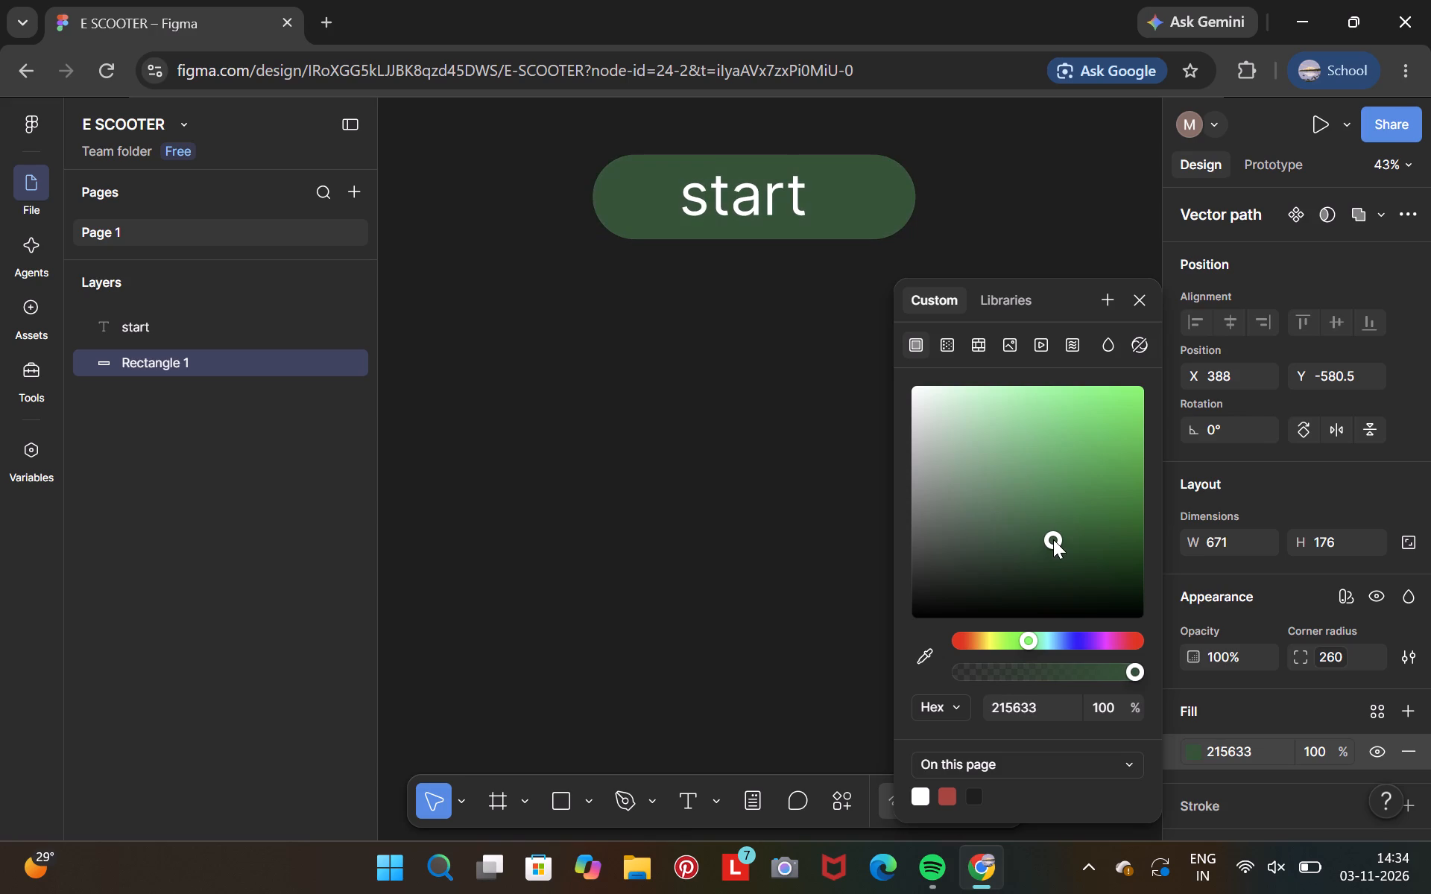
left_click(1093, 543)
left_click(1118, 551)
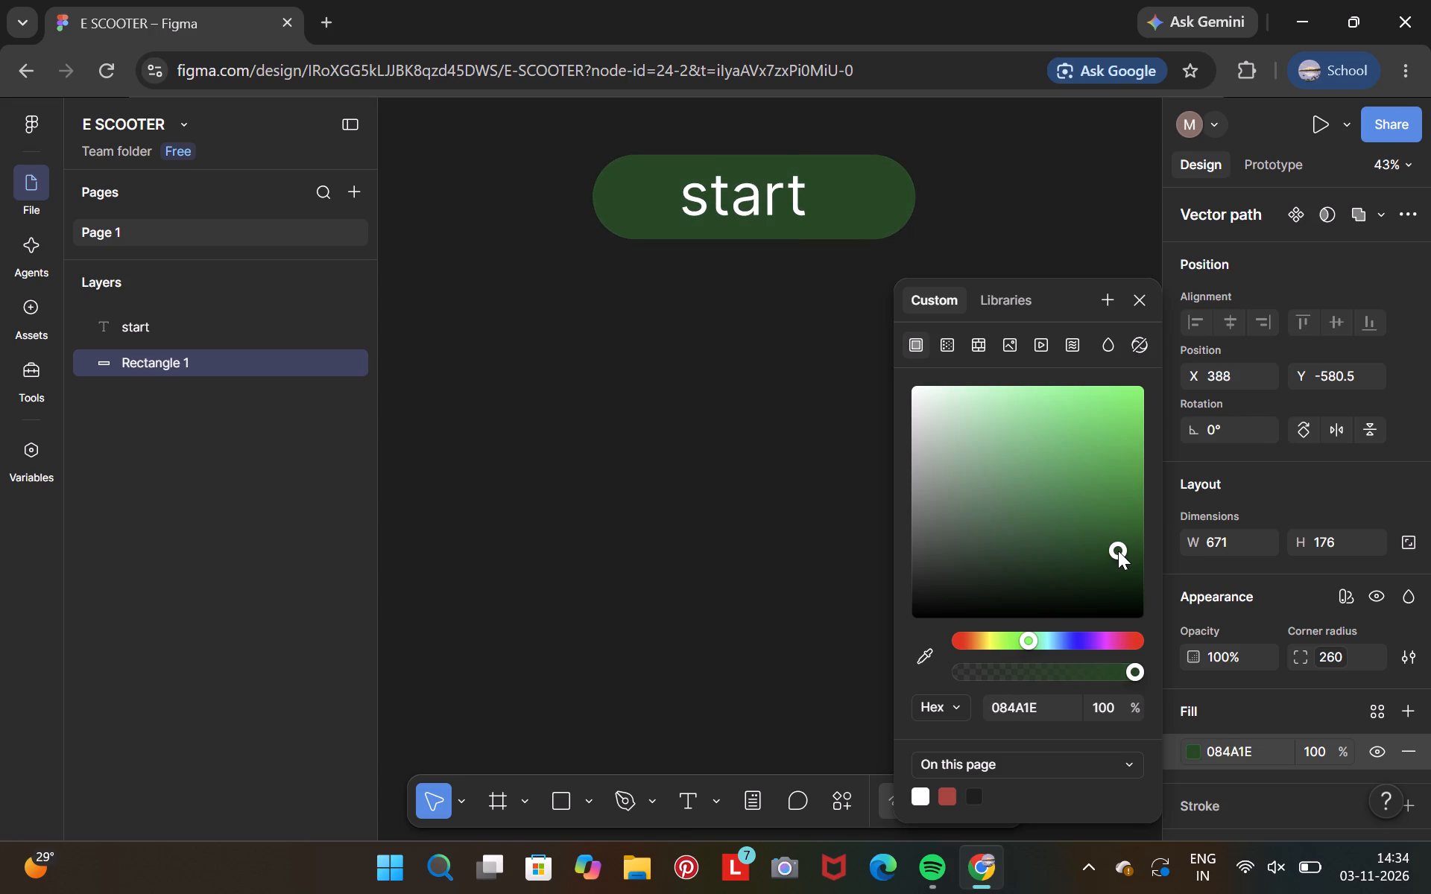
Compare lighter and greyer green shades on the pill and set its solid fill to the muted green 74A986.
left_click(932, 503)
left_click(954, 449)
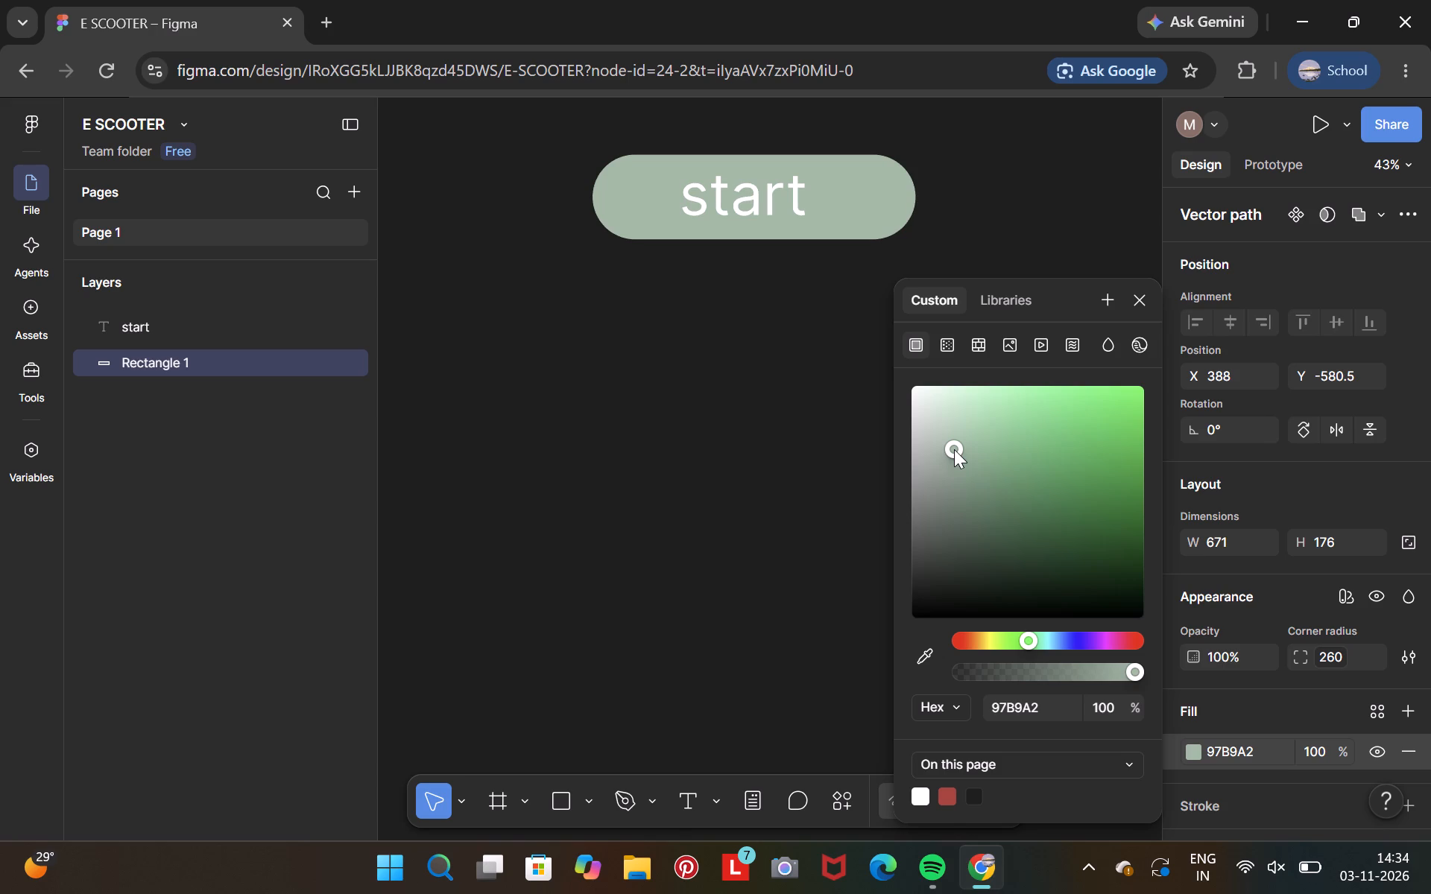
left_click(988, 417)
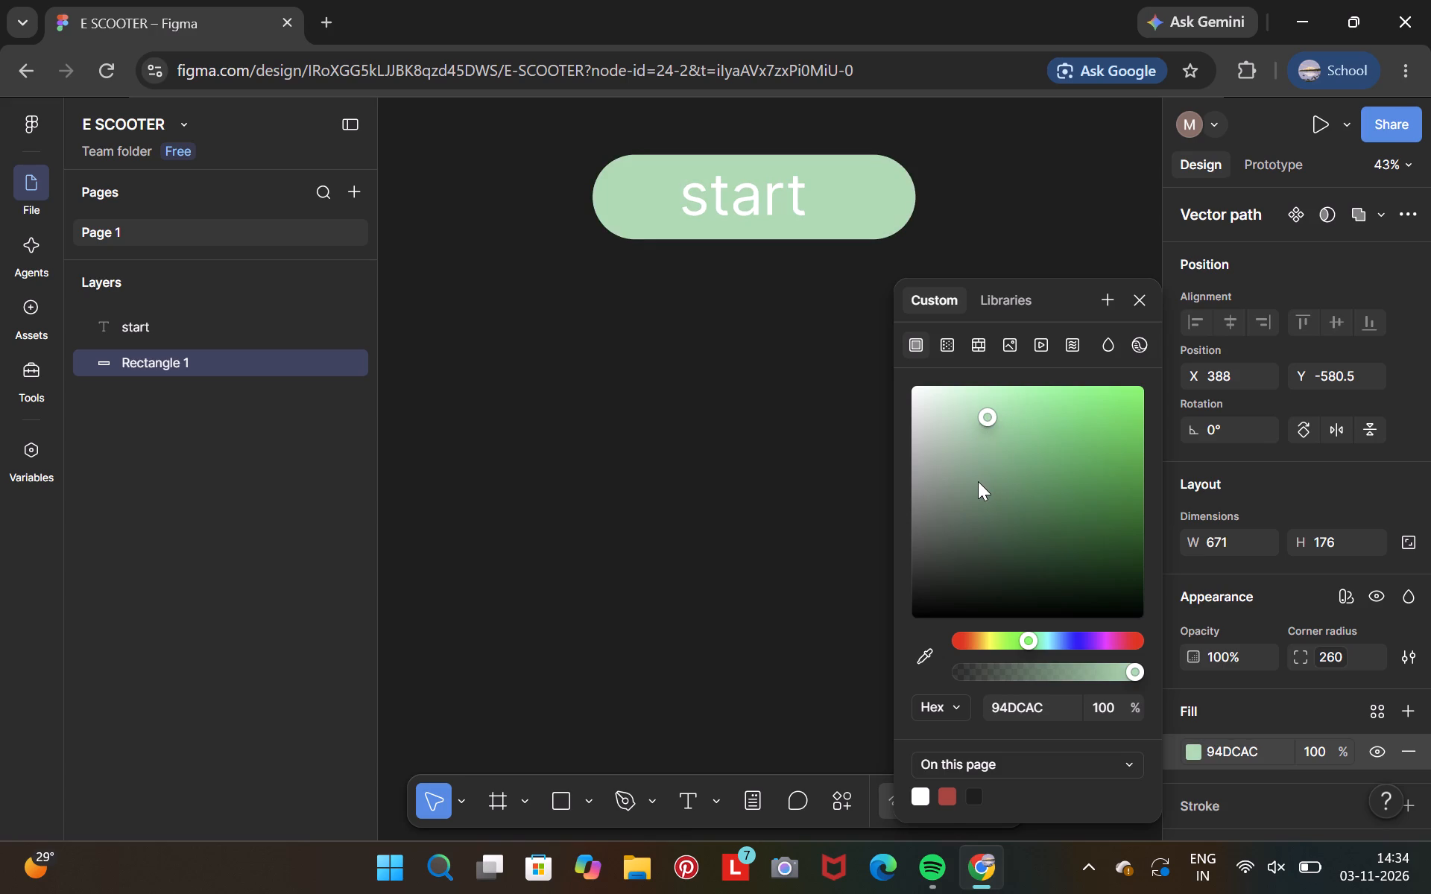
left_click(978, 481)
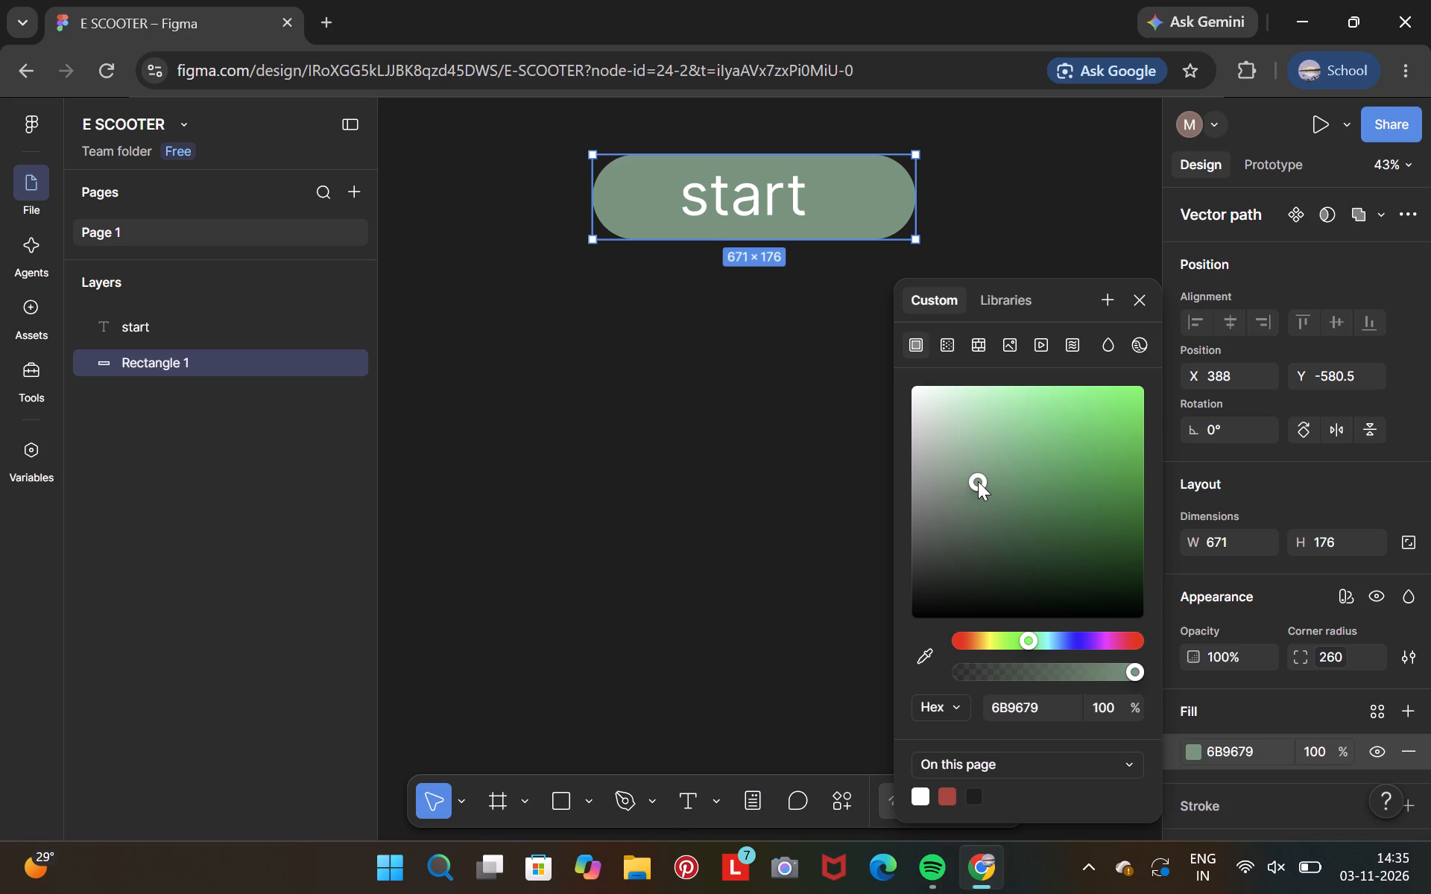
left_click(983, 393)
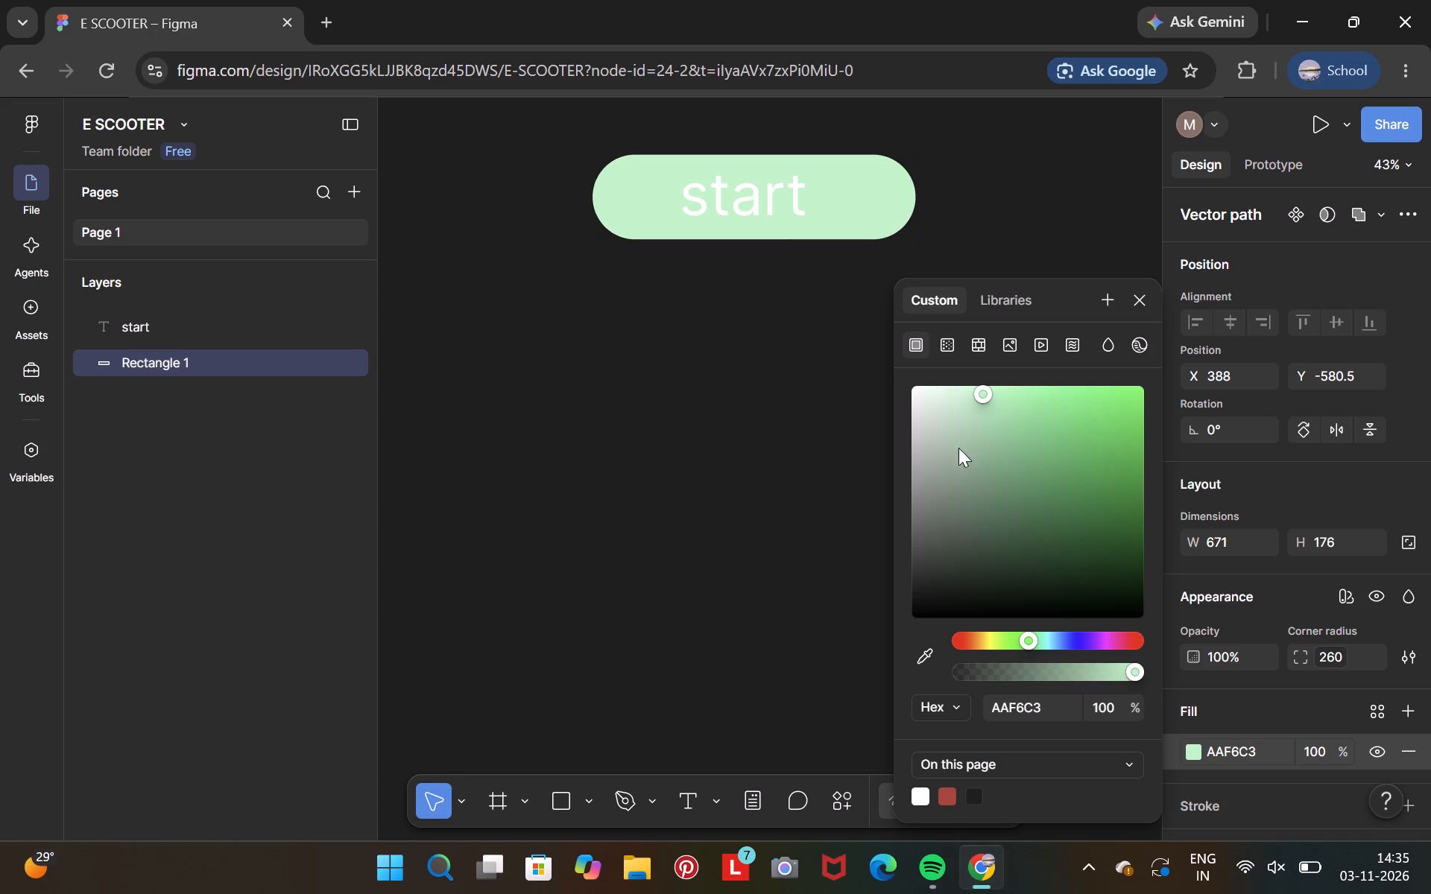
left_click(955, 467)
left_click(957, 469)
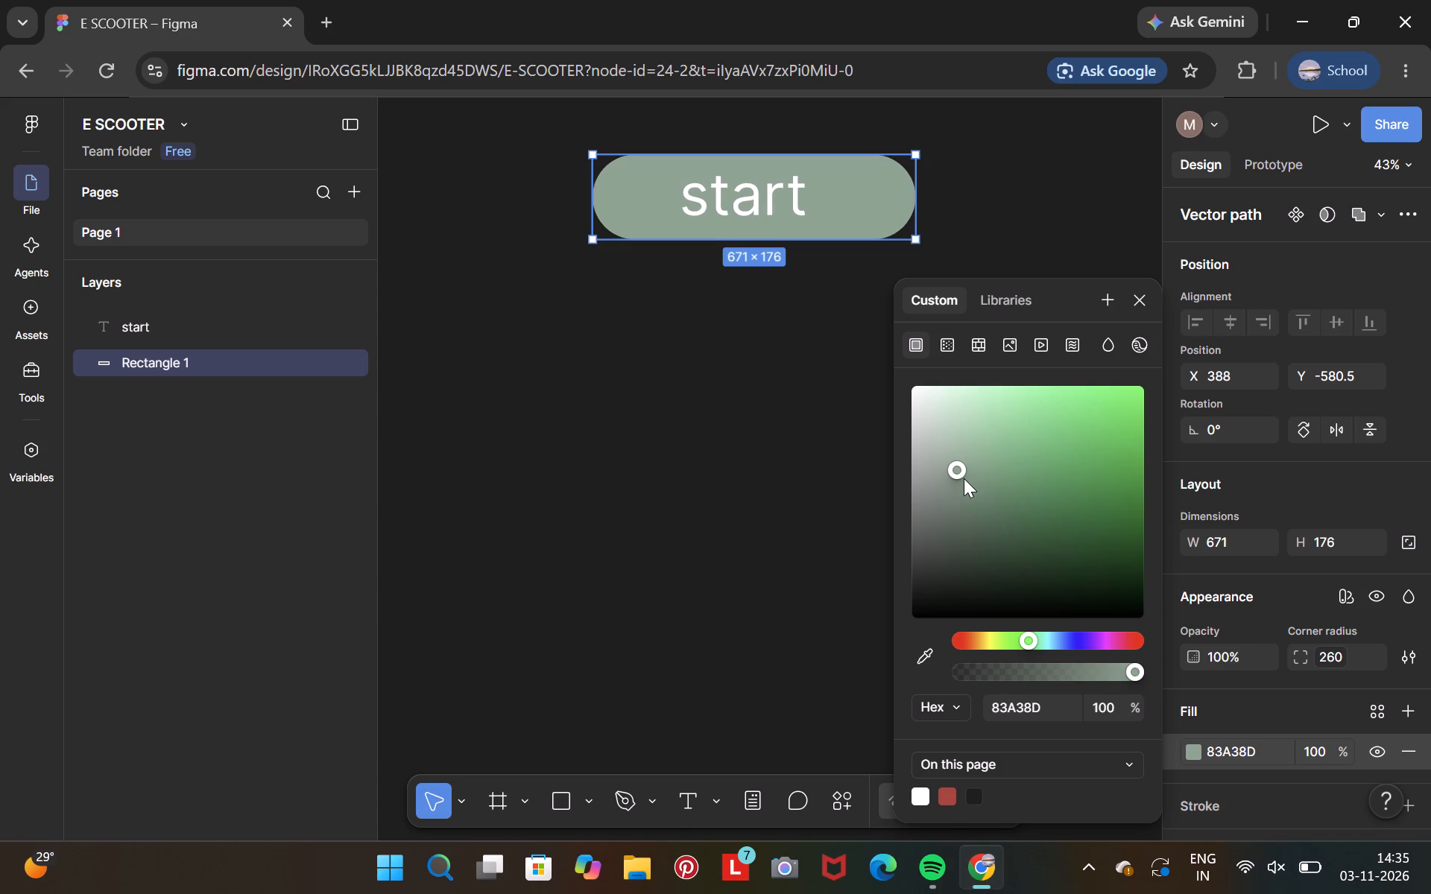
left_click(964, 478)
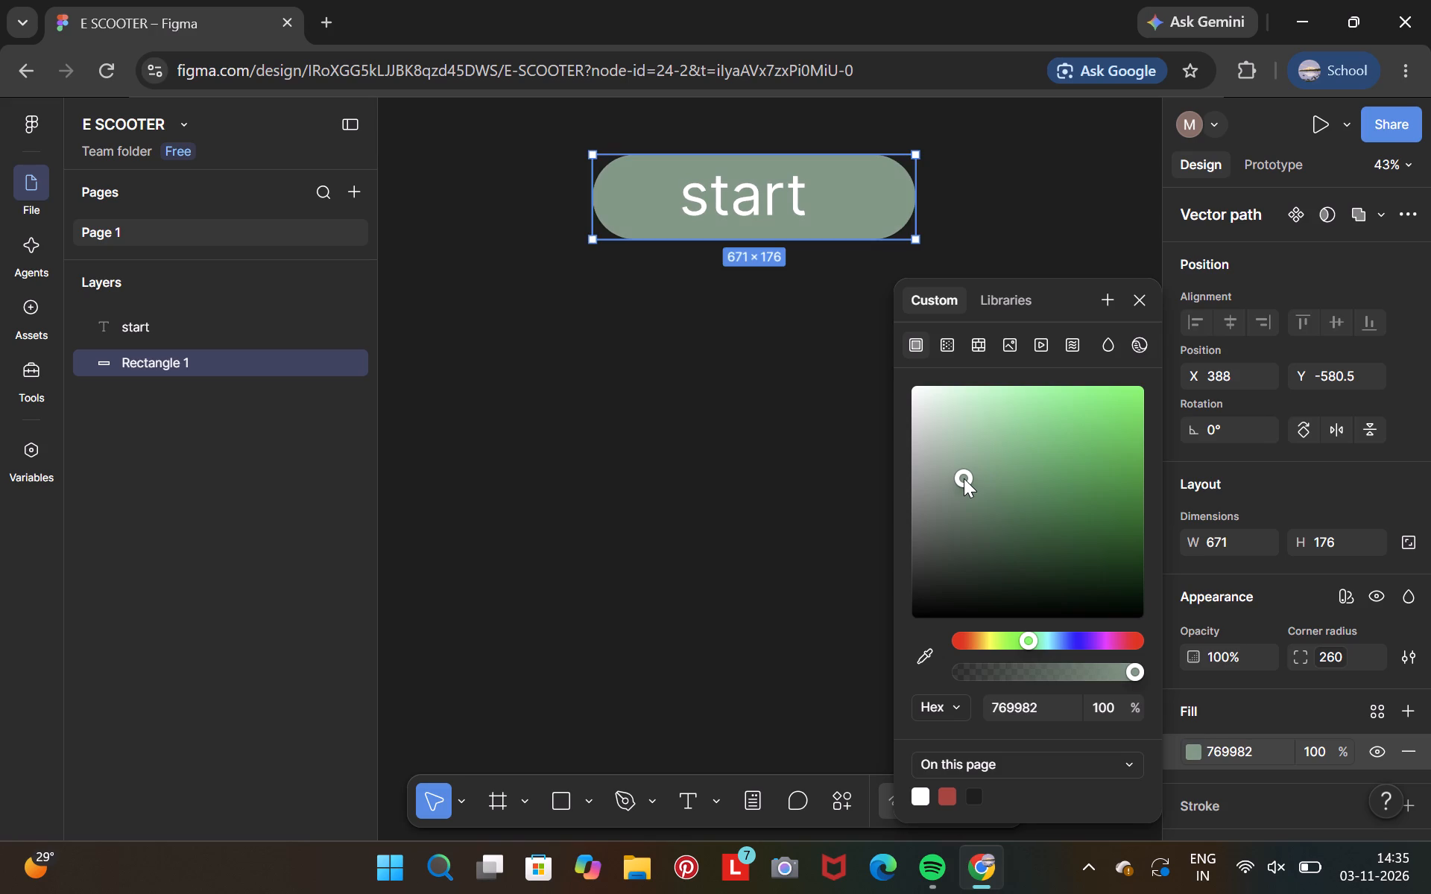
left_click(986, 490)
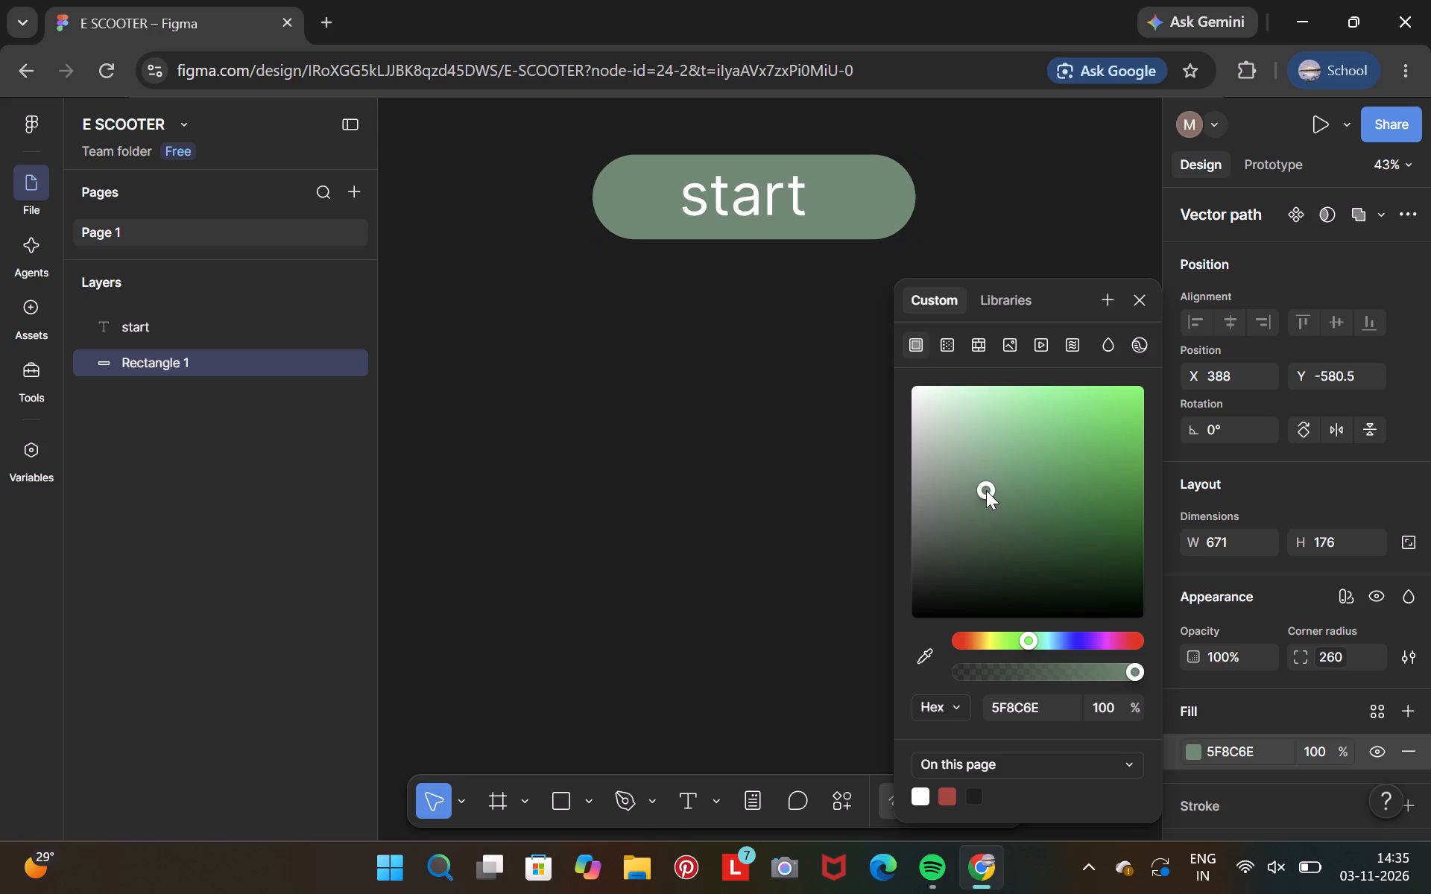
left_click(984, 463)
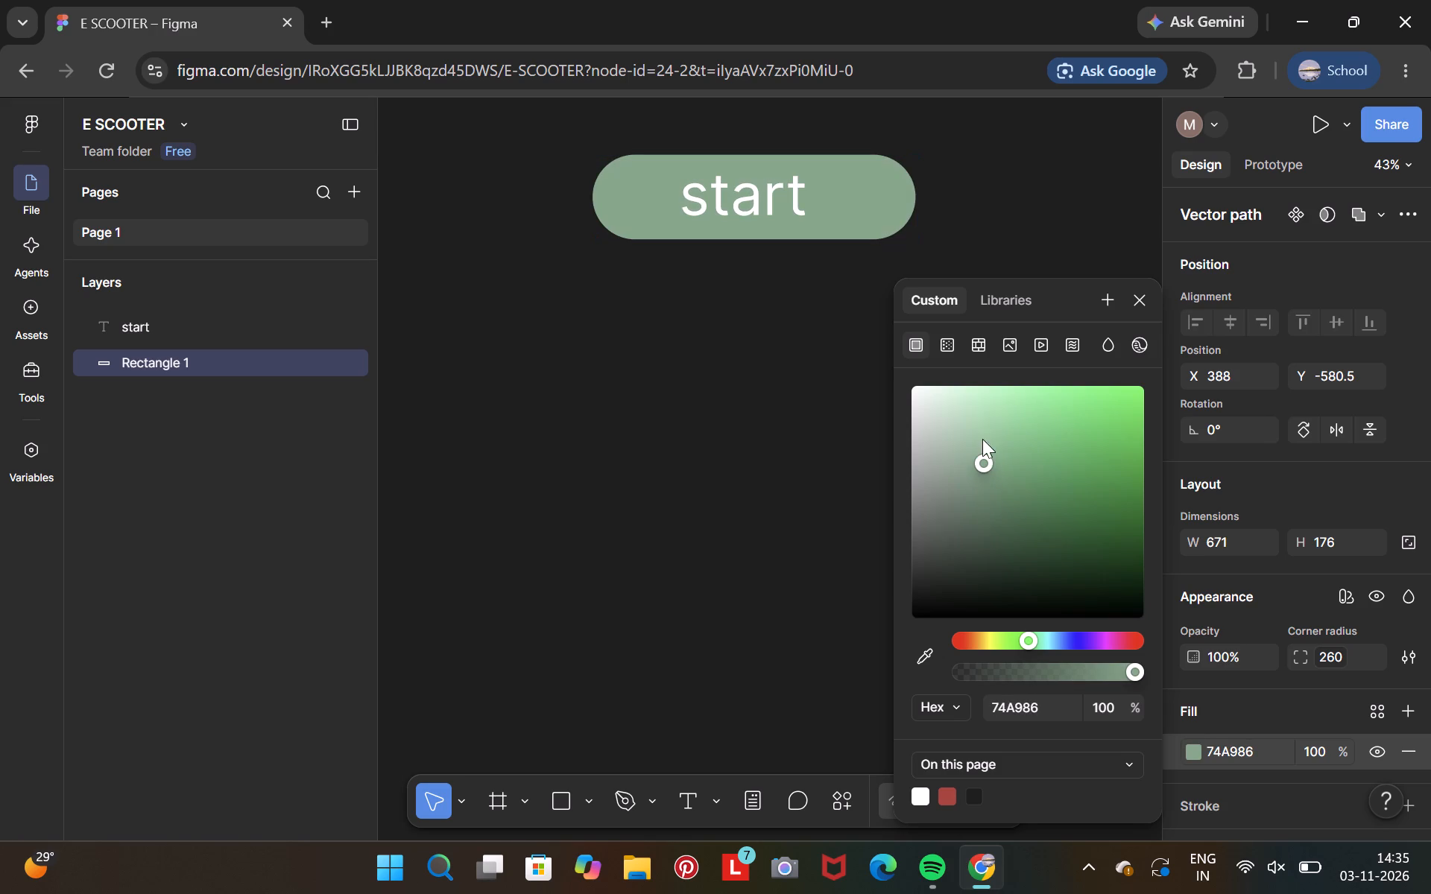
Change the pill's fill to a linear gradient from 74A986 to 2E4335, adding intermediate stops at 43% and 38%.
left_click(914, 339)
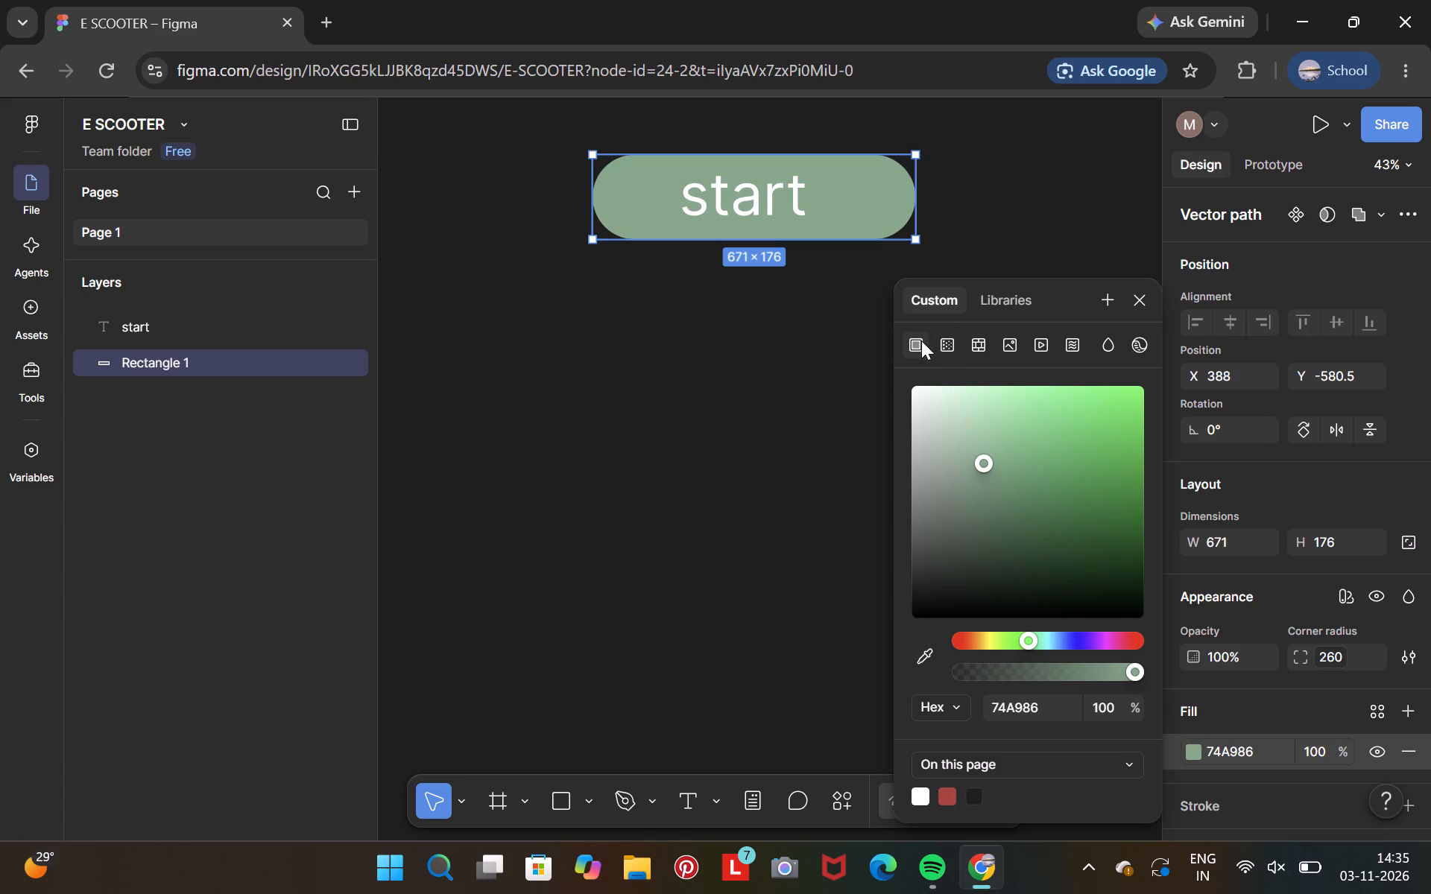
left_click(939, 340)
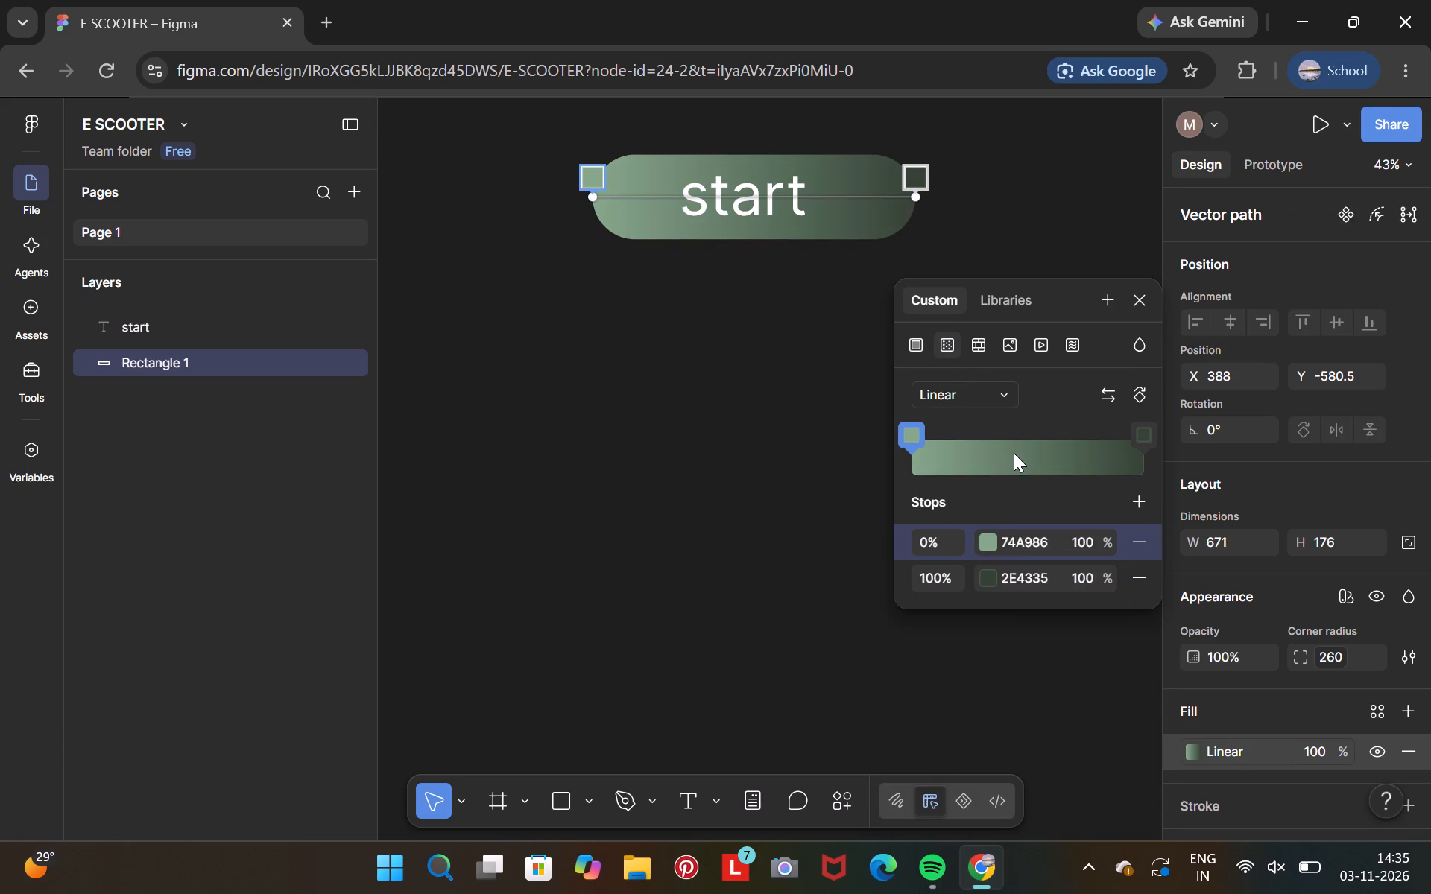
left_click(1011, 449)
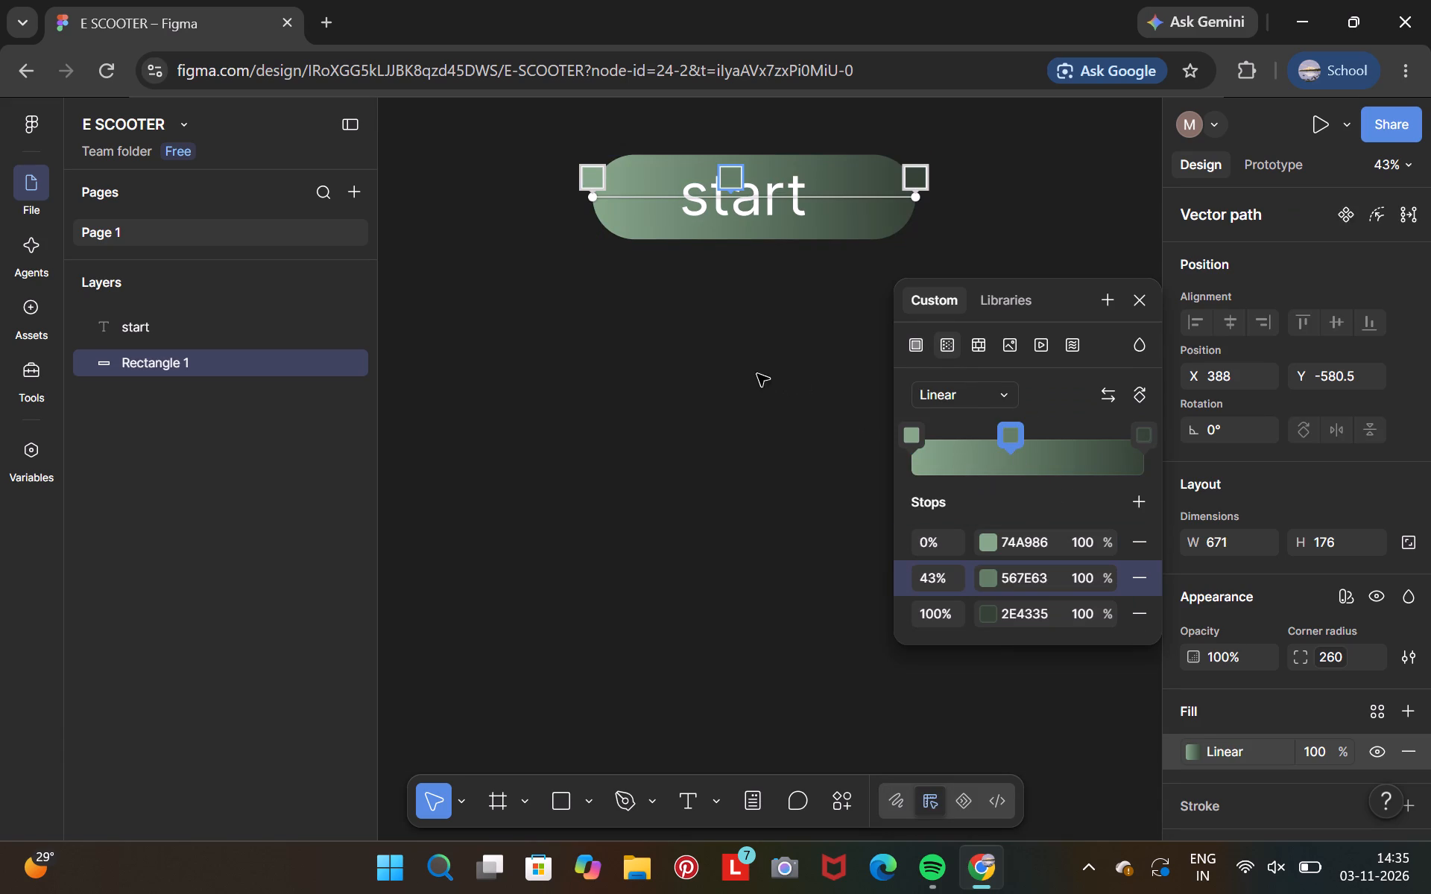
left_click(999, 456)
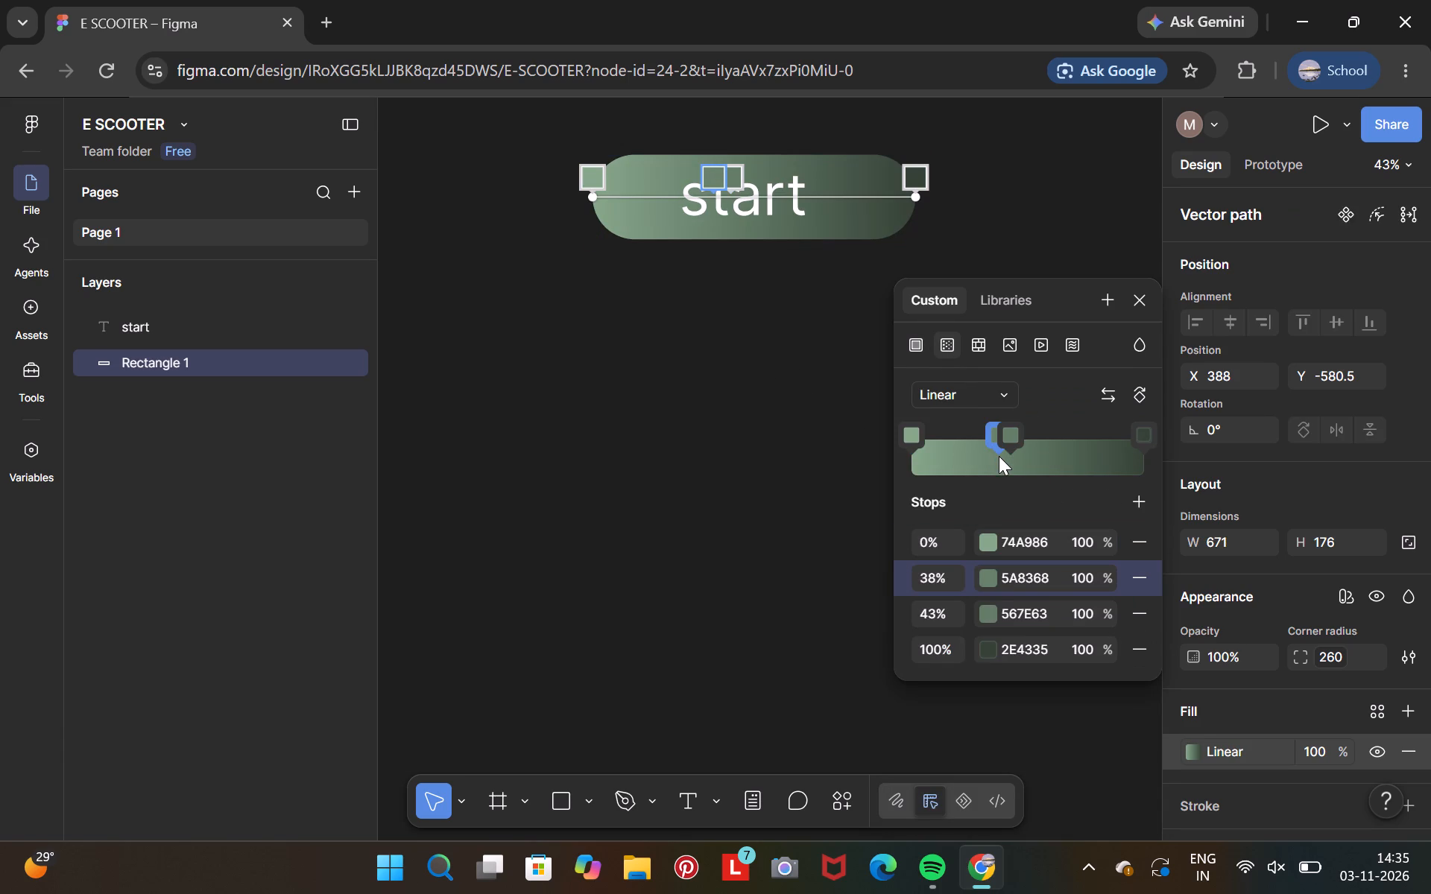
left_click(724, 400)
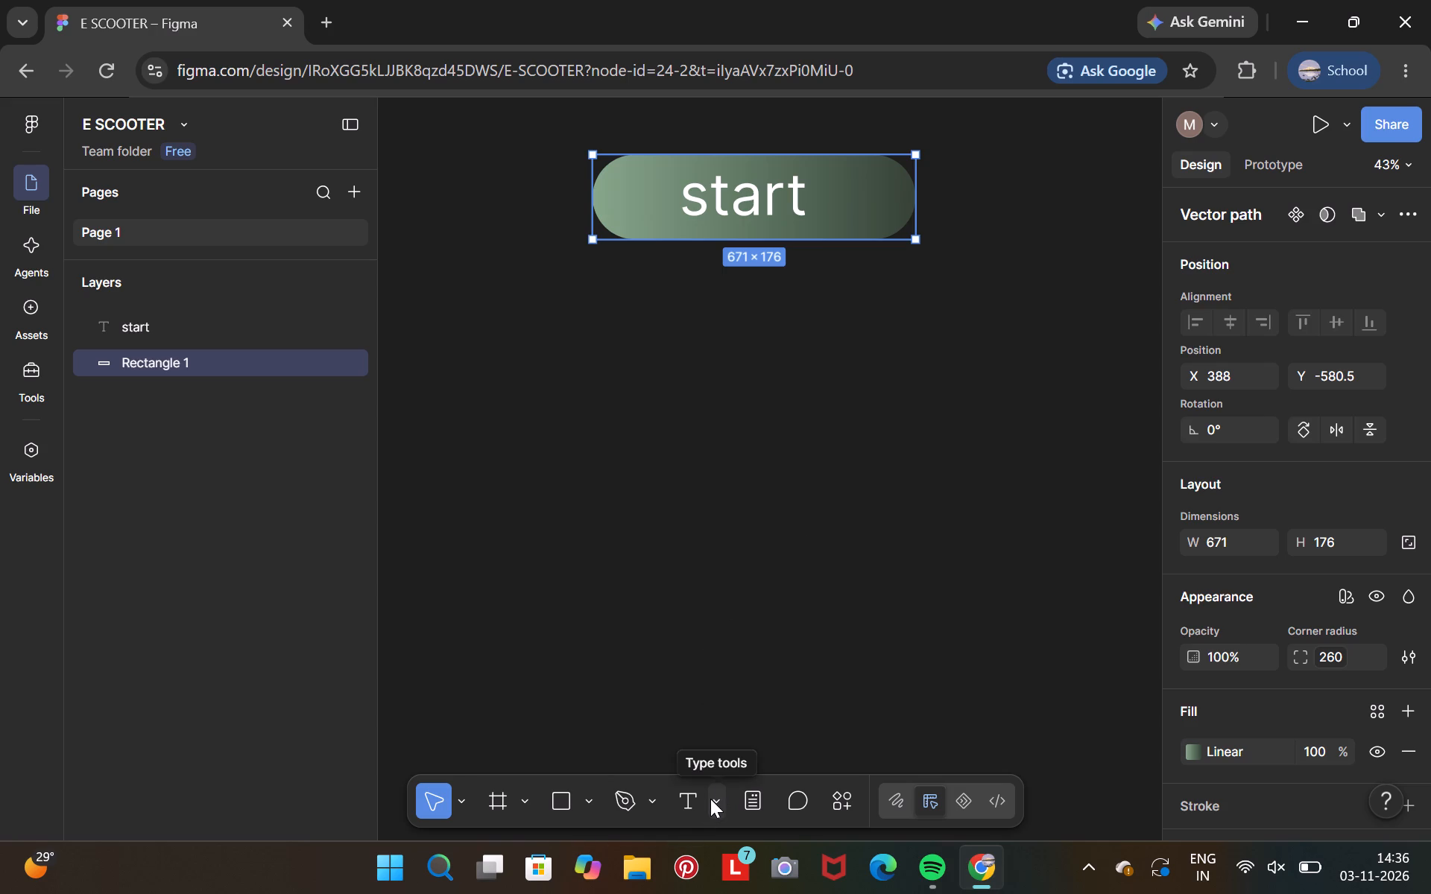
Draw an arrow about 115 long straight down from the bottom centre of the pill, at a rotation of -90°.
left_click(589, 793)
left_click(657, 612)
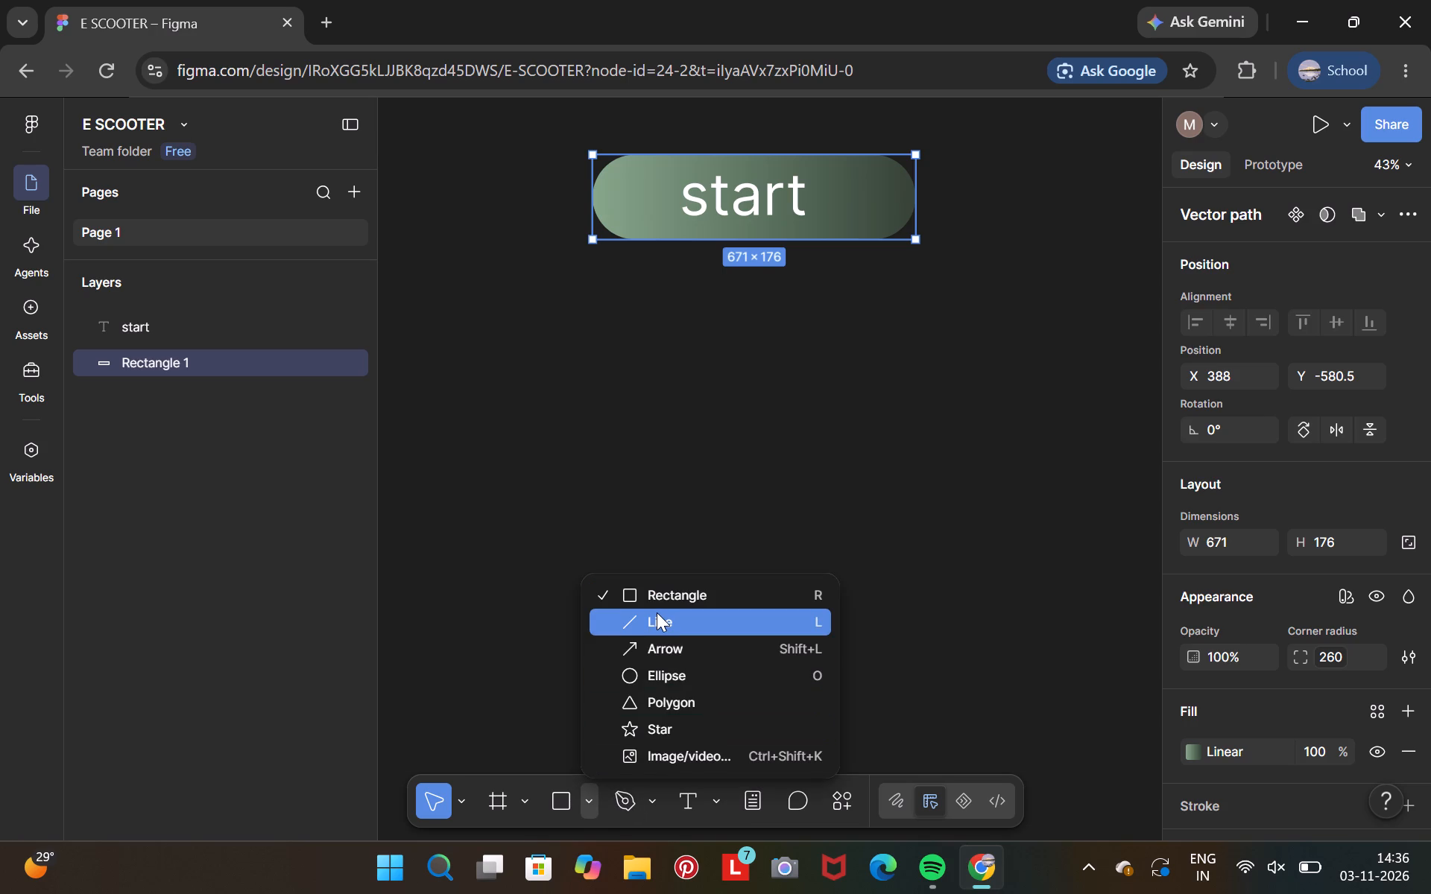
left_click(578, 795)
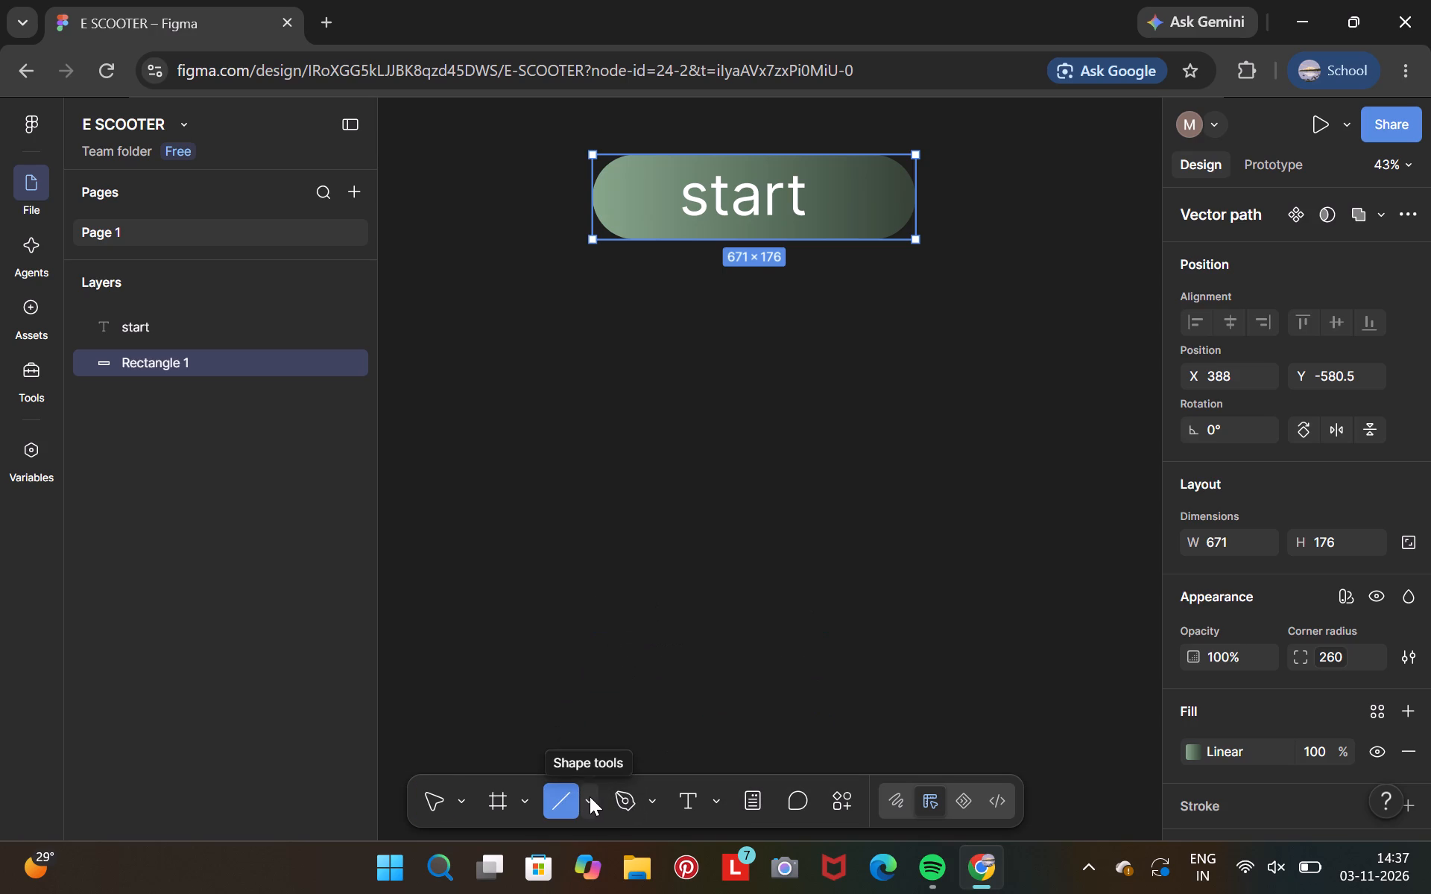
left_click(590, 796)
left_click(651, 650)
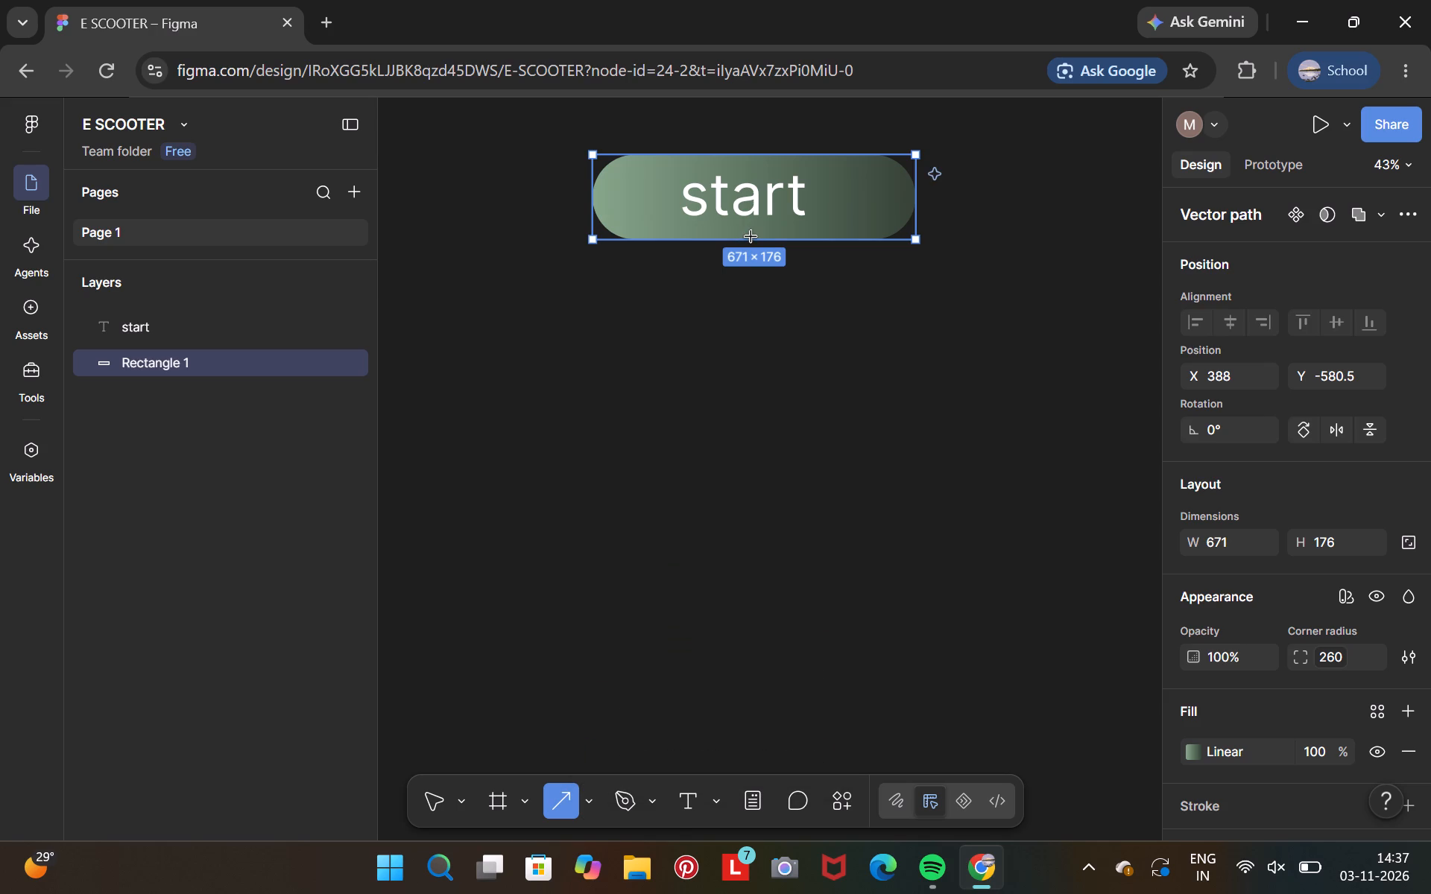
left_click_drag(751, 241, 742, 313)
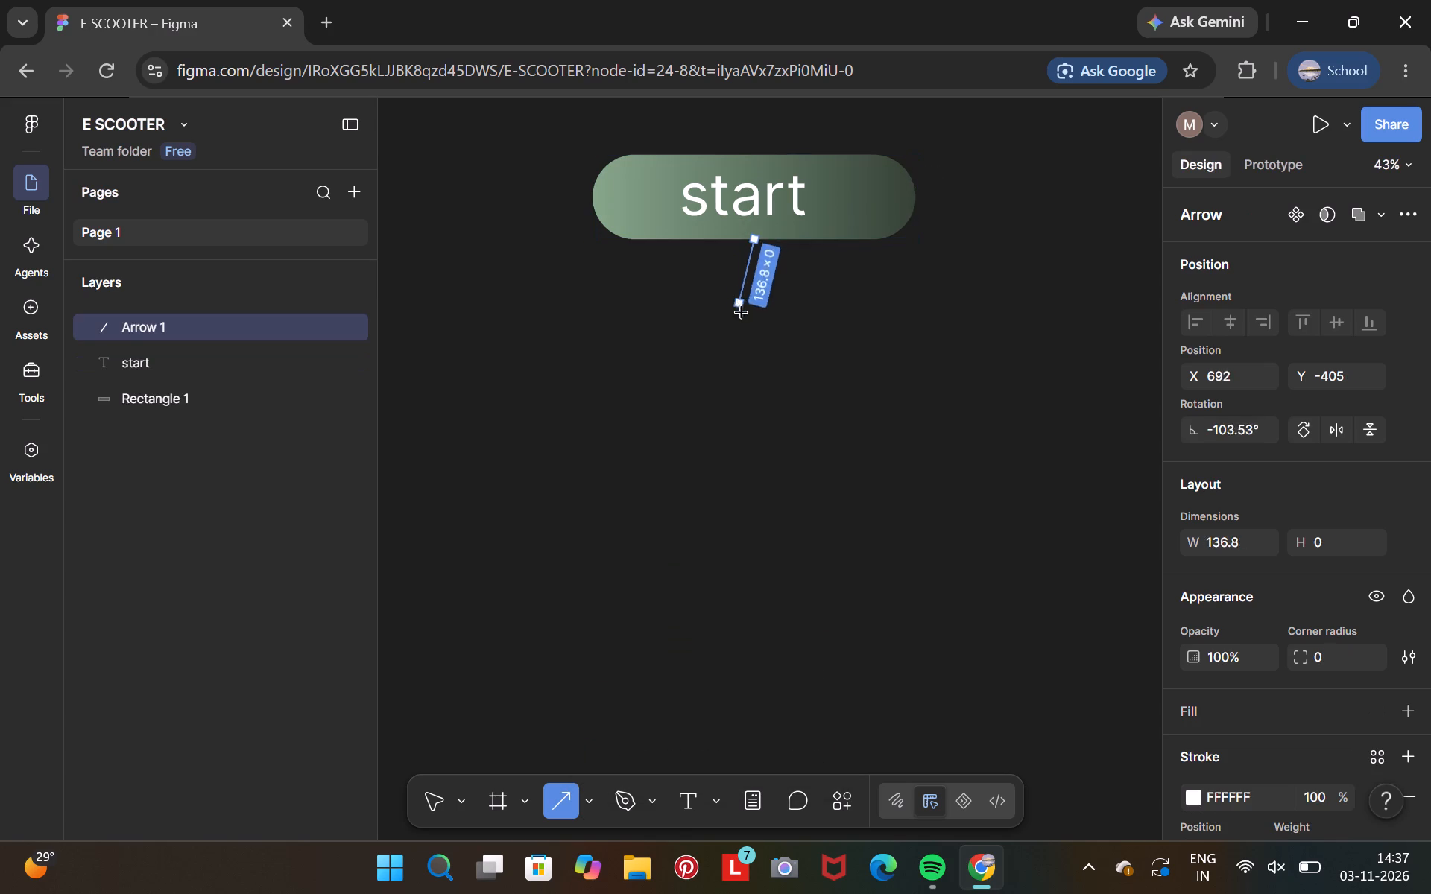
left_click_drag(742, 313, 756, 294)
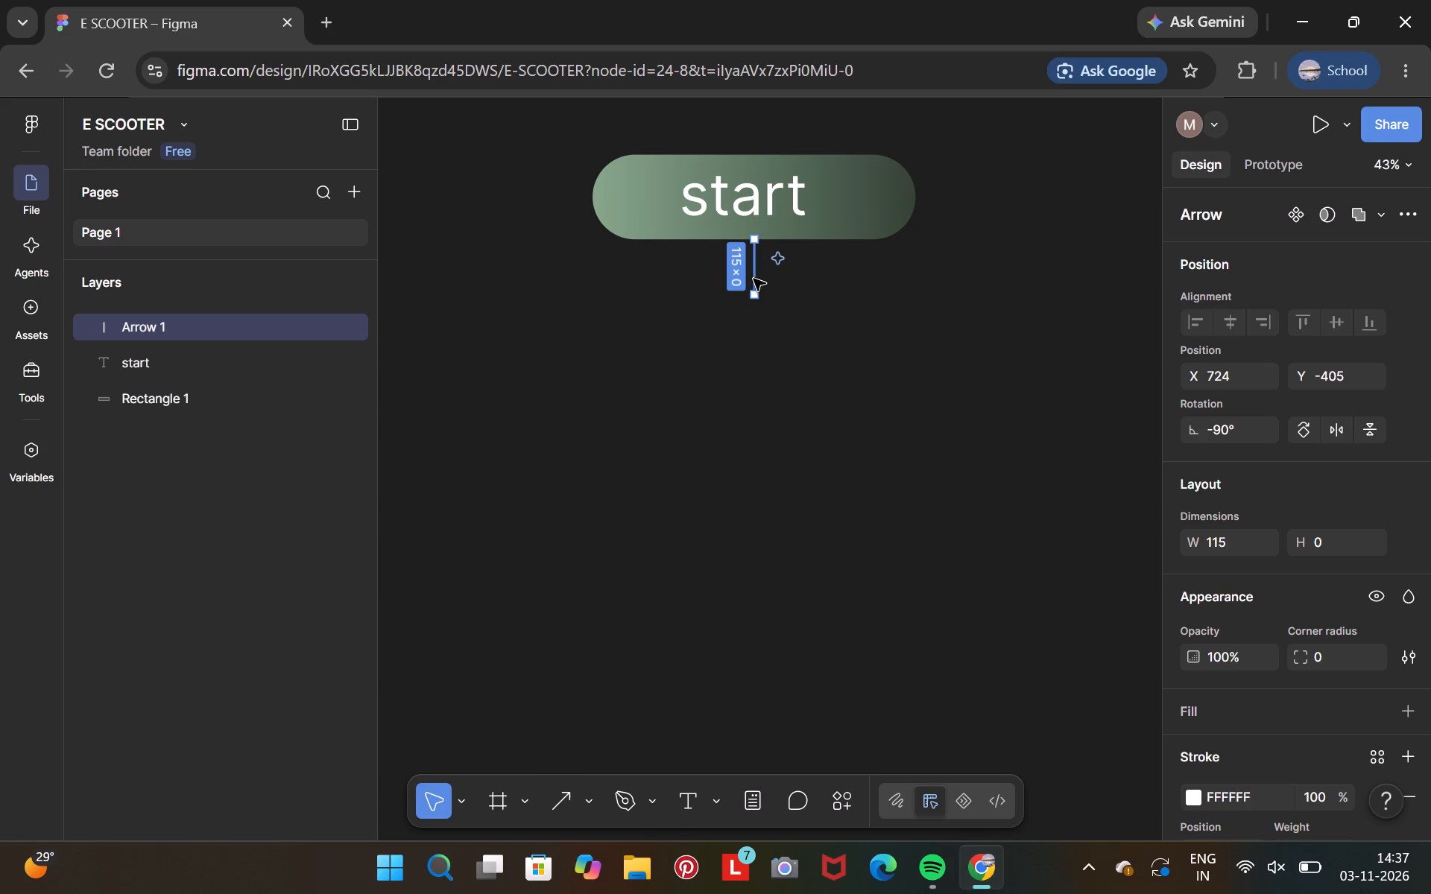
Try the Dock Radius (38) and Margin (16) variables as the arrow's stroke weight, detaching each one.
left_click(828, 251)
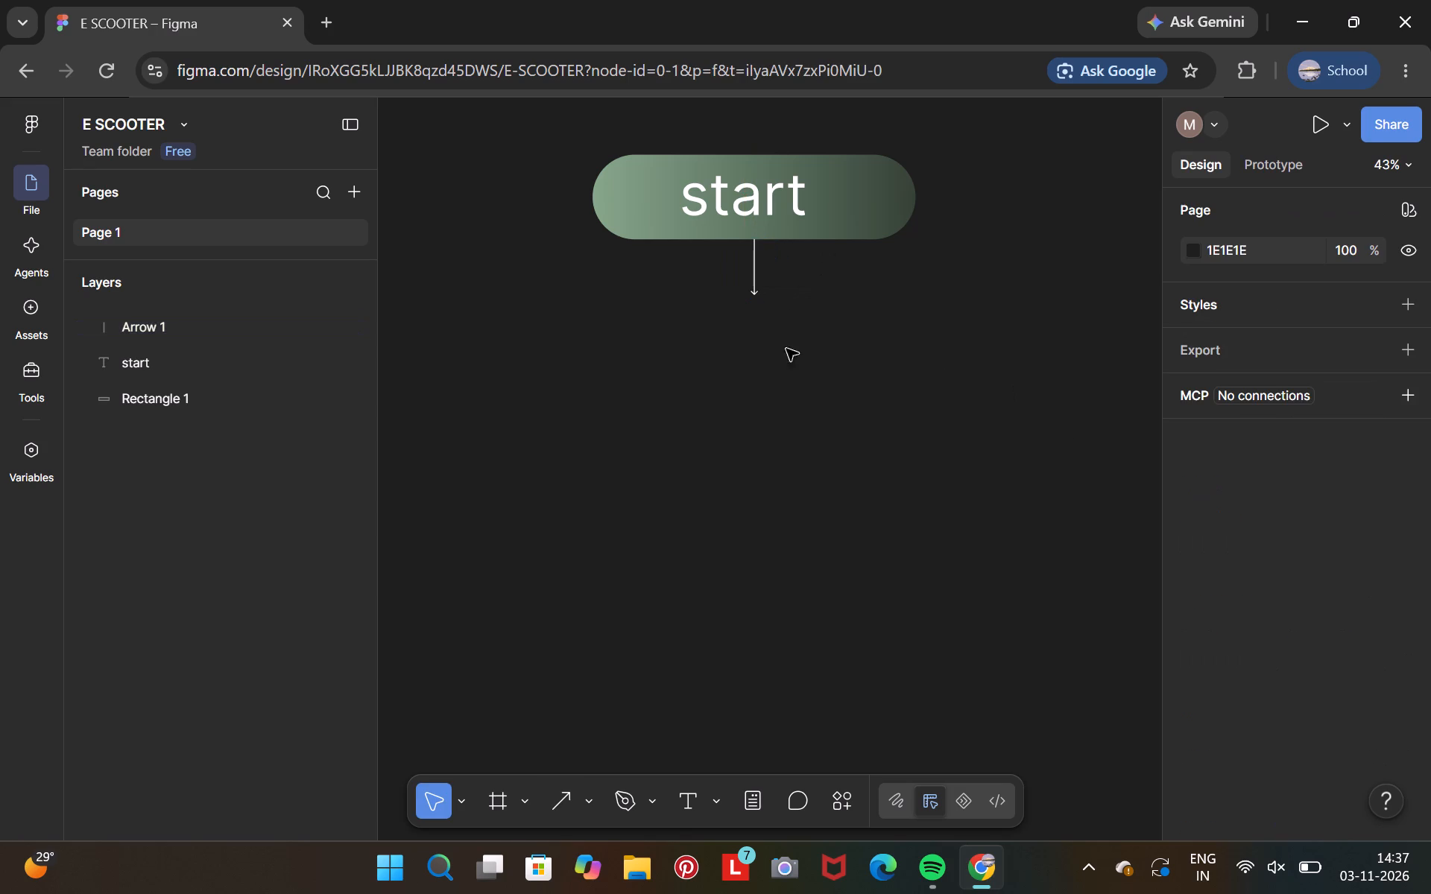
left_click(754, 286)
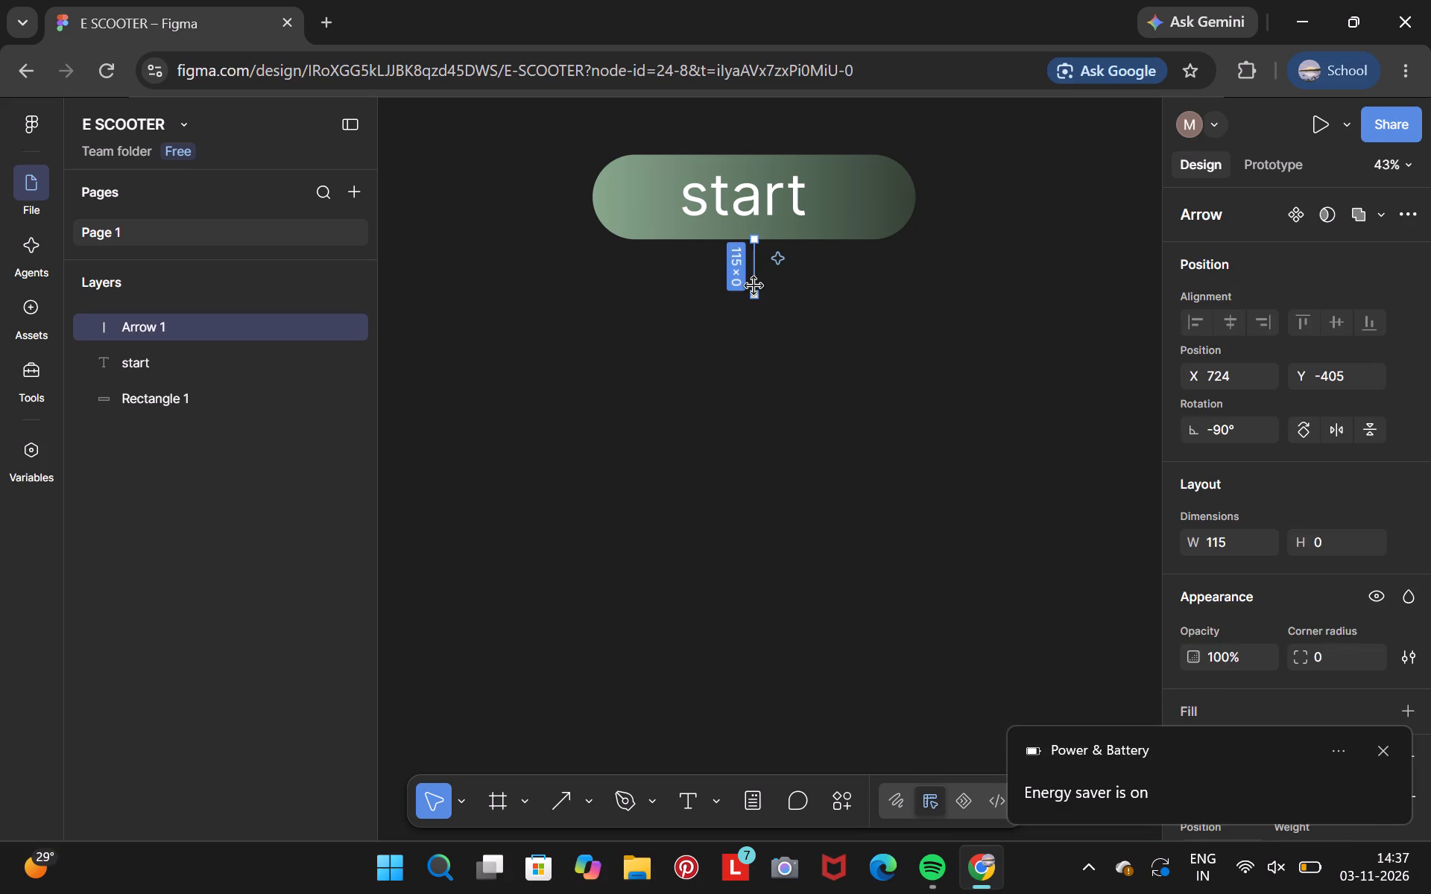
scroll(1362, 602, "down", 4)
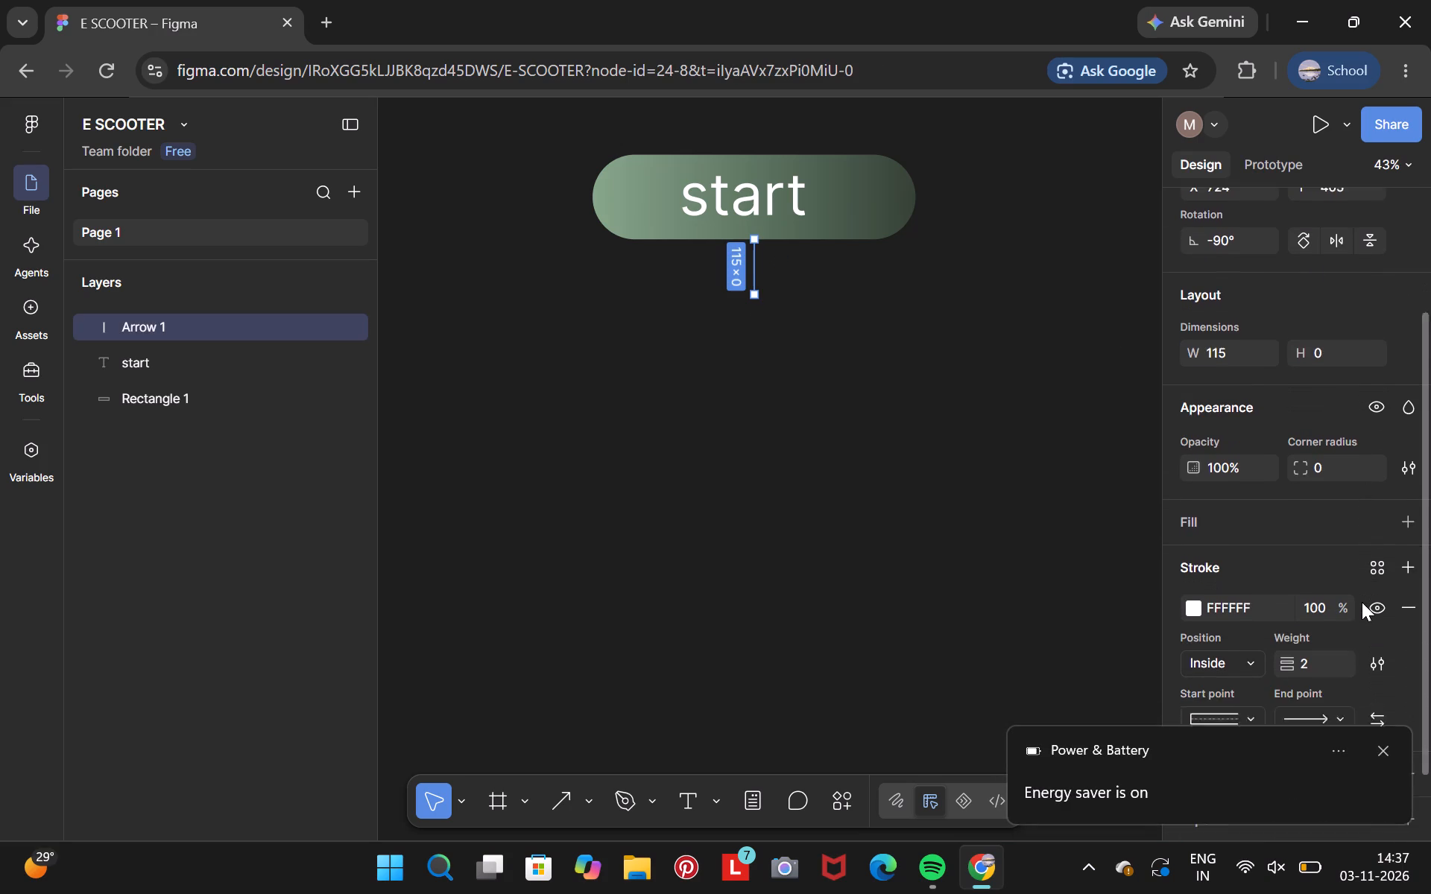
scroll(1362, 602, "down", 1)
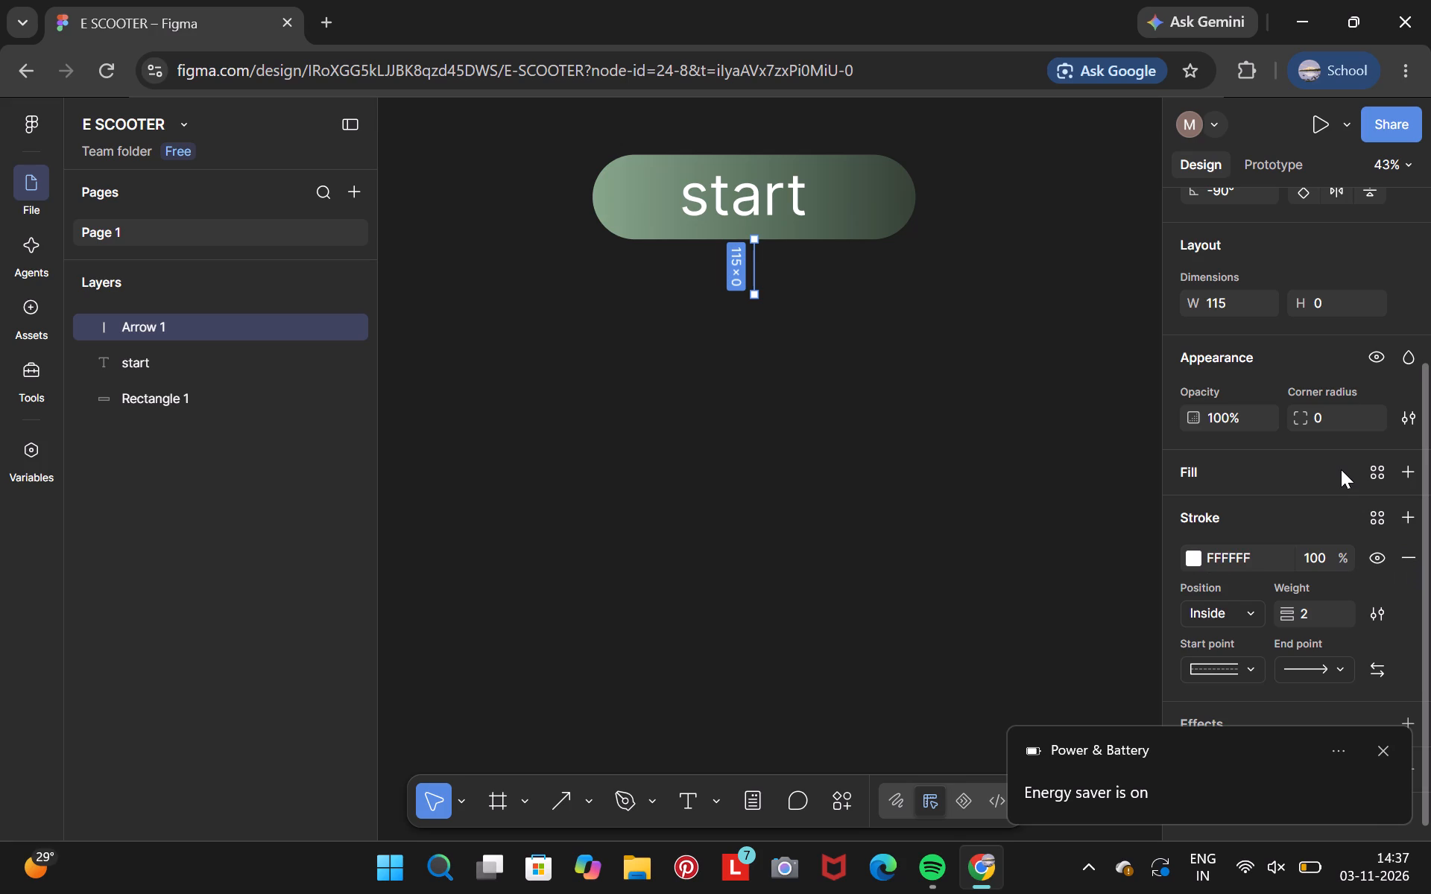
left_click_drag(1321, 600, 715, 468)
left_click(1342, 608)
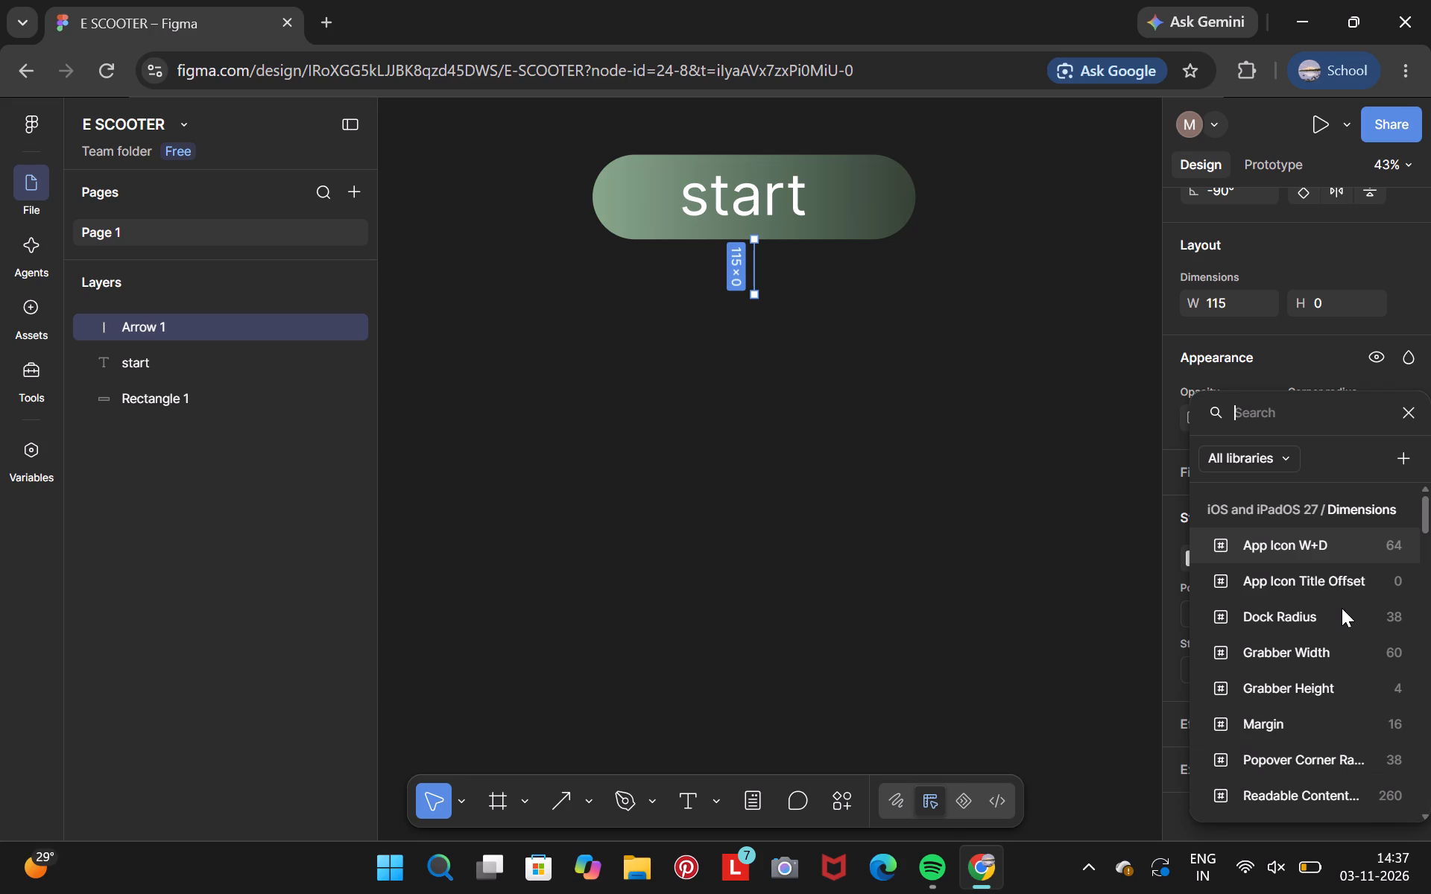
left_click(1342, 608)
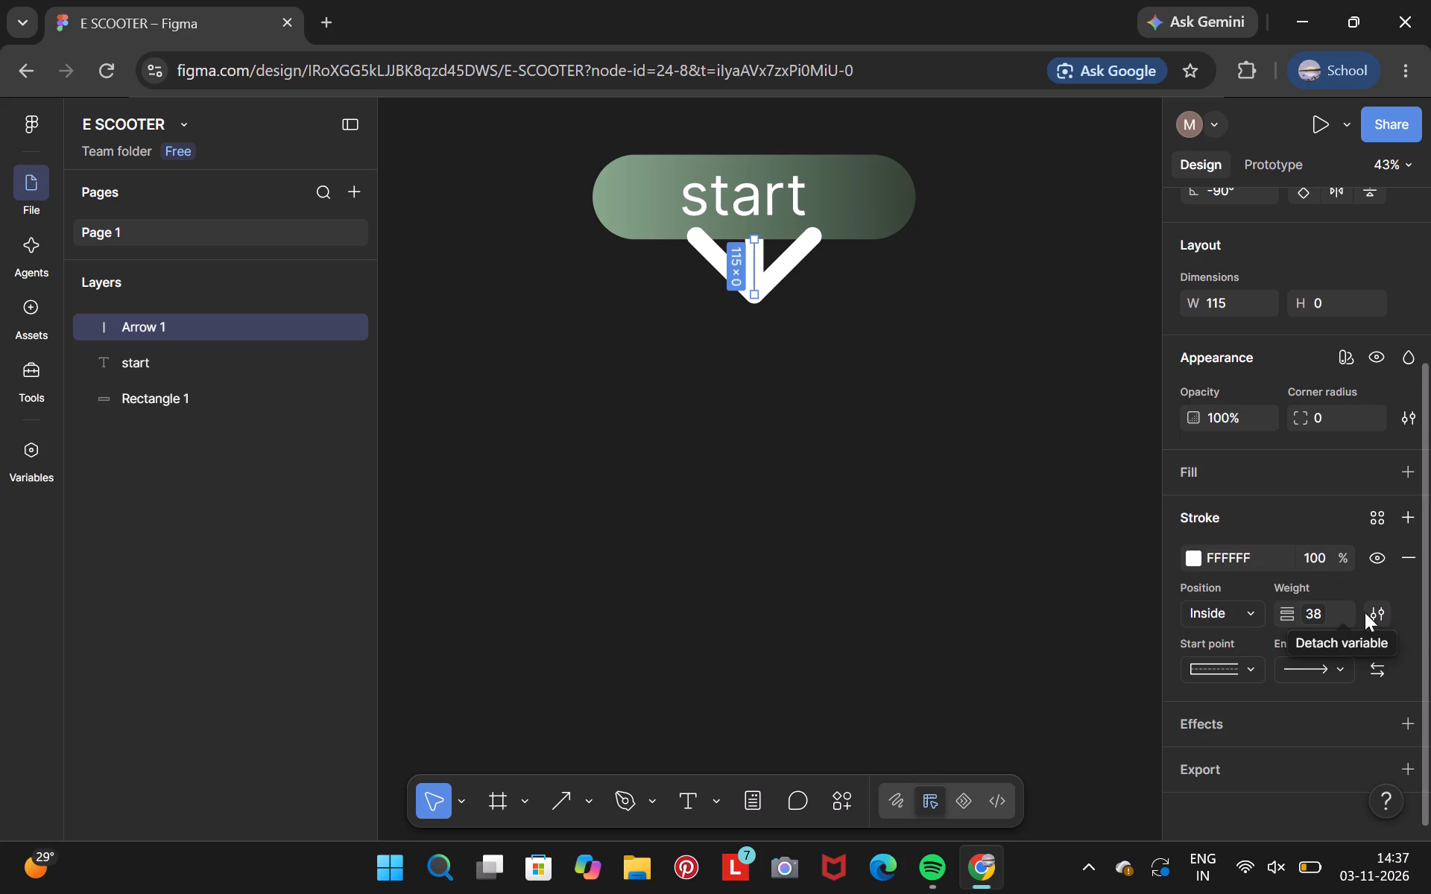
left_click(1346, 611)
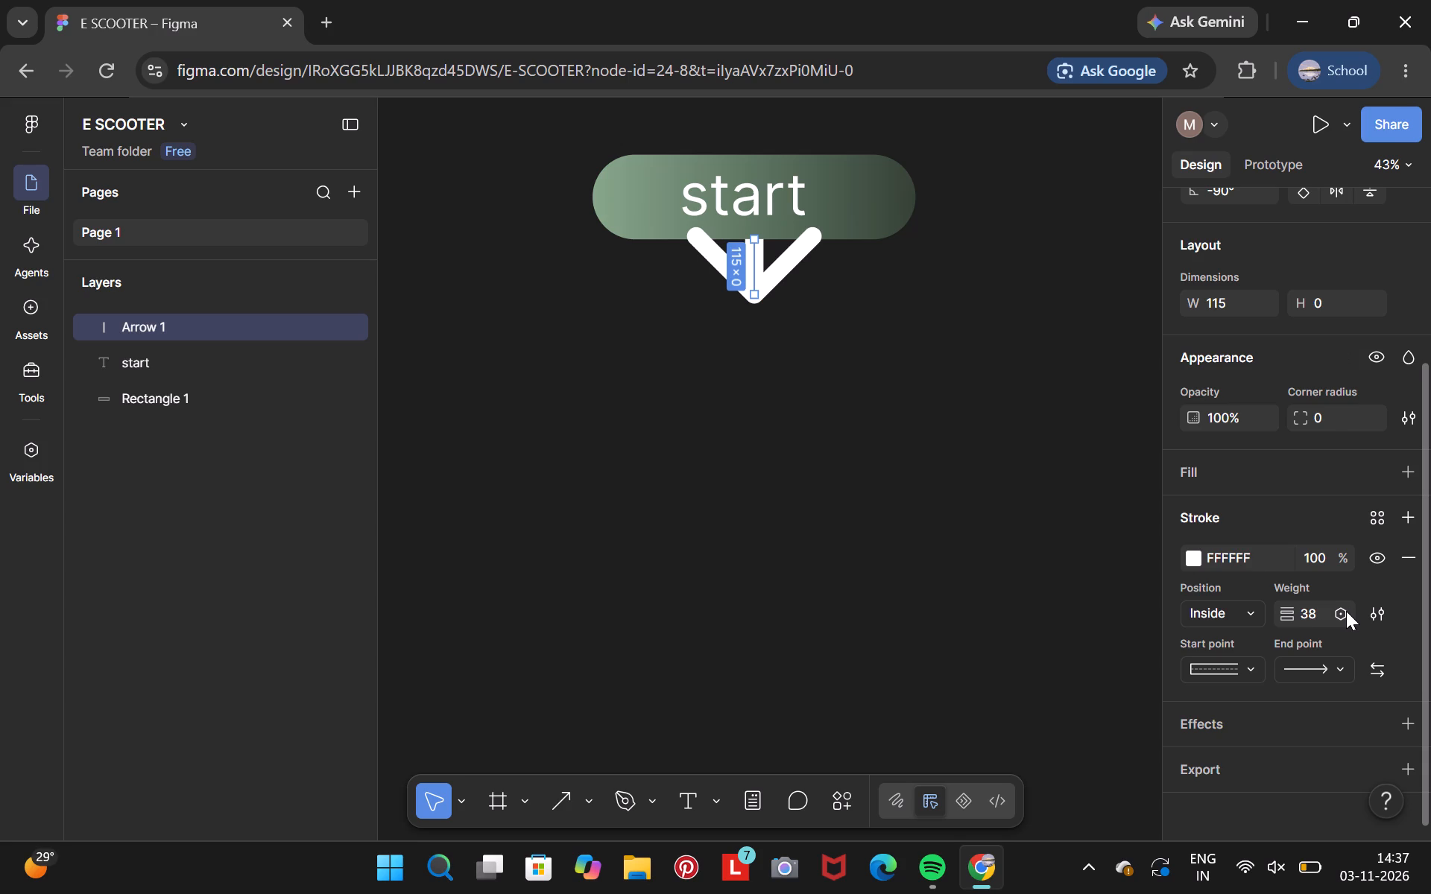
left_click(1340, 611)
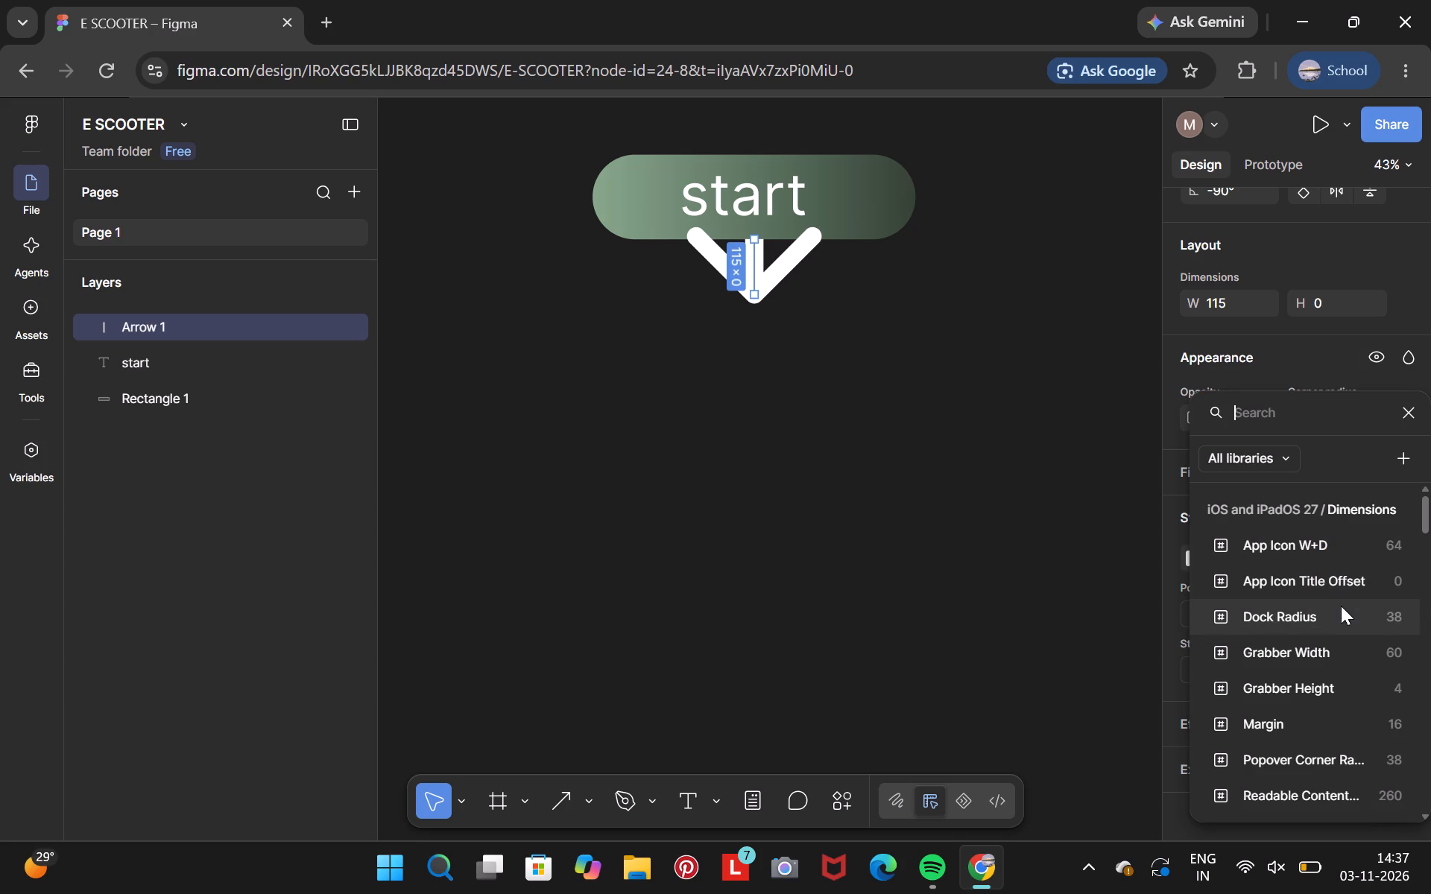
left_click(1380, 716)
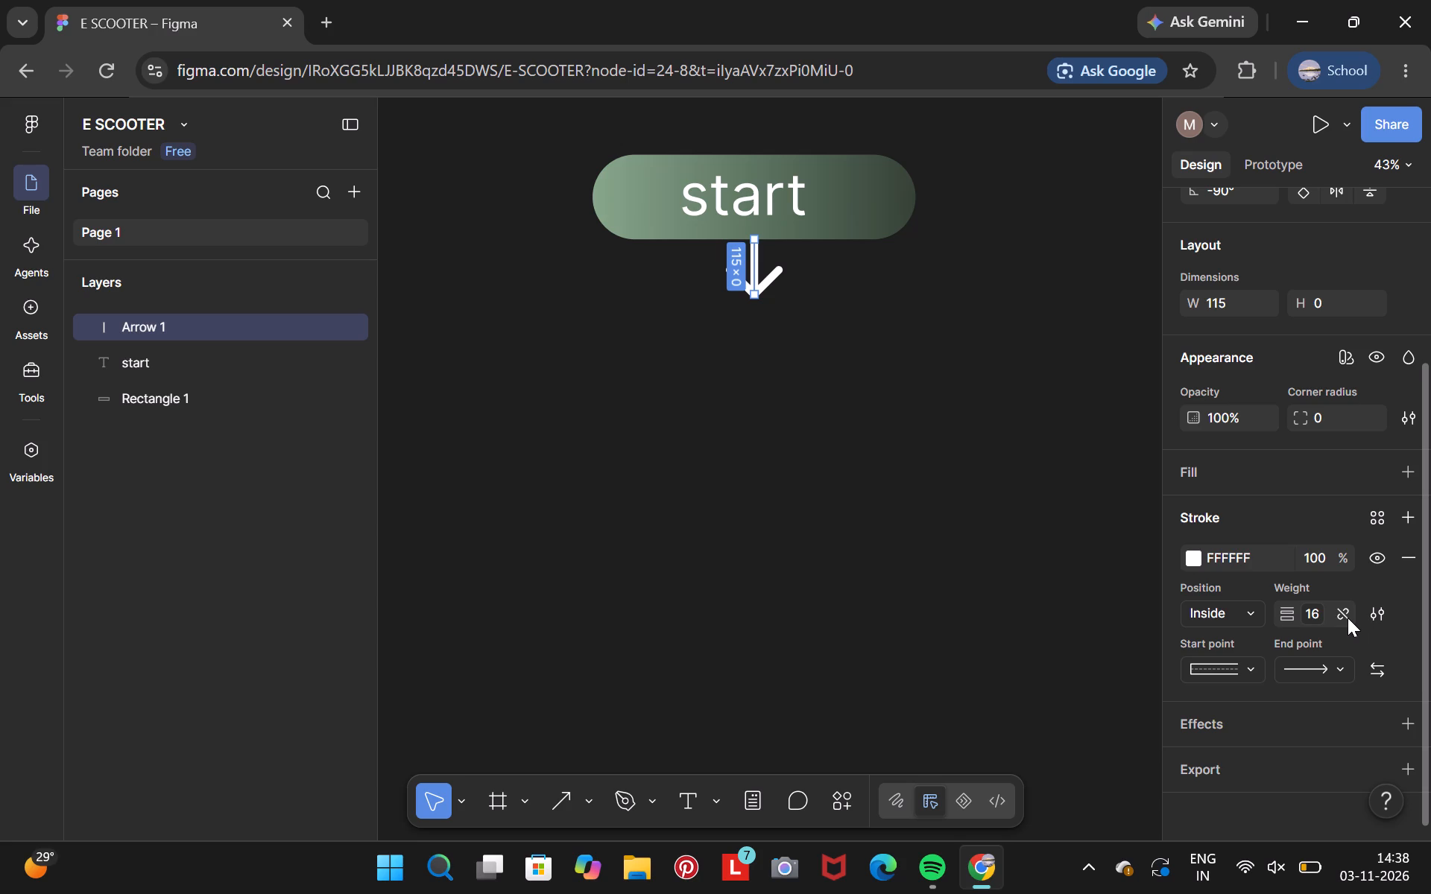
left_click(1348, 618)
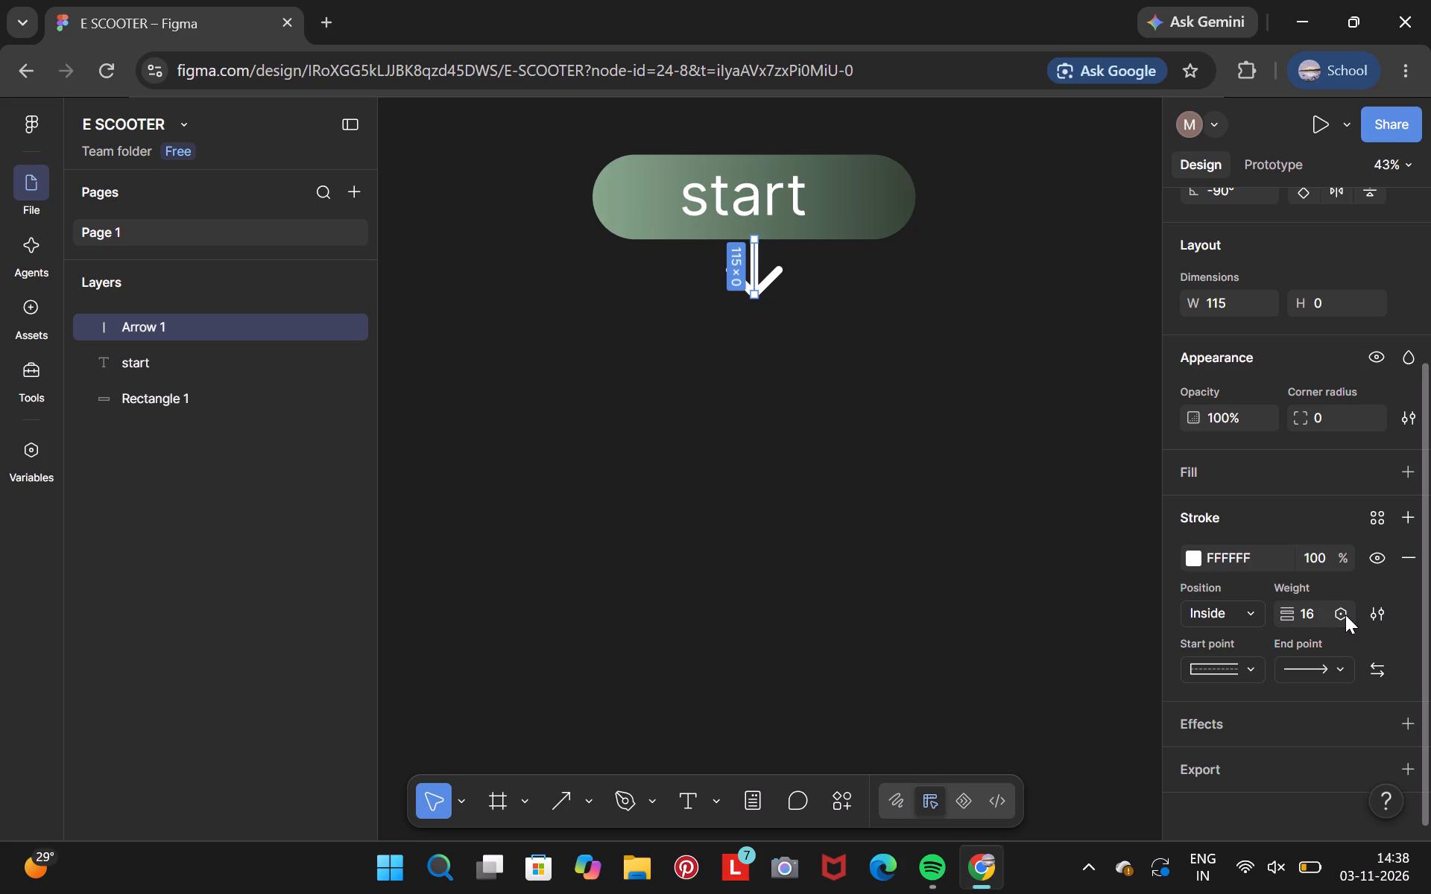
Set the arrow's stroke weight to 4 by applying the Grabber Height variable.
left_click(1345, 615)
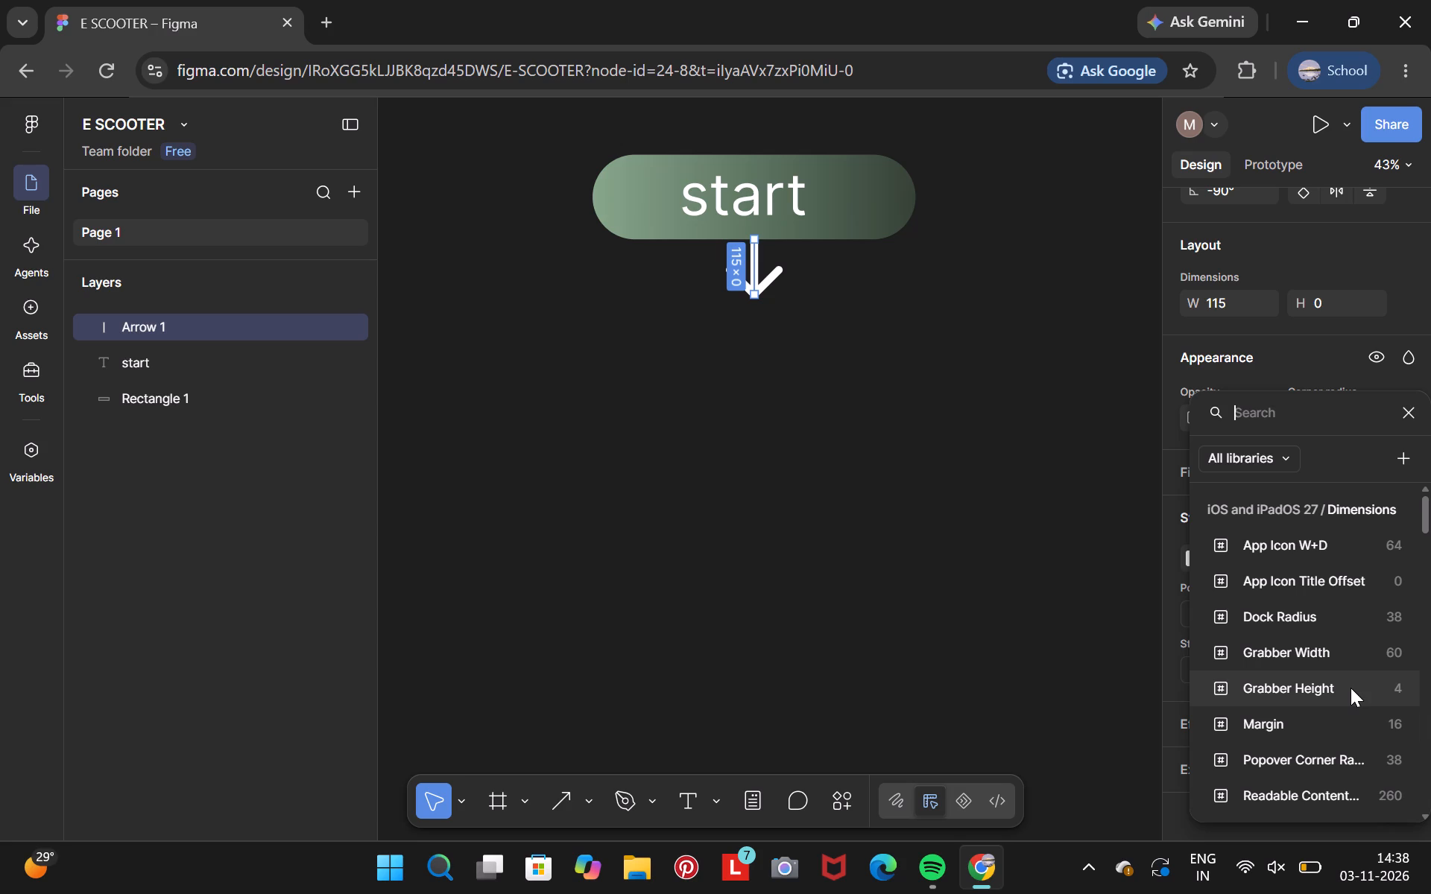
scroll(1351, 688, "up", 1)
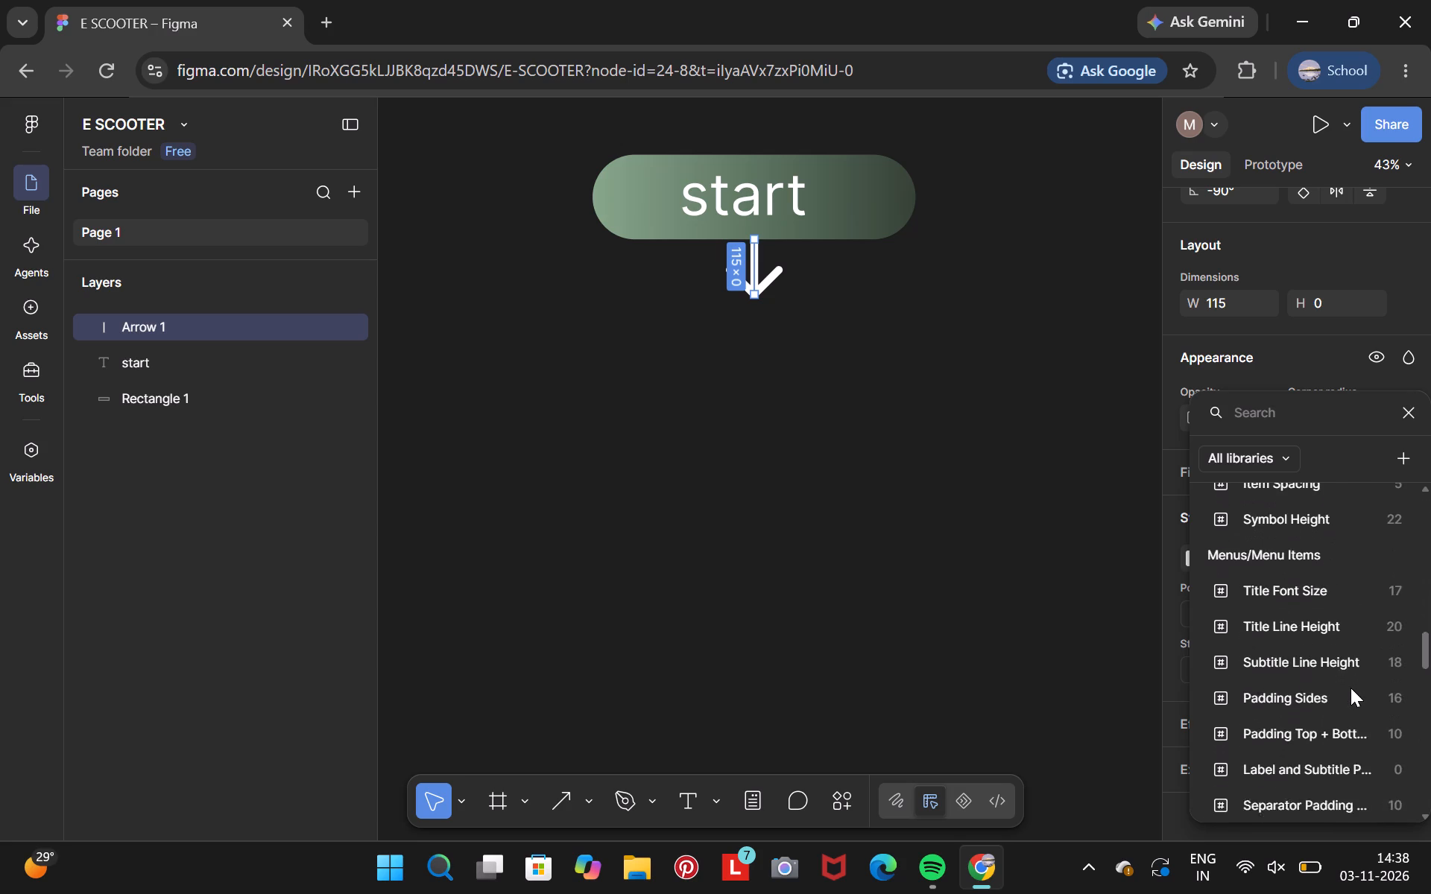
scroll(1351, 688, "up", 1)
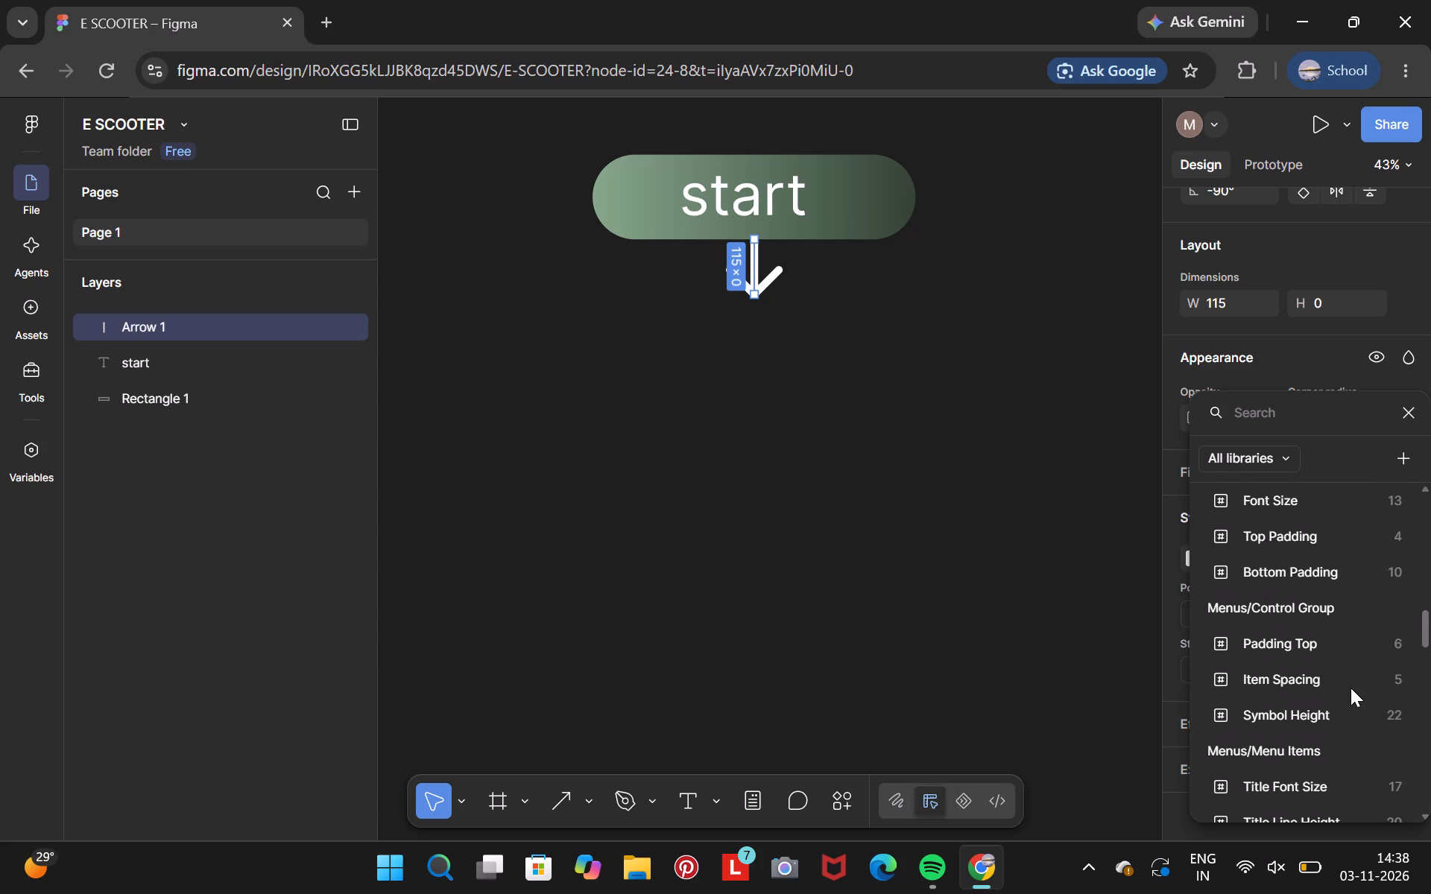
scroll(1351, 688, "up", 4)
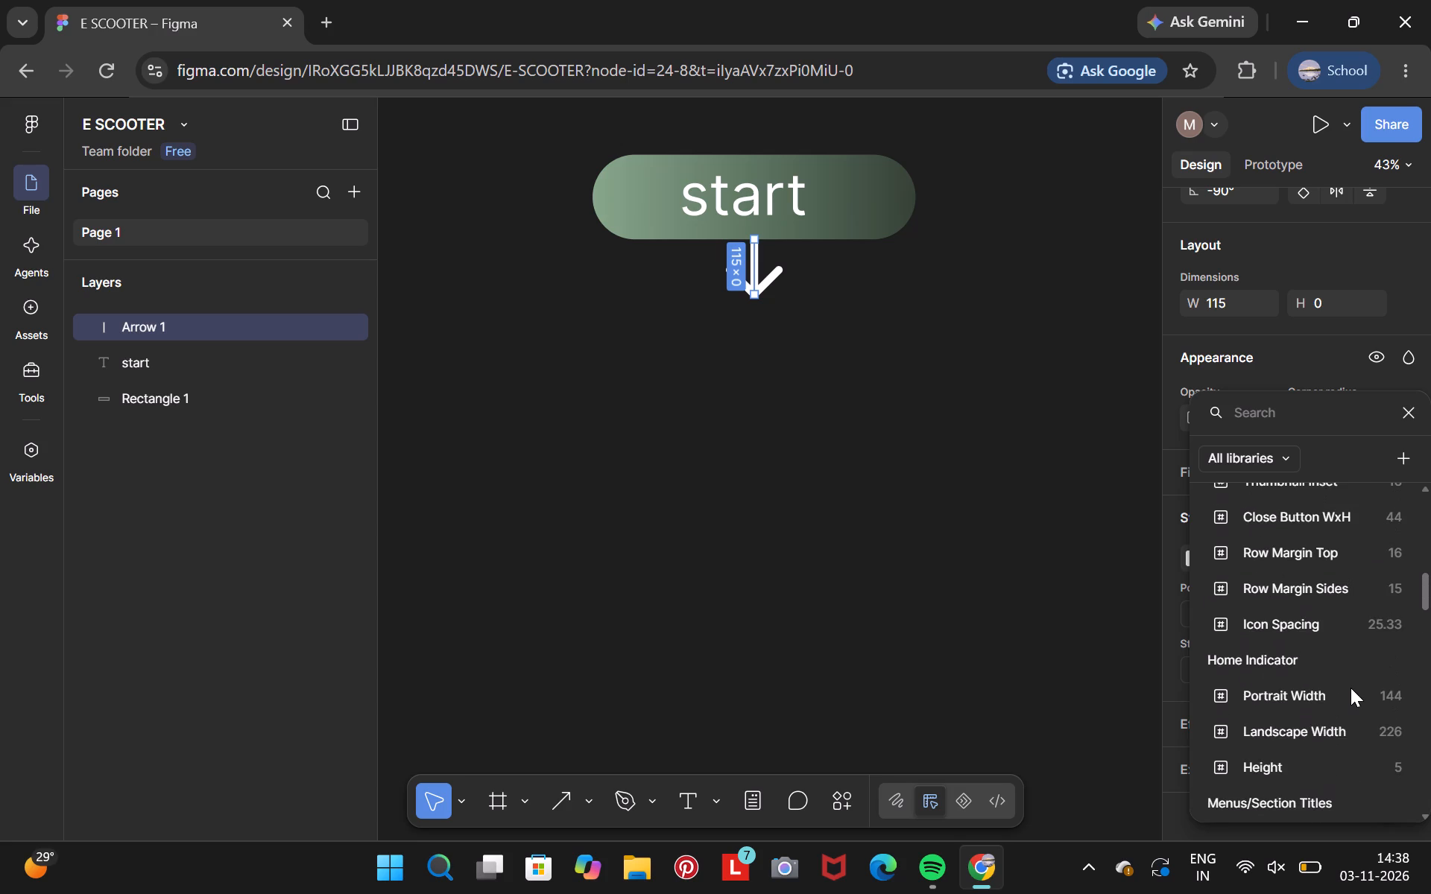
scroll(1351, 688, "up", 7)
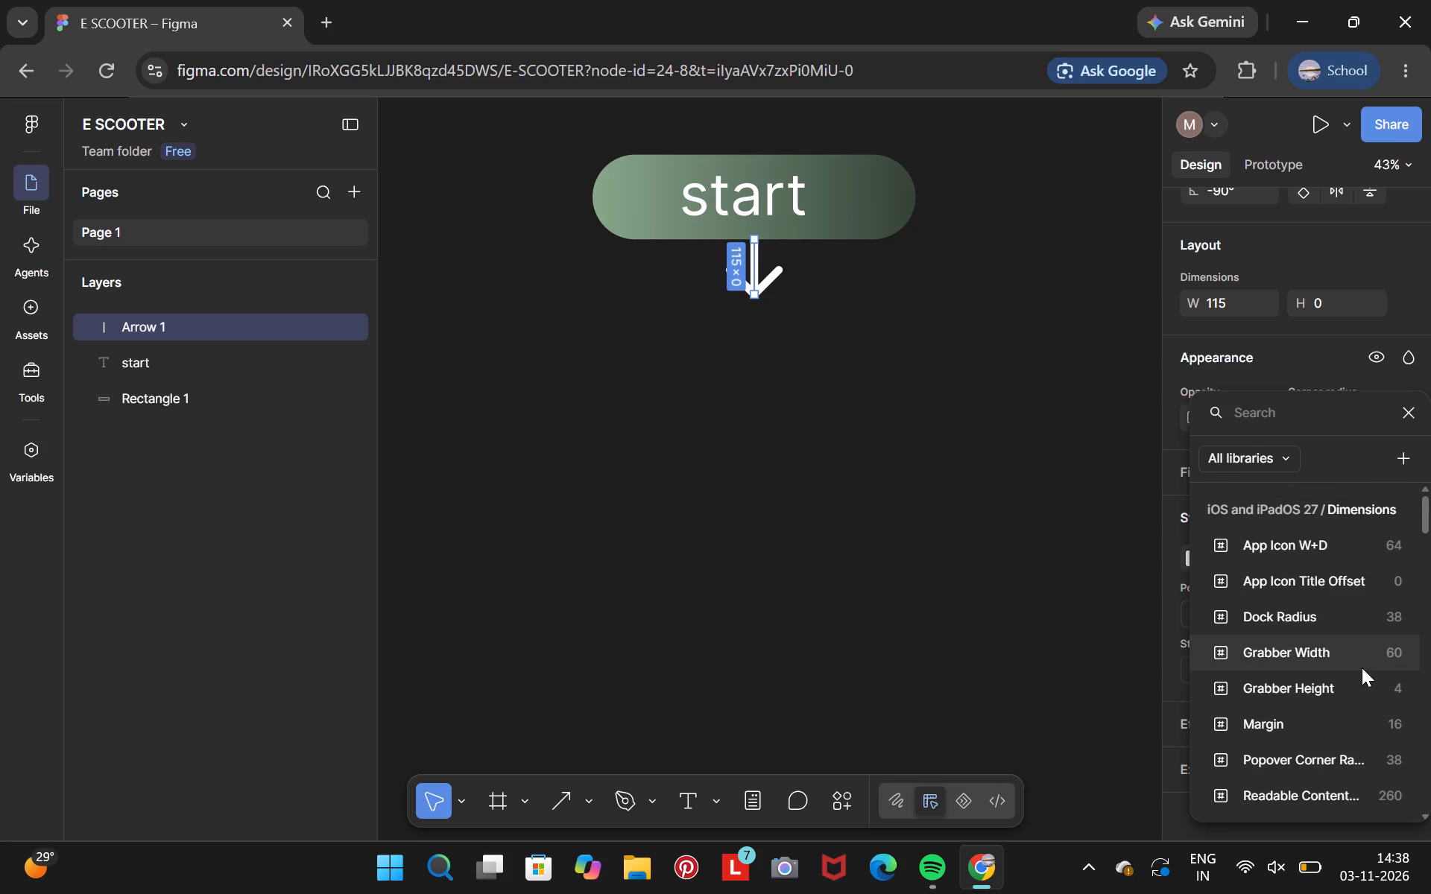
left_click(1362, 697)
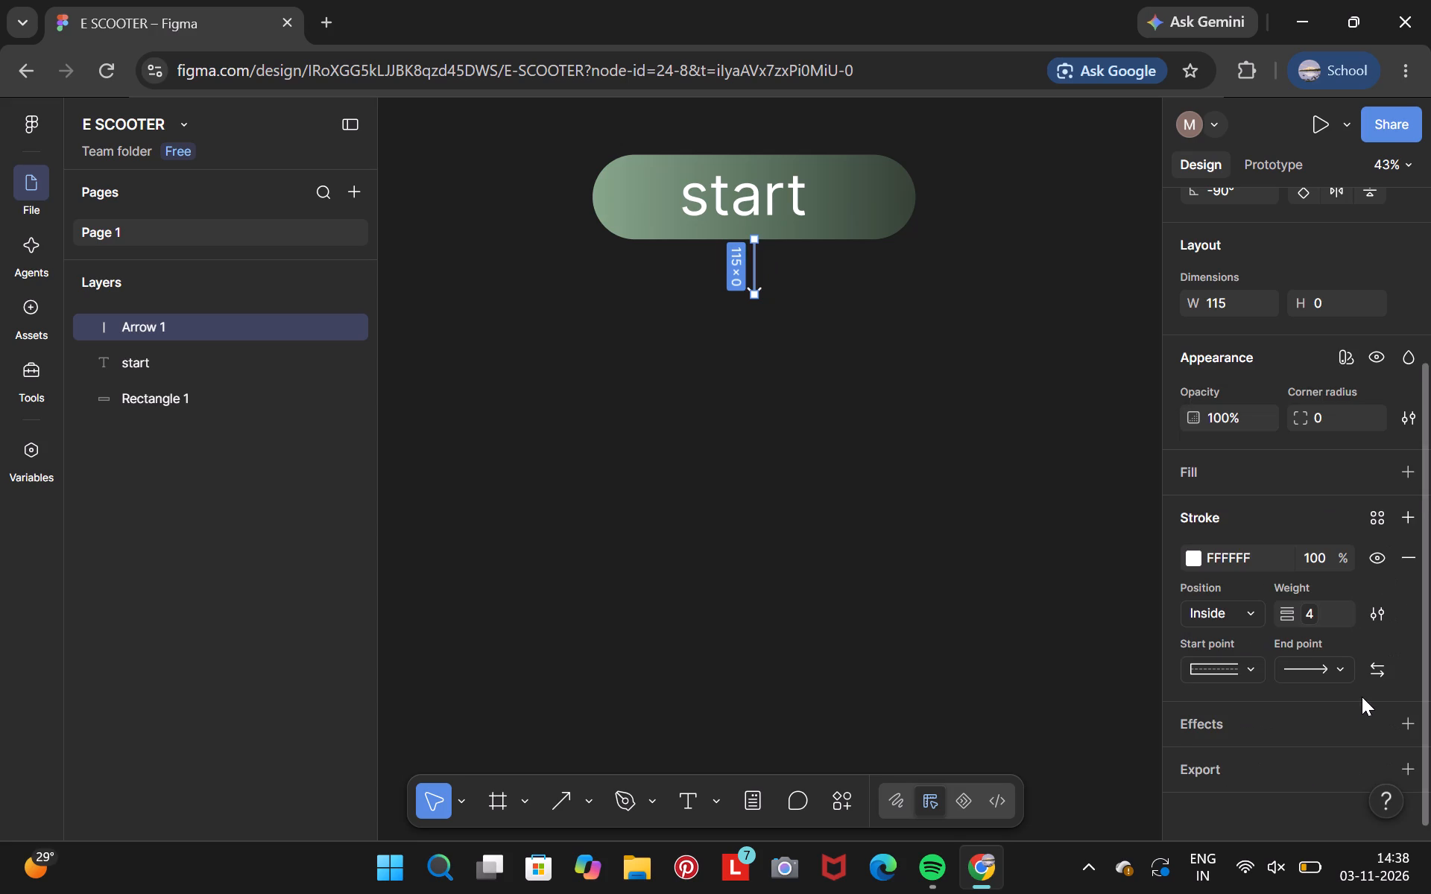
left_click(961, 495)
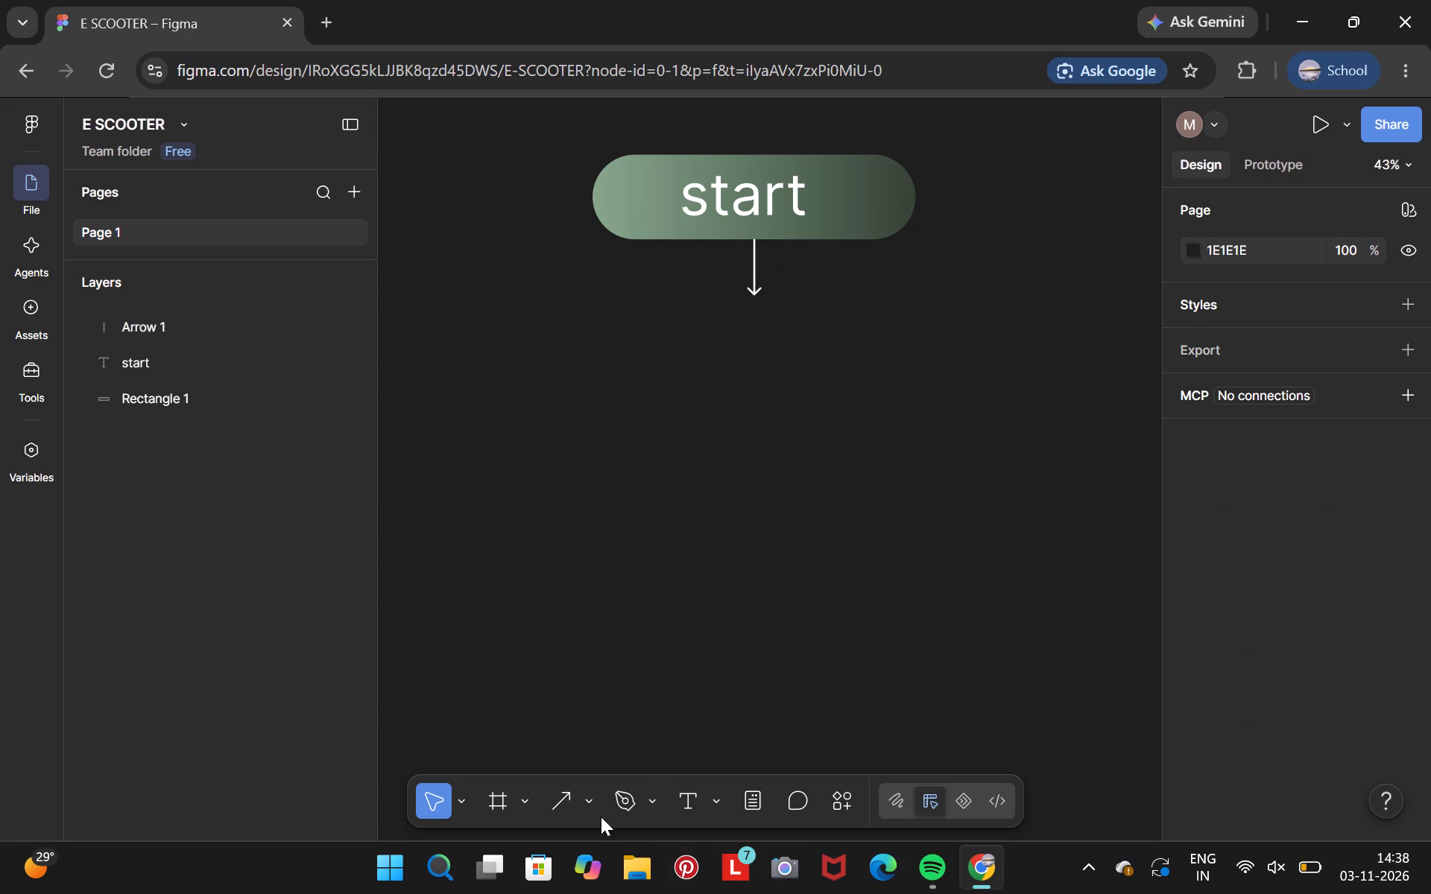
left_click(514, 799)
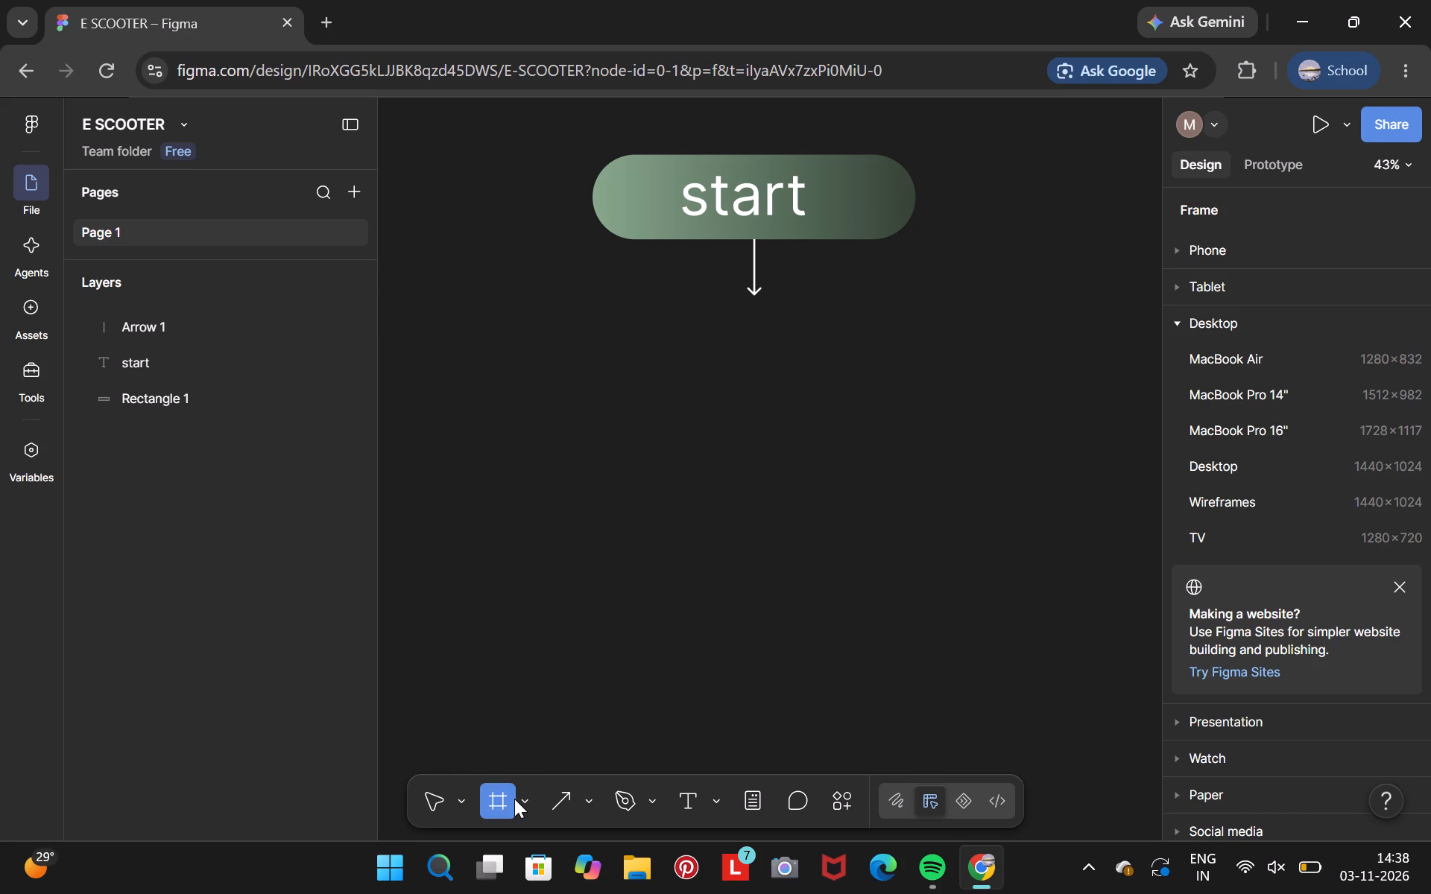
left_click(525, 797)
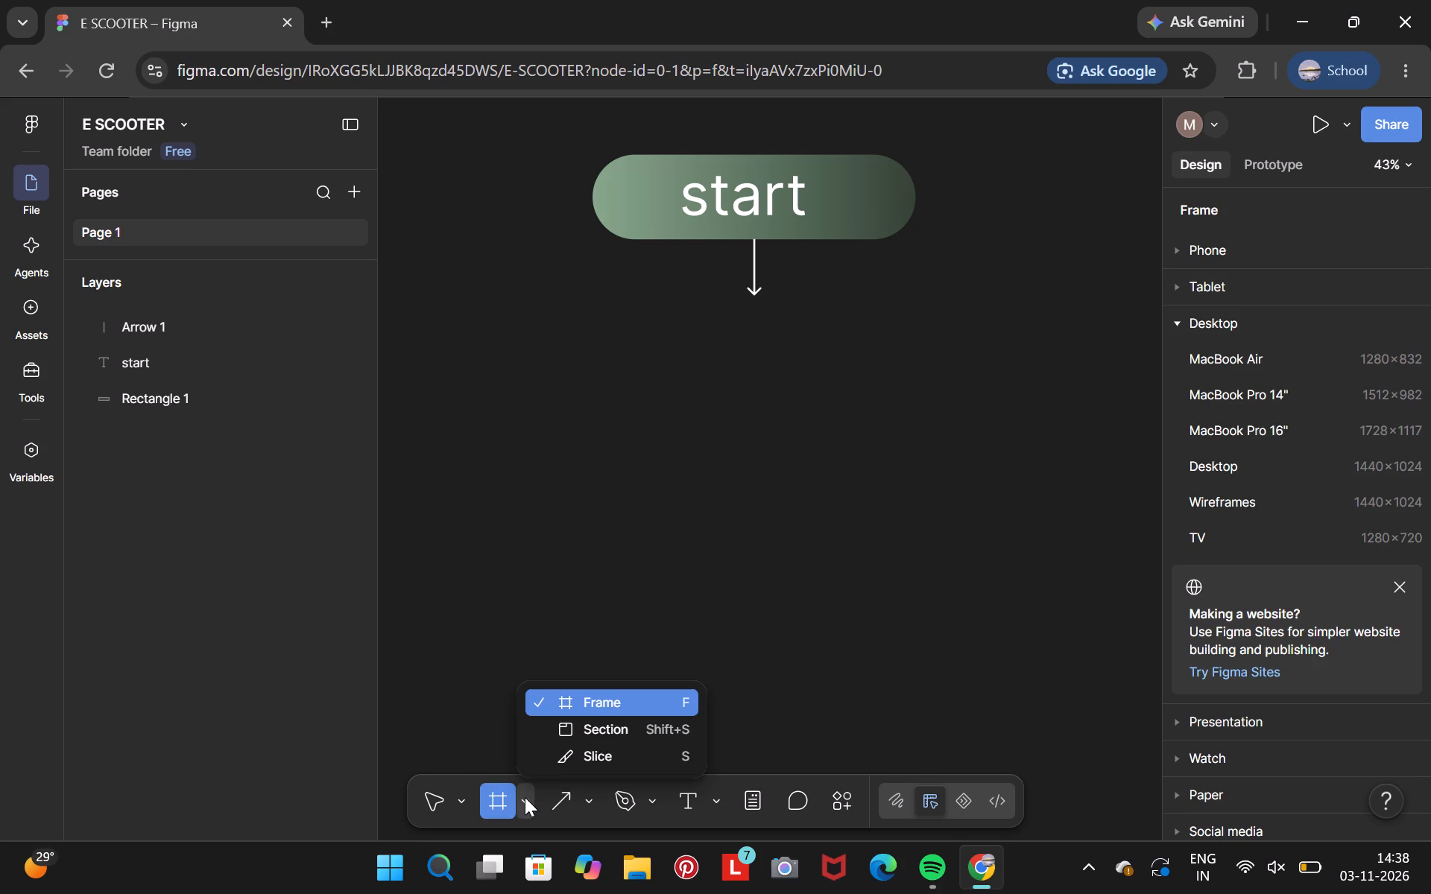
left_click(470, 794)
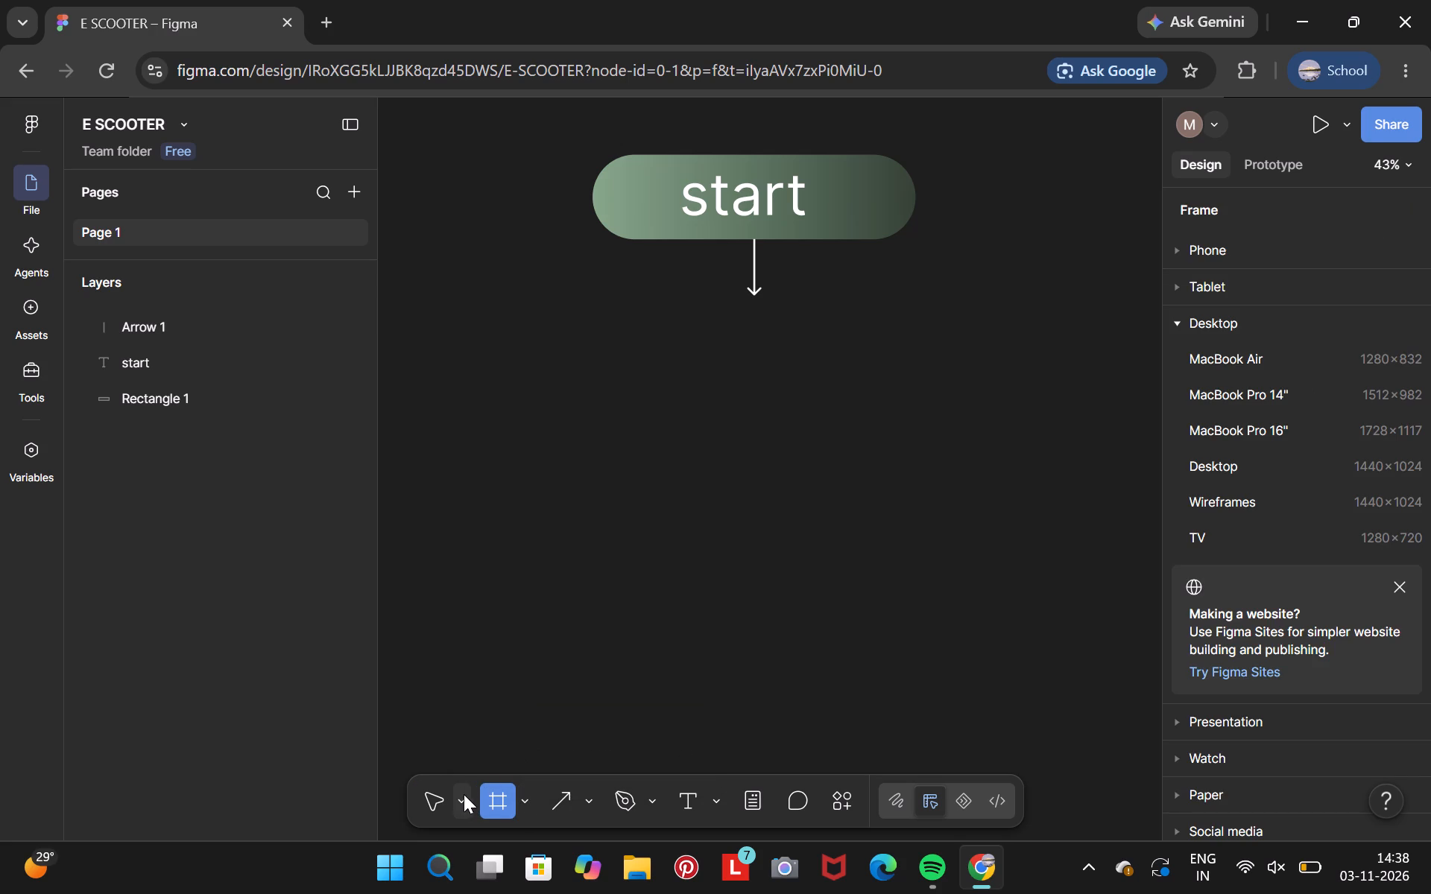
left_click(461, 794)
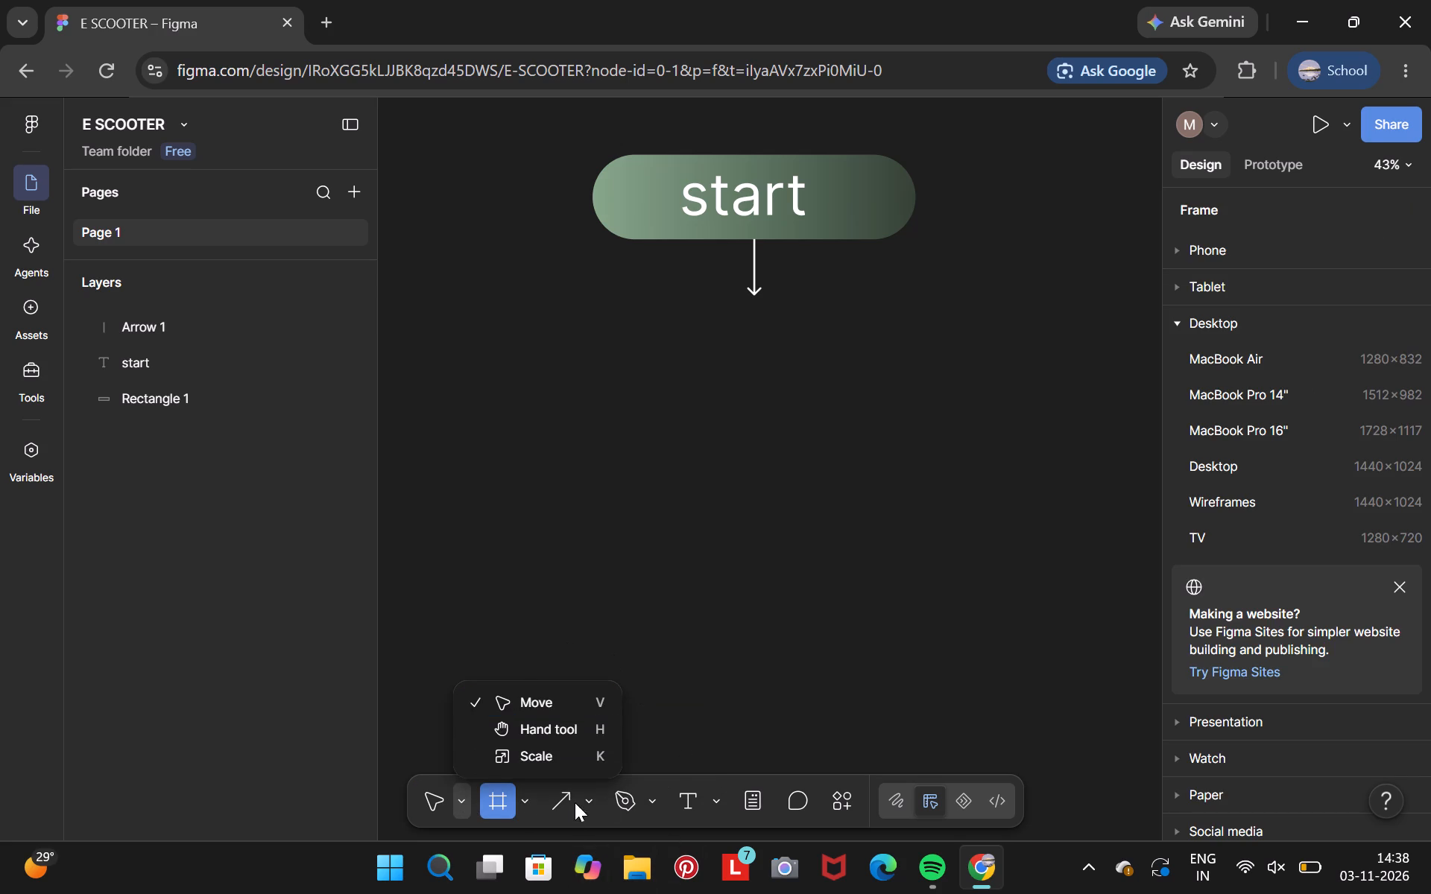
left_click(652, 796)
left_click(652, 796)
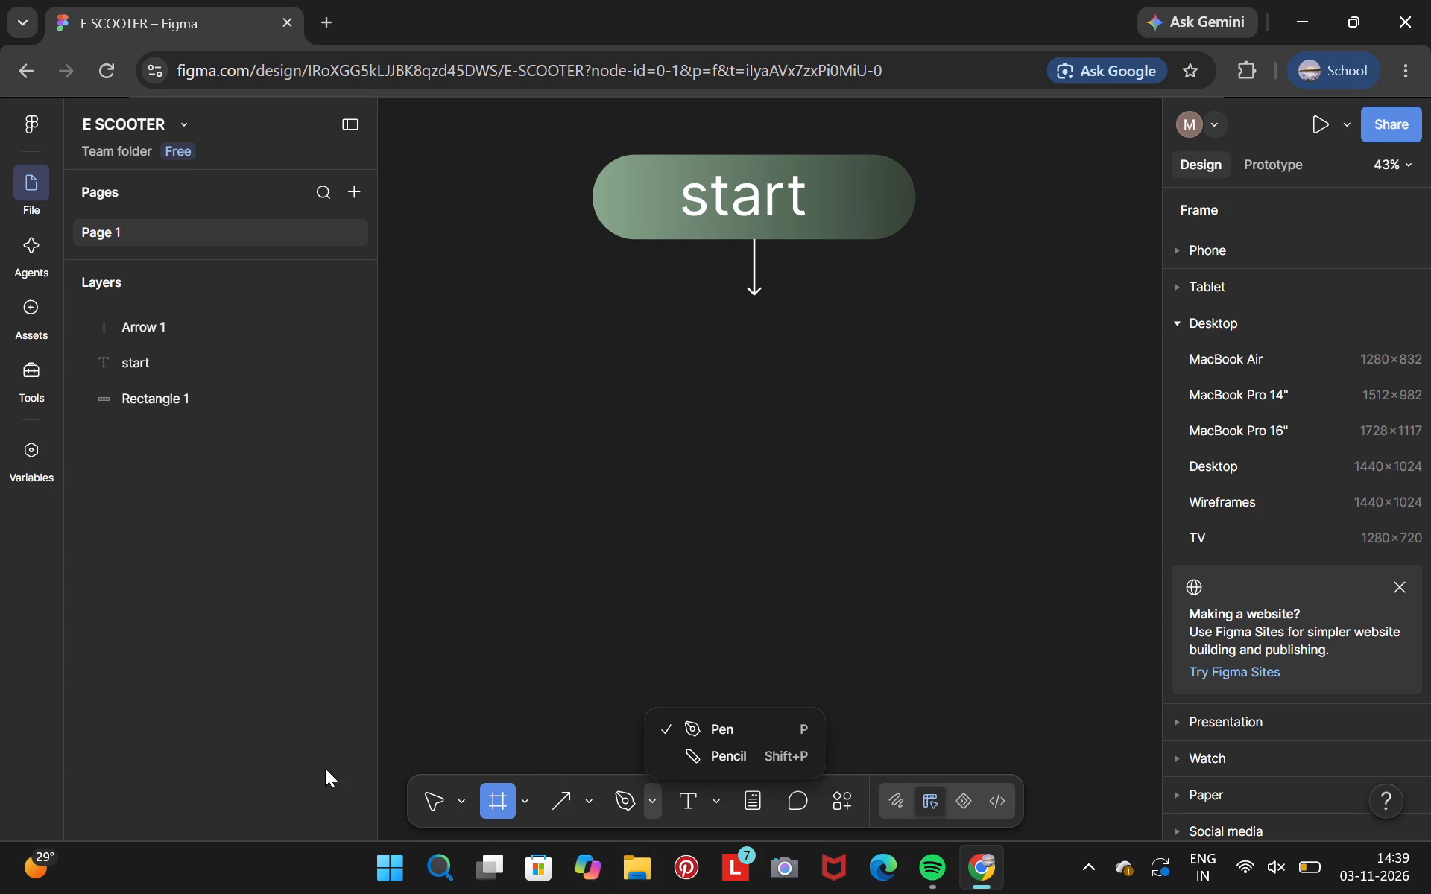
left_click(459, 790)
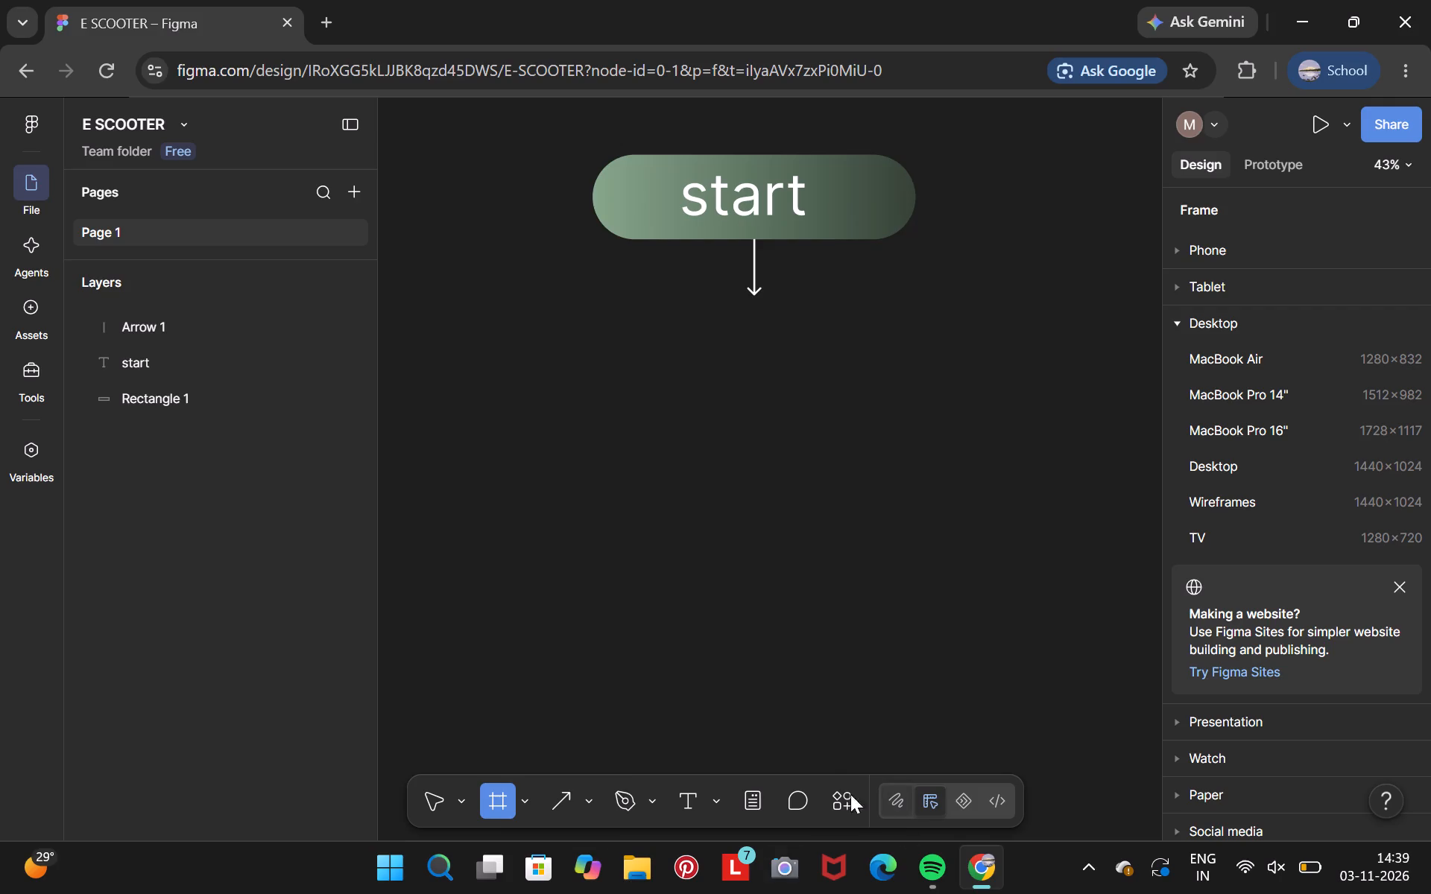
Draw a rectangle about 569 × 149 below the arrow and centre its top edge on the arrow tip, at X 439, Y -290.
key("r")
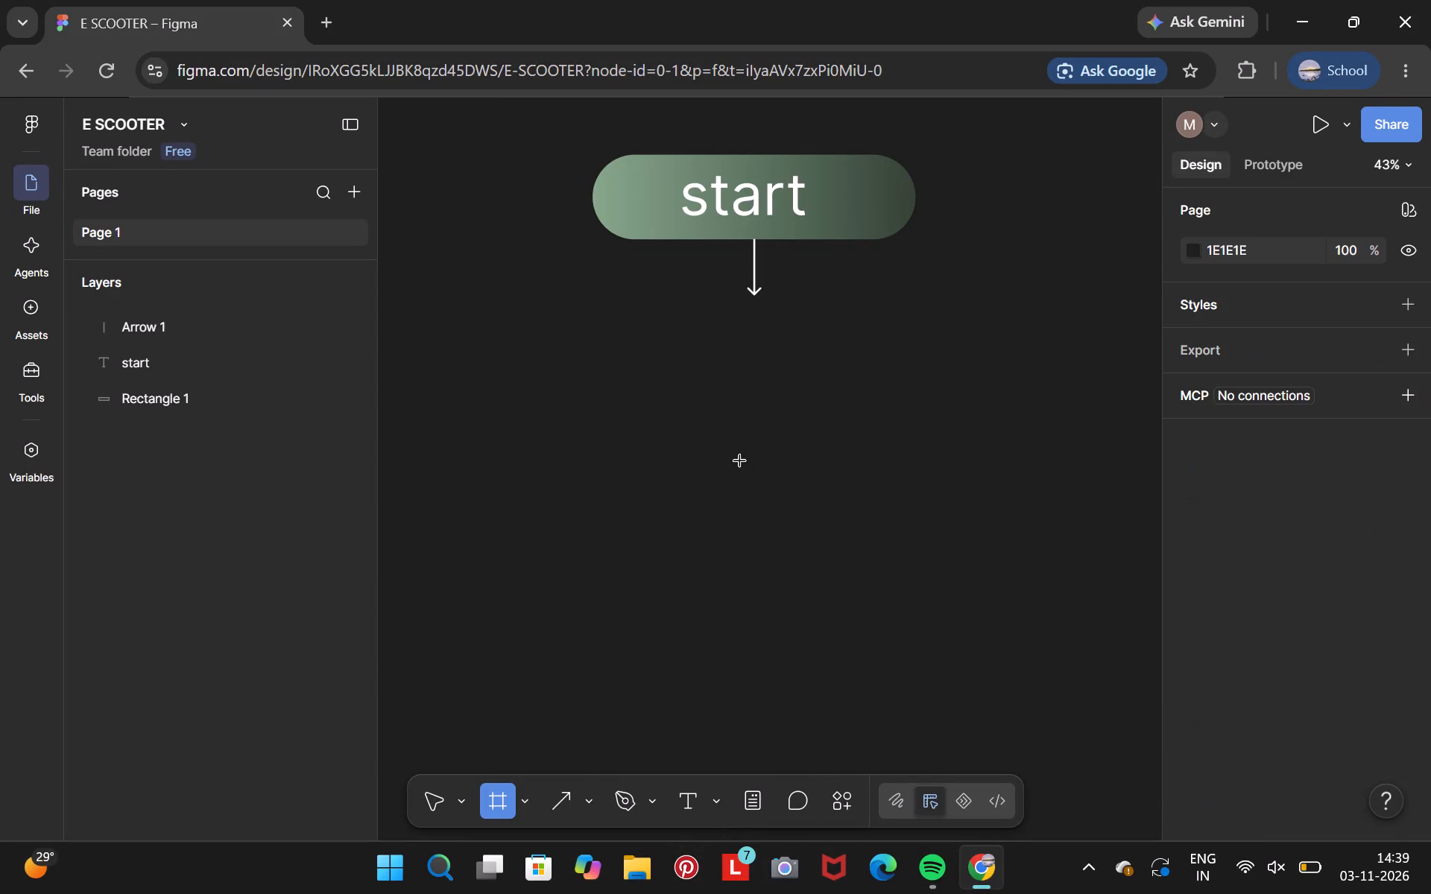
left_click_drag(636, 326, 910, 398)
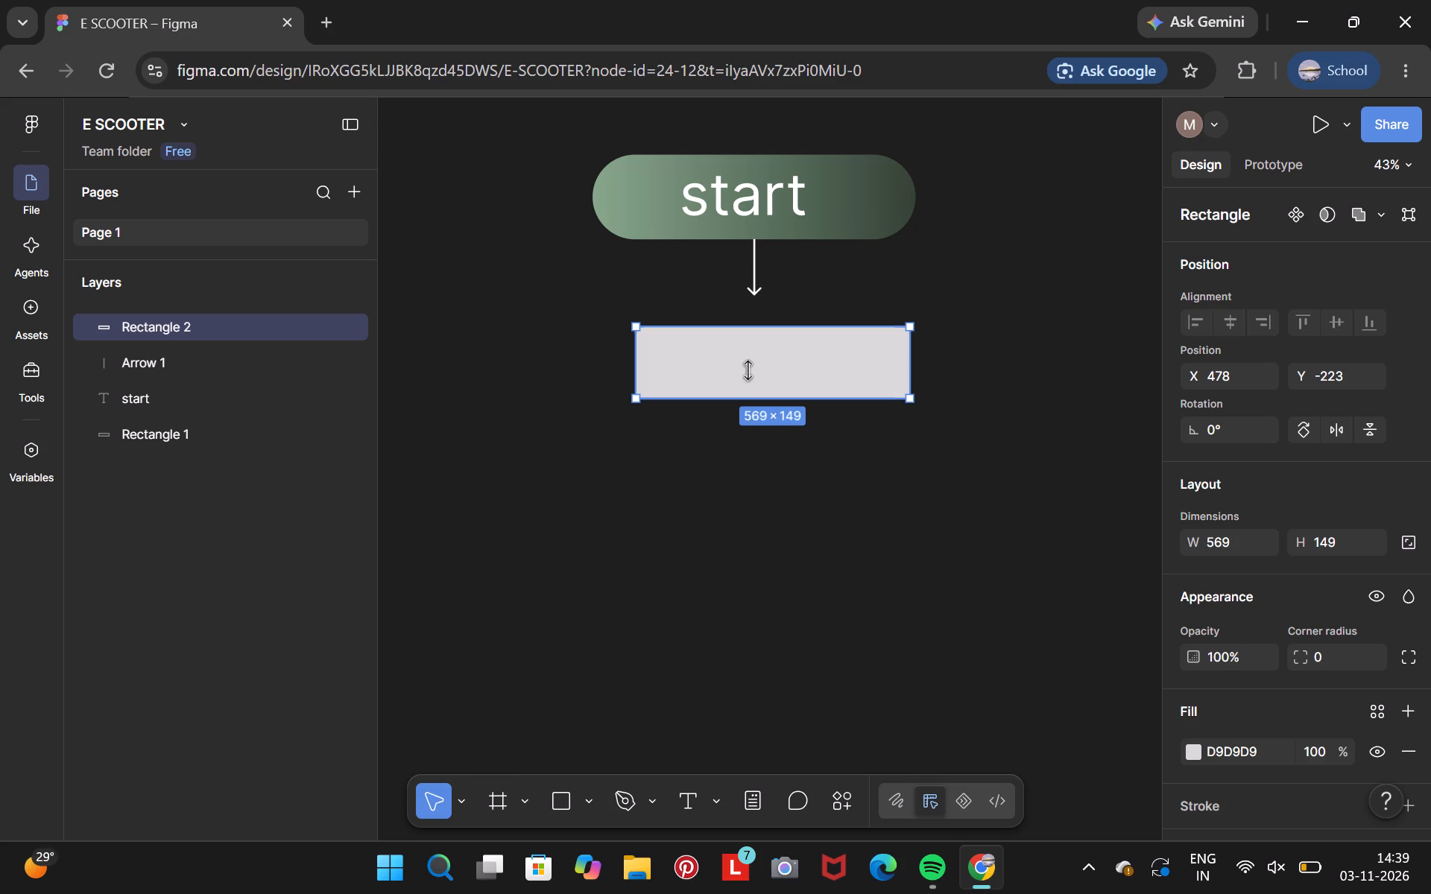
left_click_drag(765, 354, 750, 320)
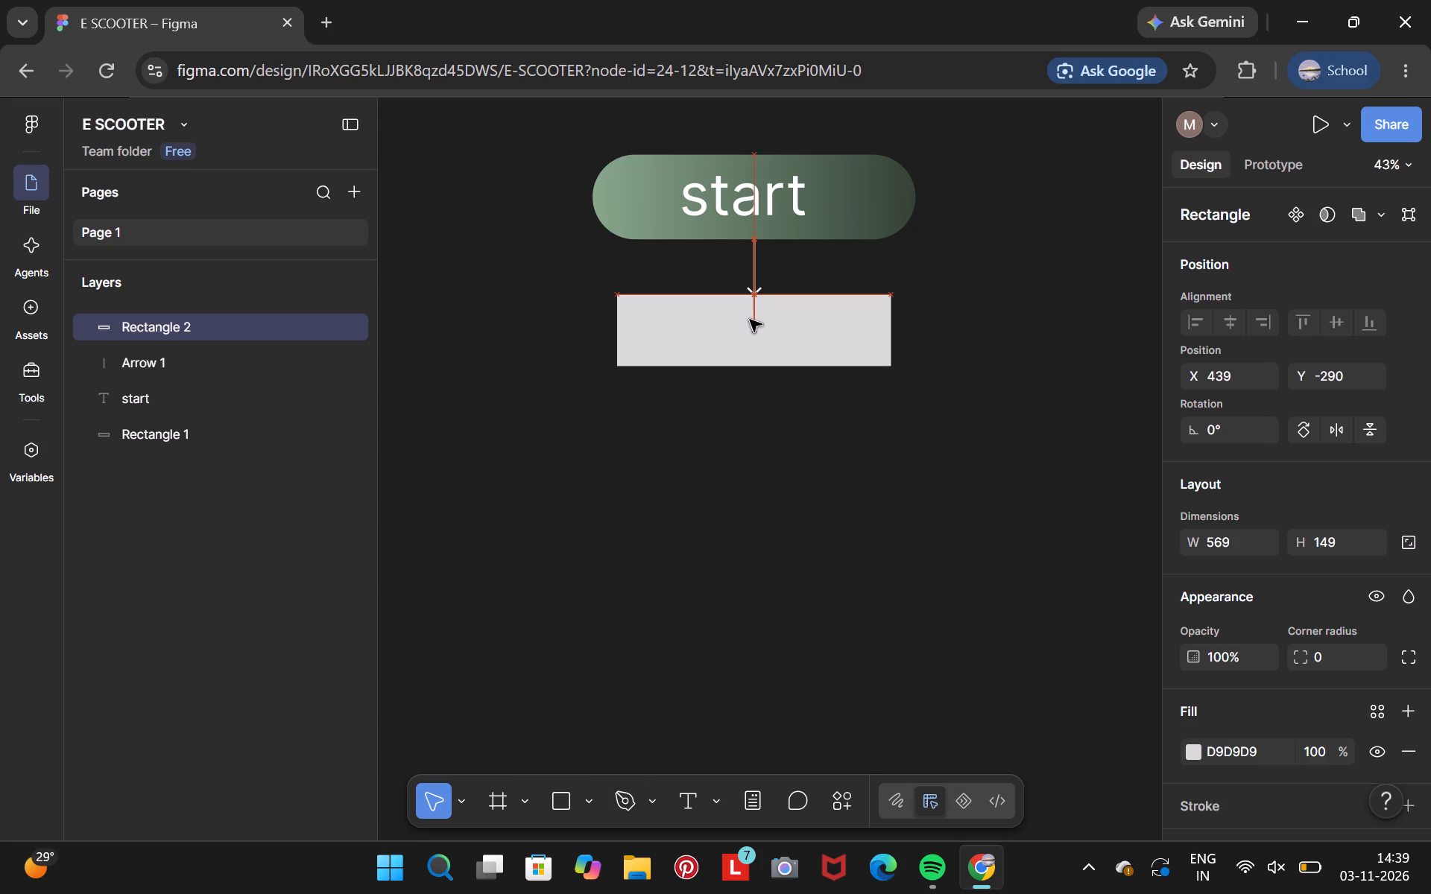
left_click_drag(750, 320, 749, 318)
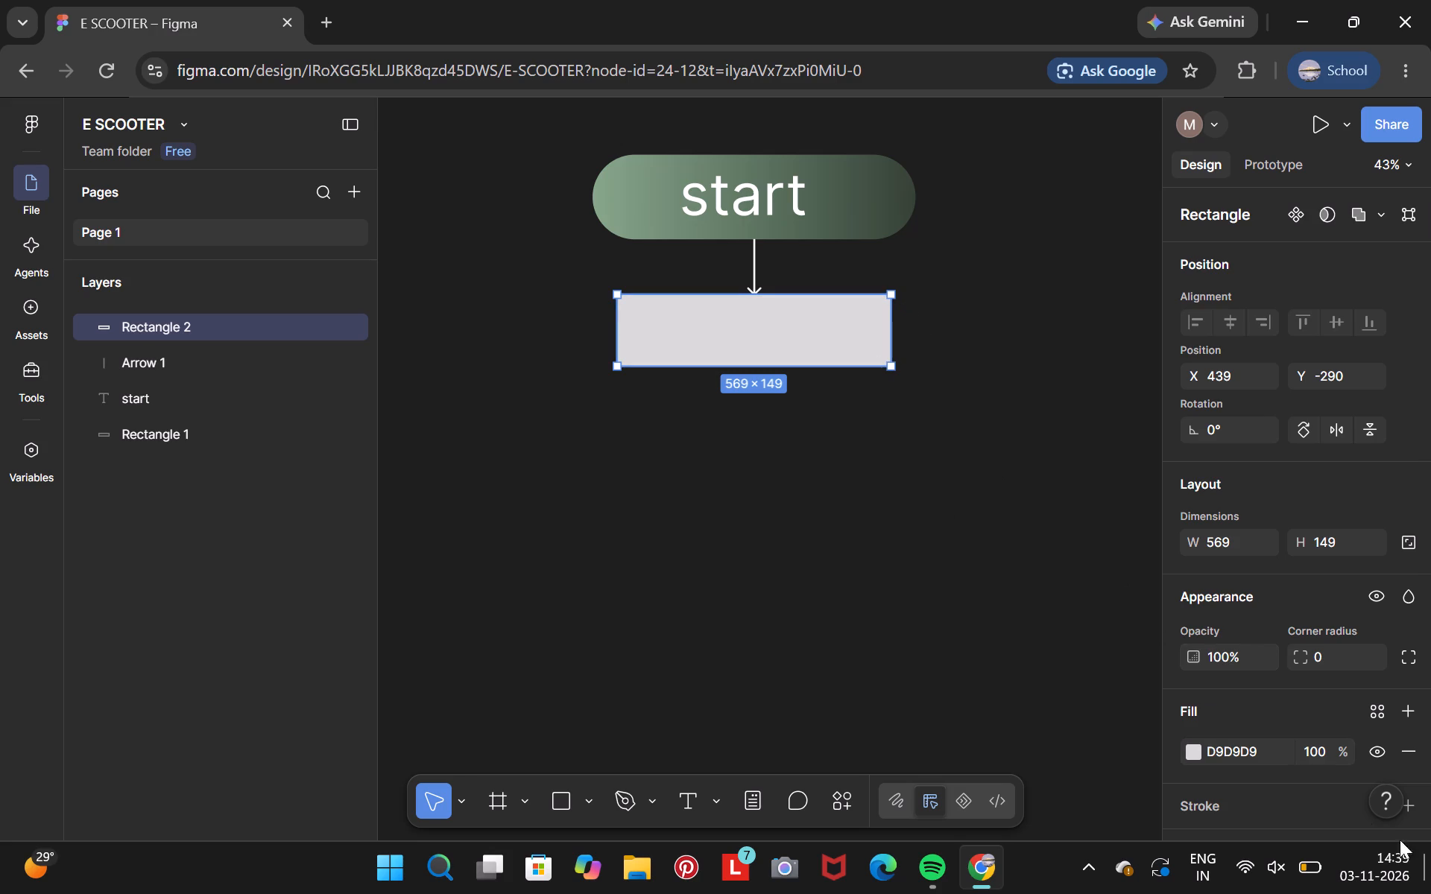
Round the new rectangle's corners to a radius of 60 using the Grabber Width variable.
left_click(1369, 661)
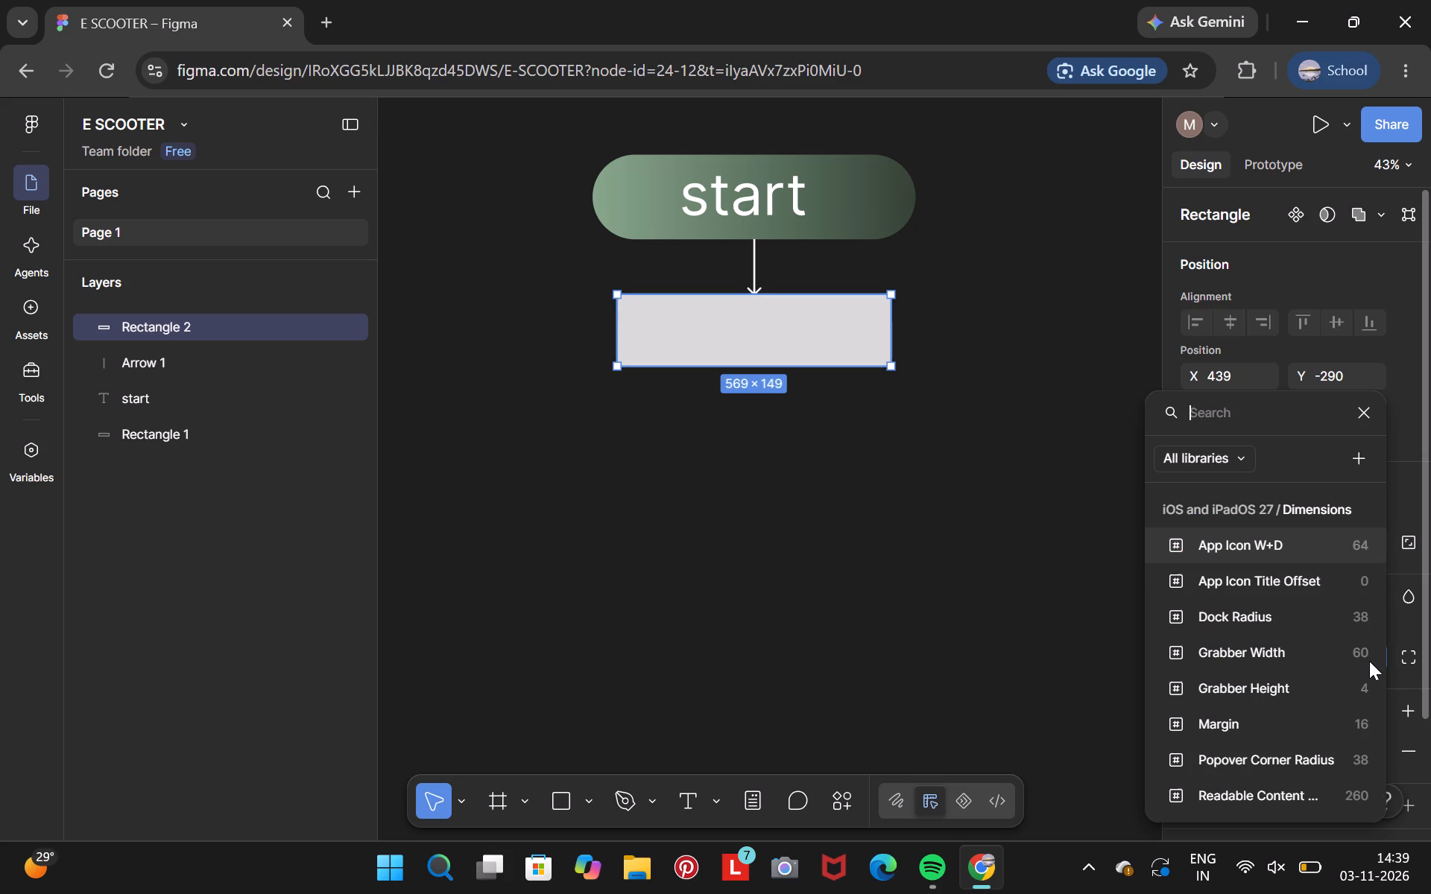
left_click(1291, 656)
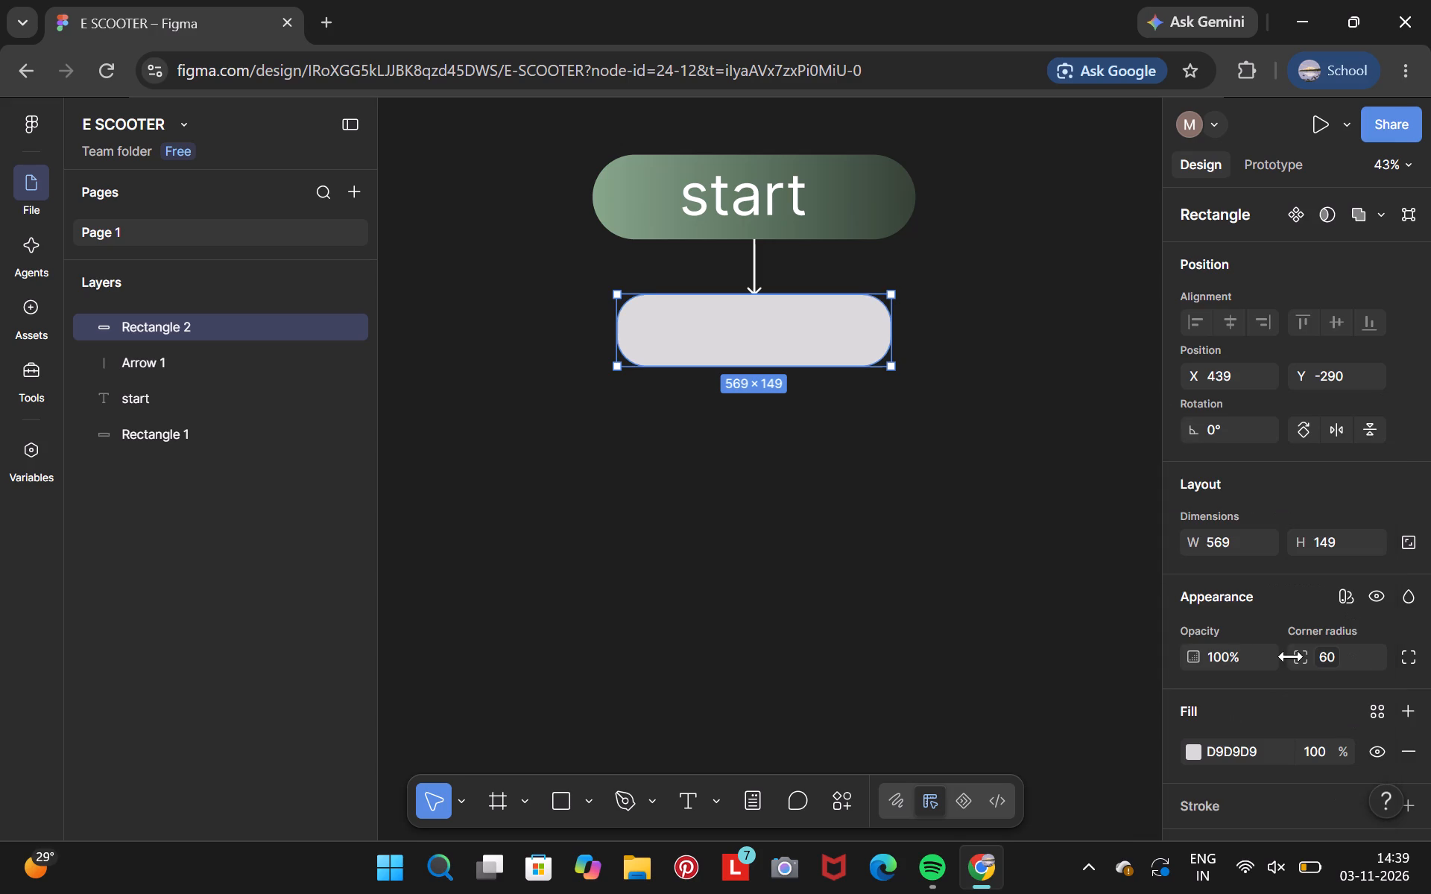
left_click(1015, 553)
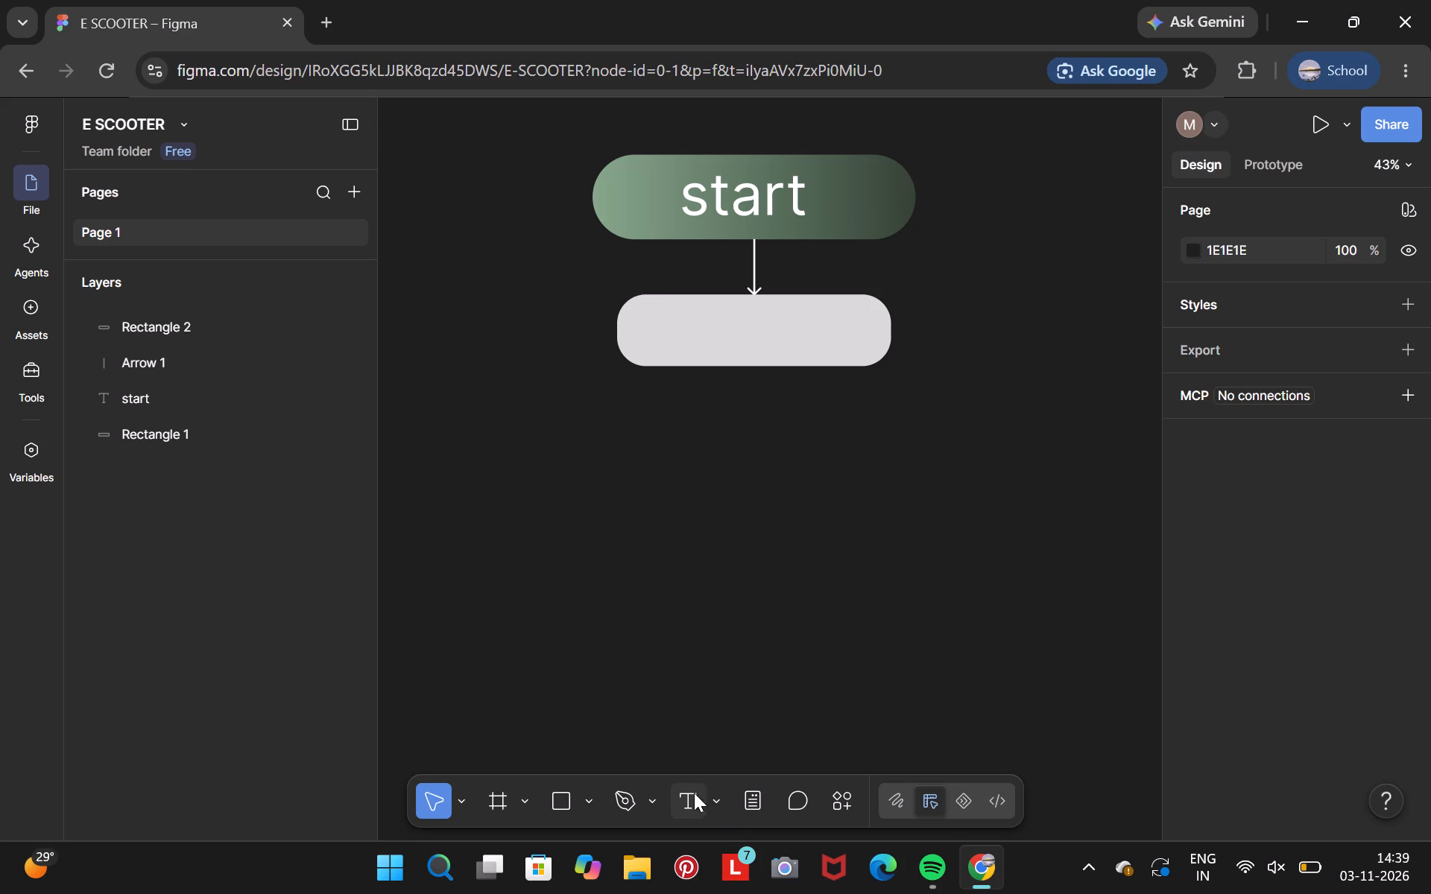
Add the text "add to cart" over the light rounded rectangle below the arrow.
left_click(723, 805)
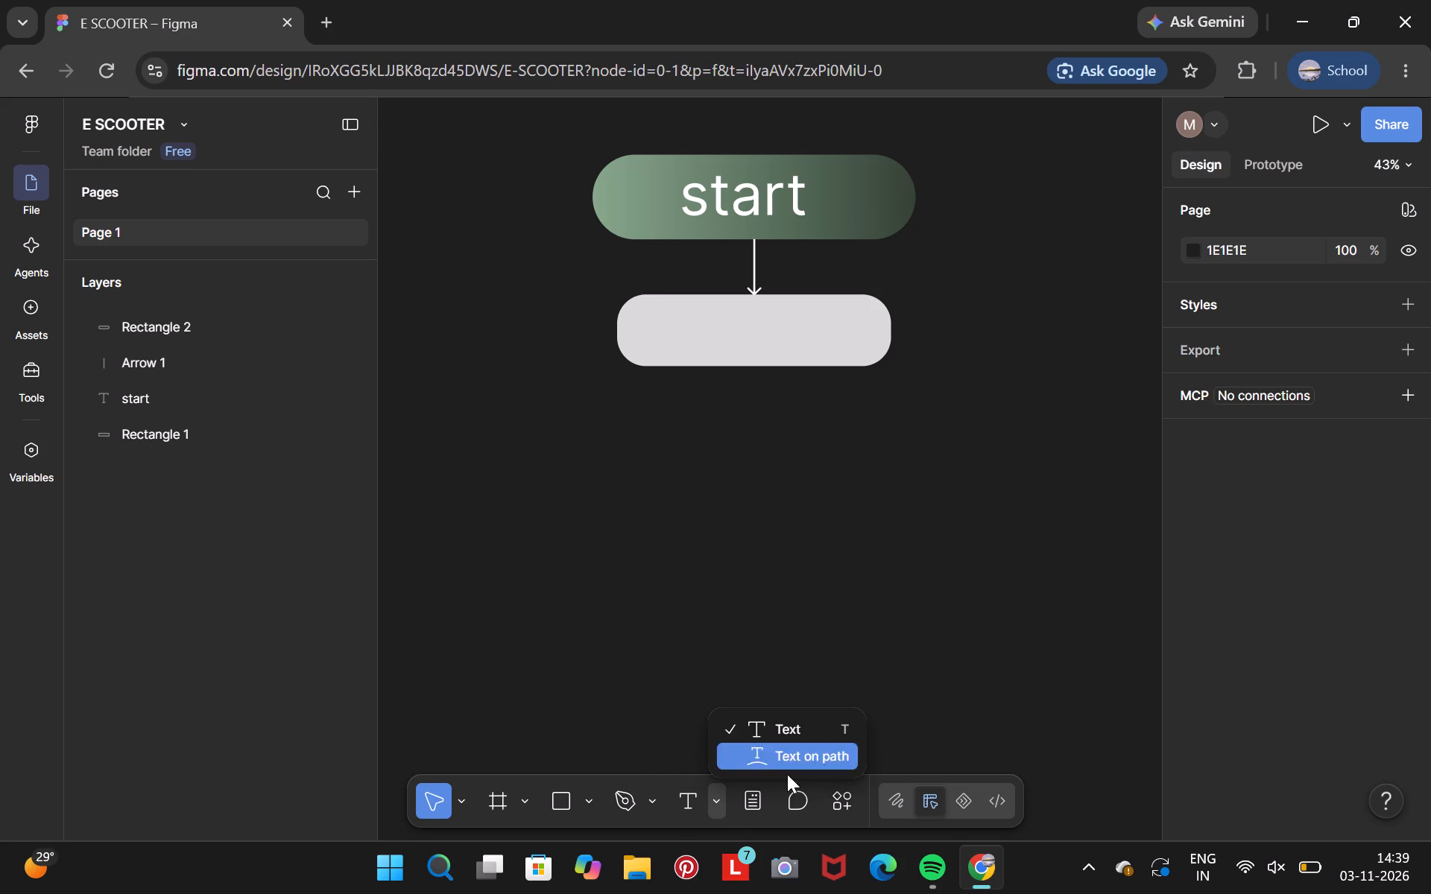
left_click(786, 731)
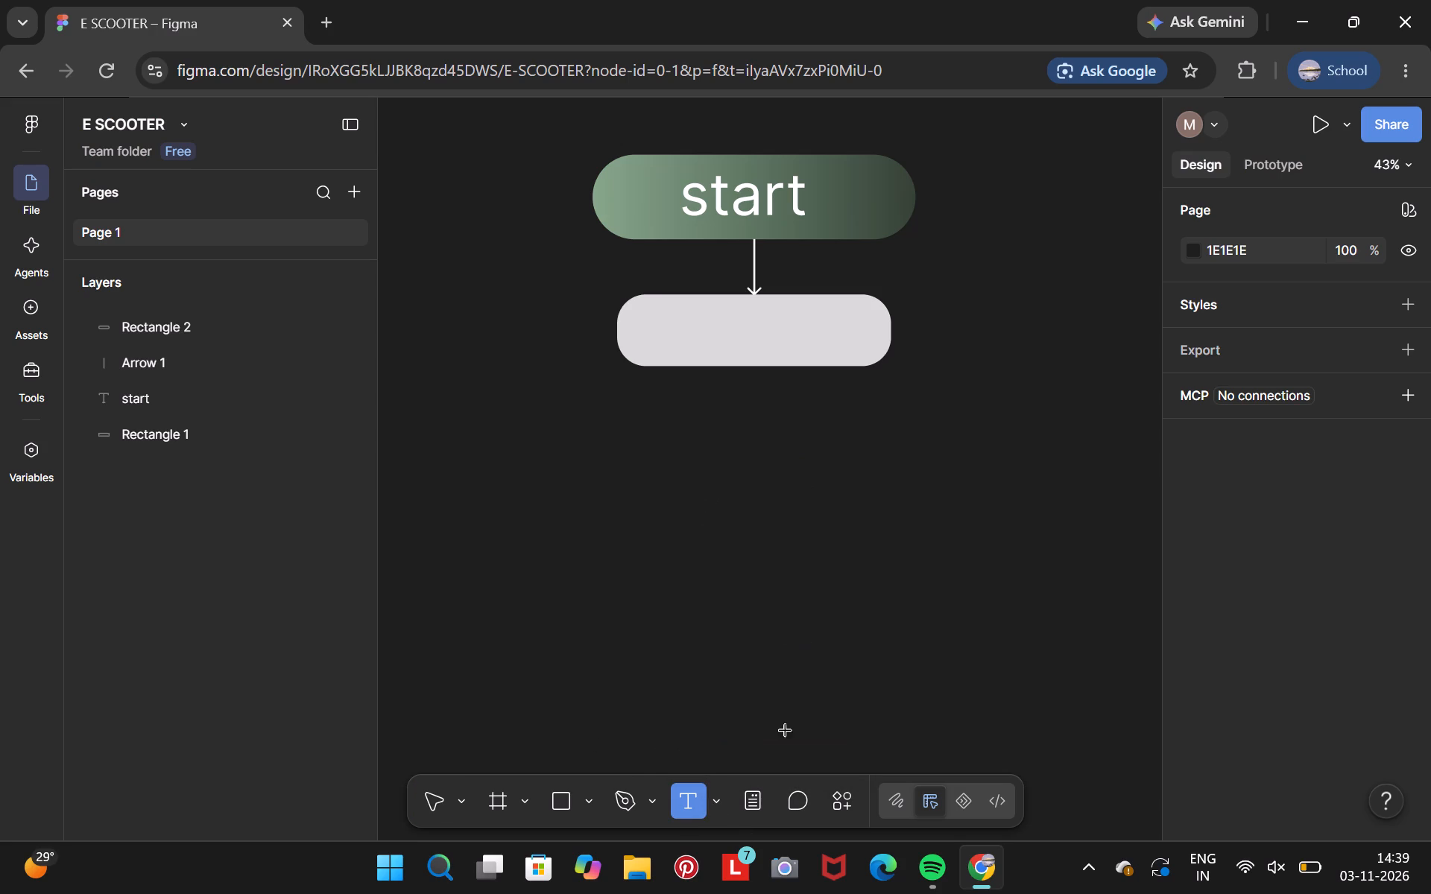
left_click(659, 330)
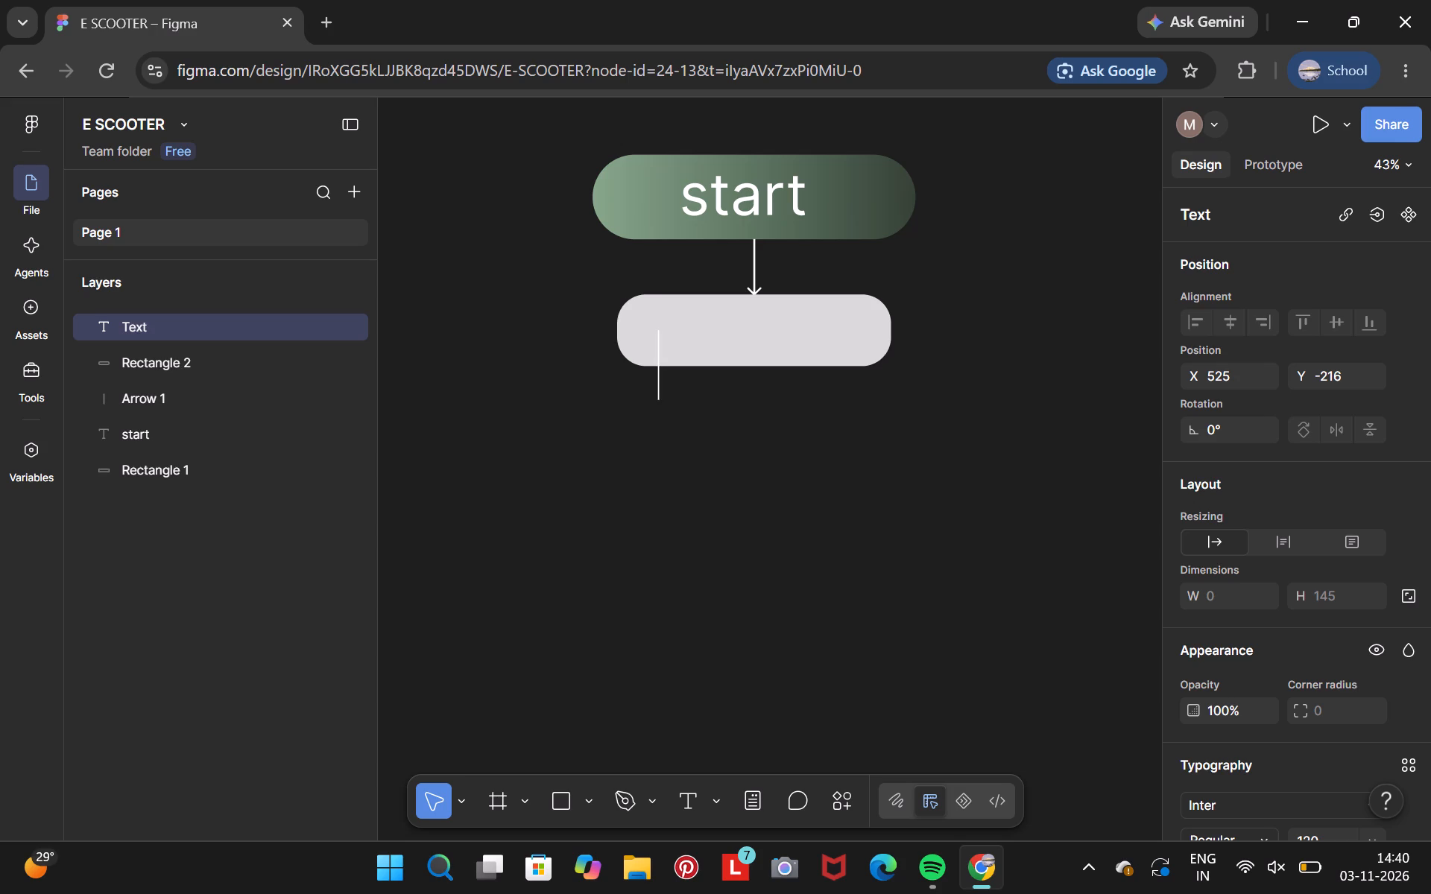
type("add")
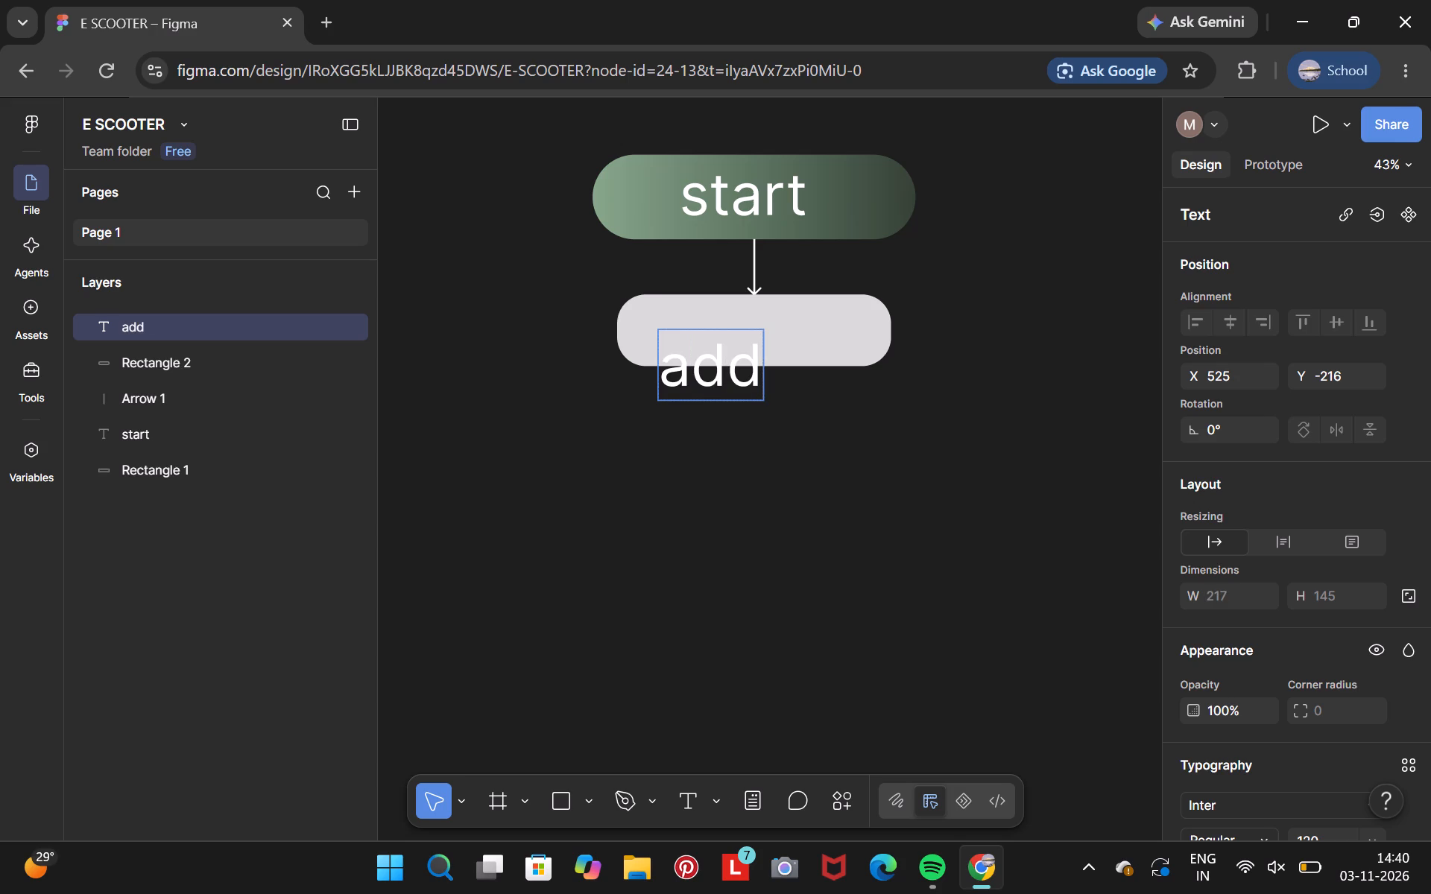
key("space")
type("to cart")
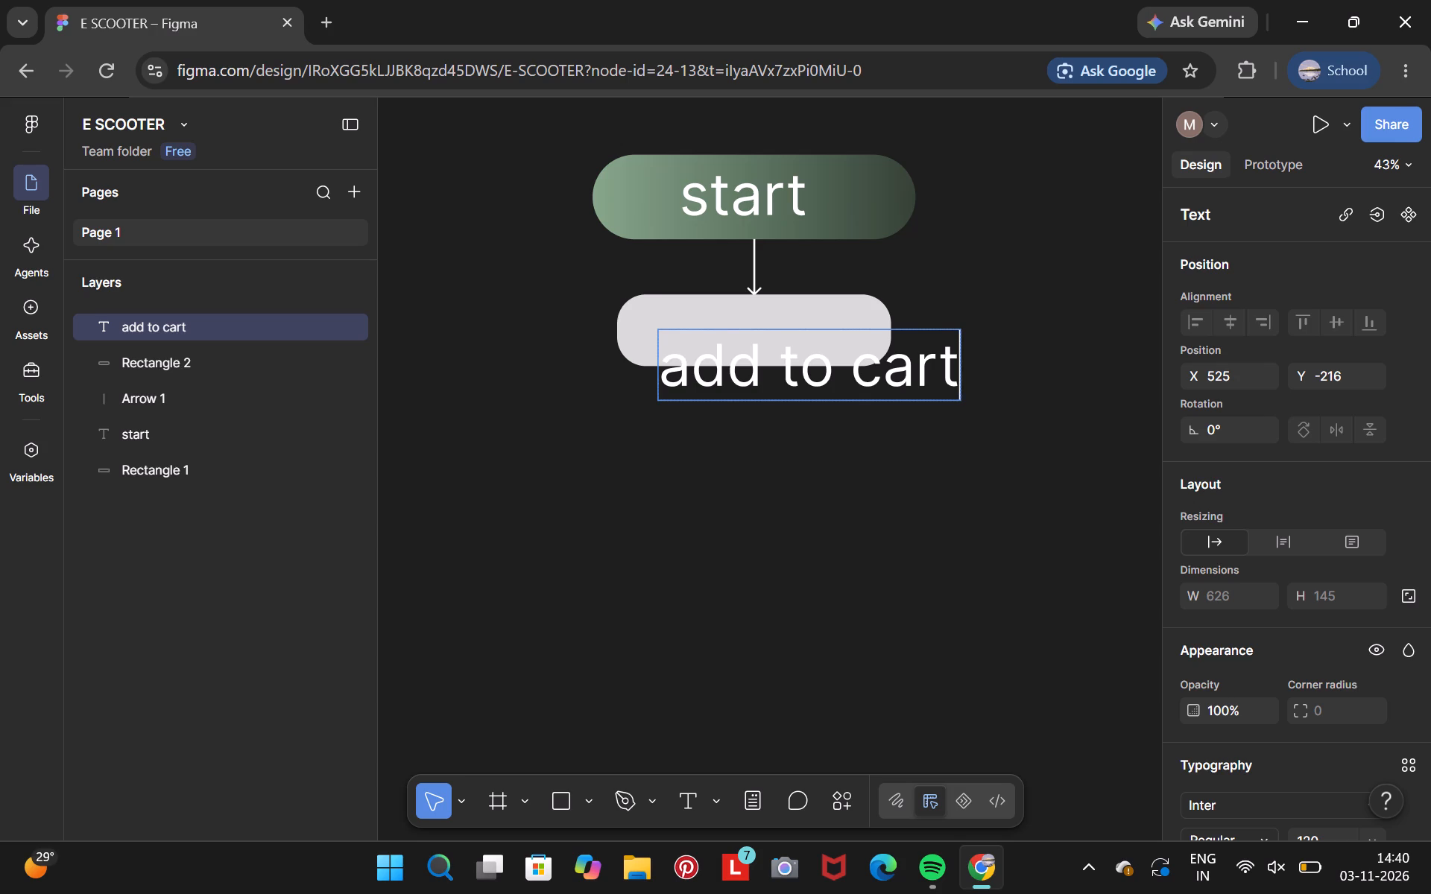
Set the font size of the whole "add to cart" text to 80.
left_click_drag(956, 397, 944, 385)
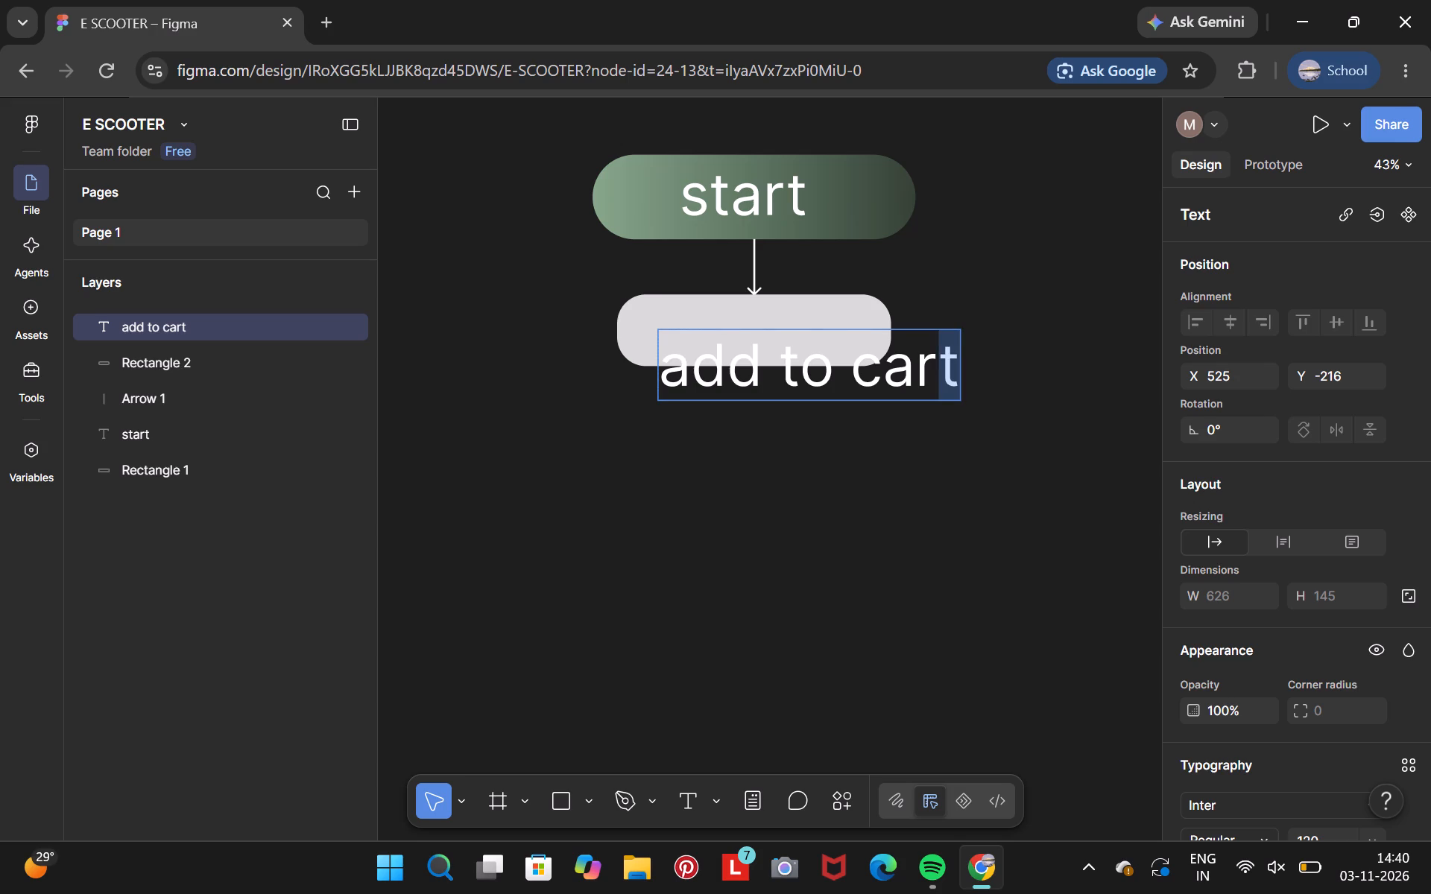
left_click_drag(944, 385, 540, 416)
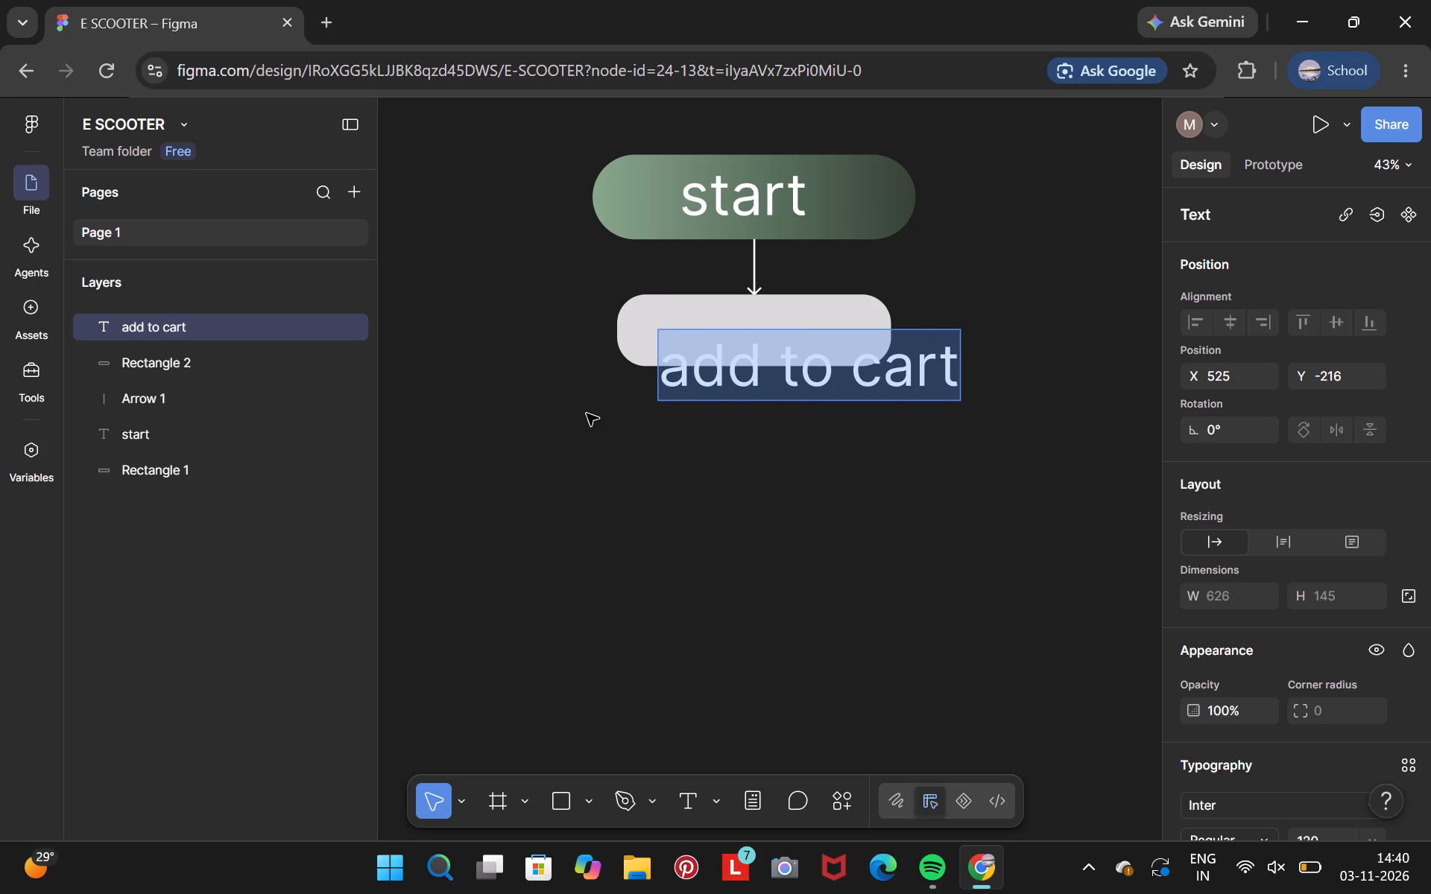
left_click_drag(657, 404, 779, 372)
left_click_drag(779, 372, 951, 326)
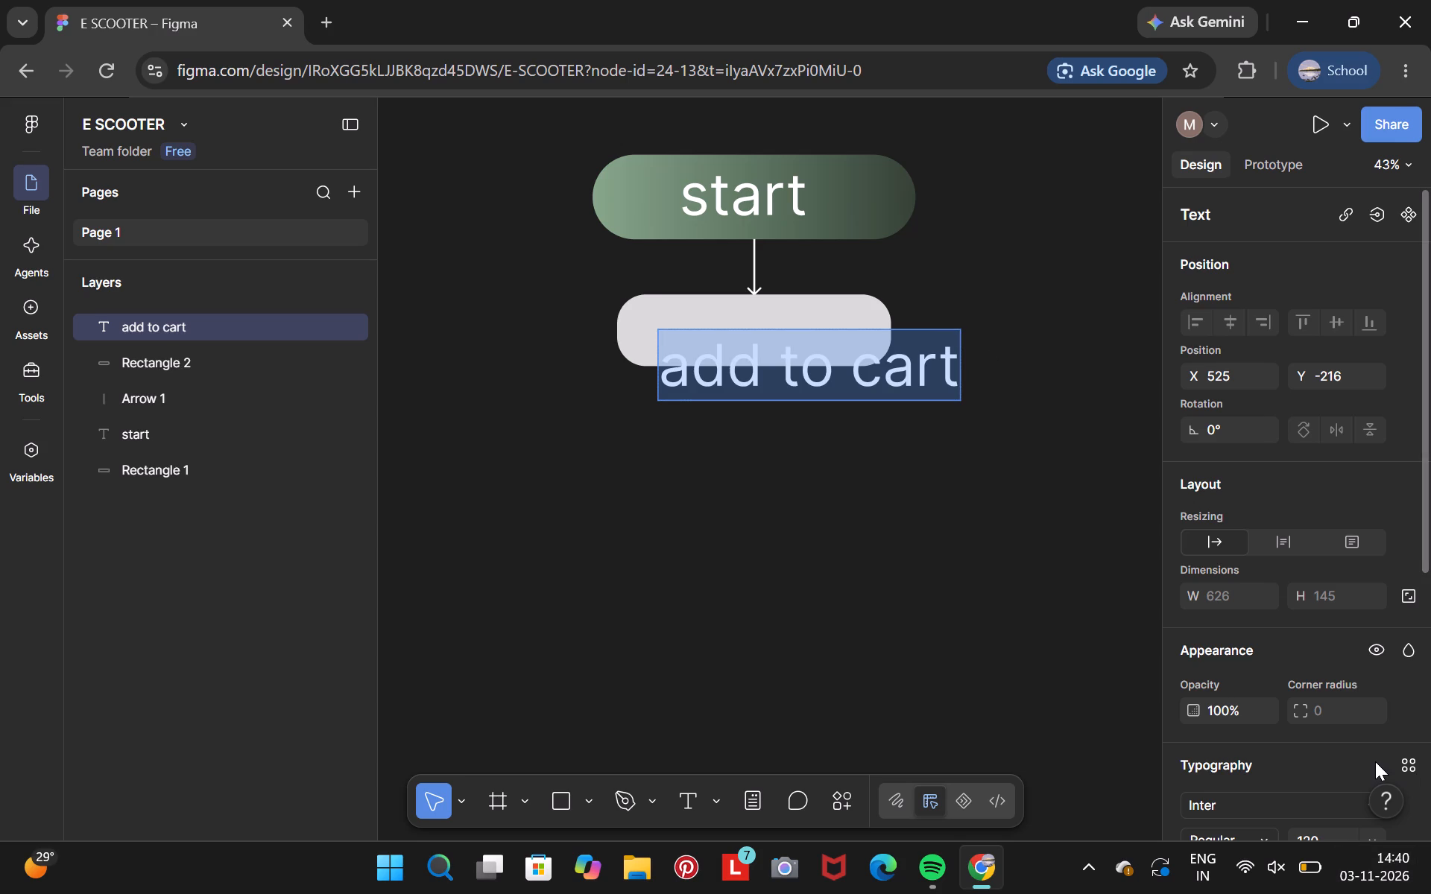
scroll(1279, 668, "down", 1)
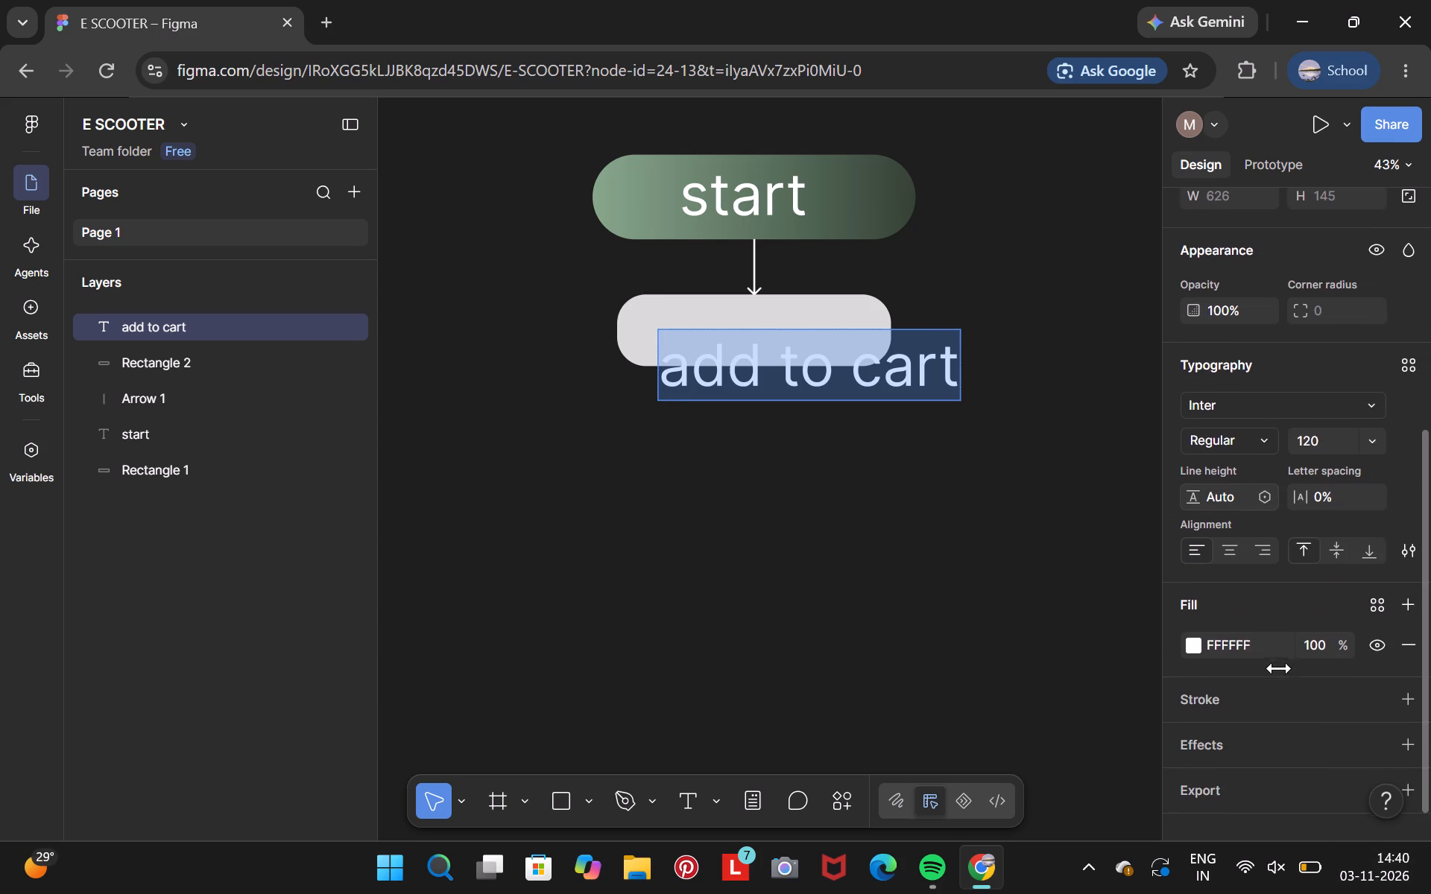
left_click(1333, 425)
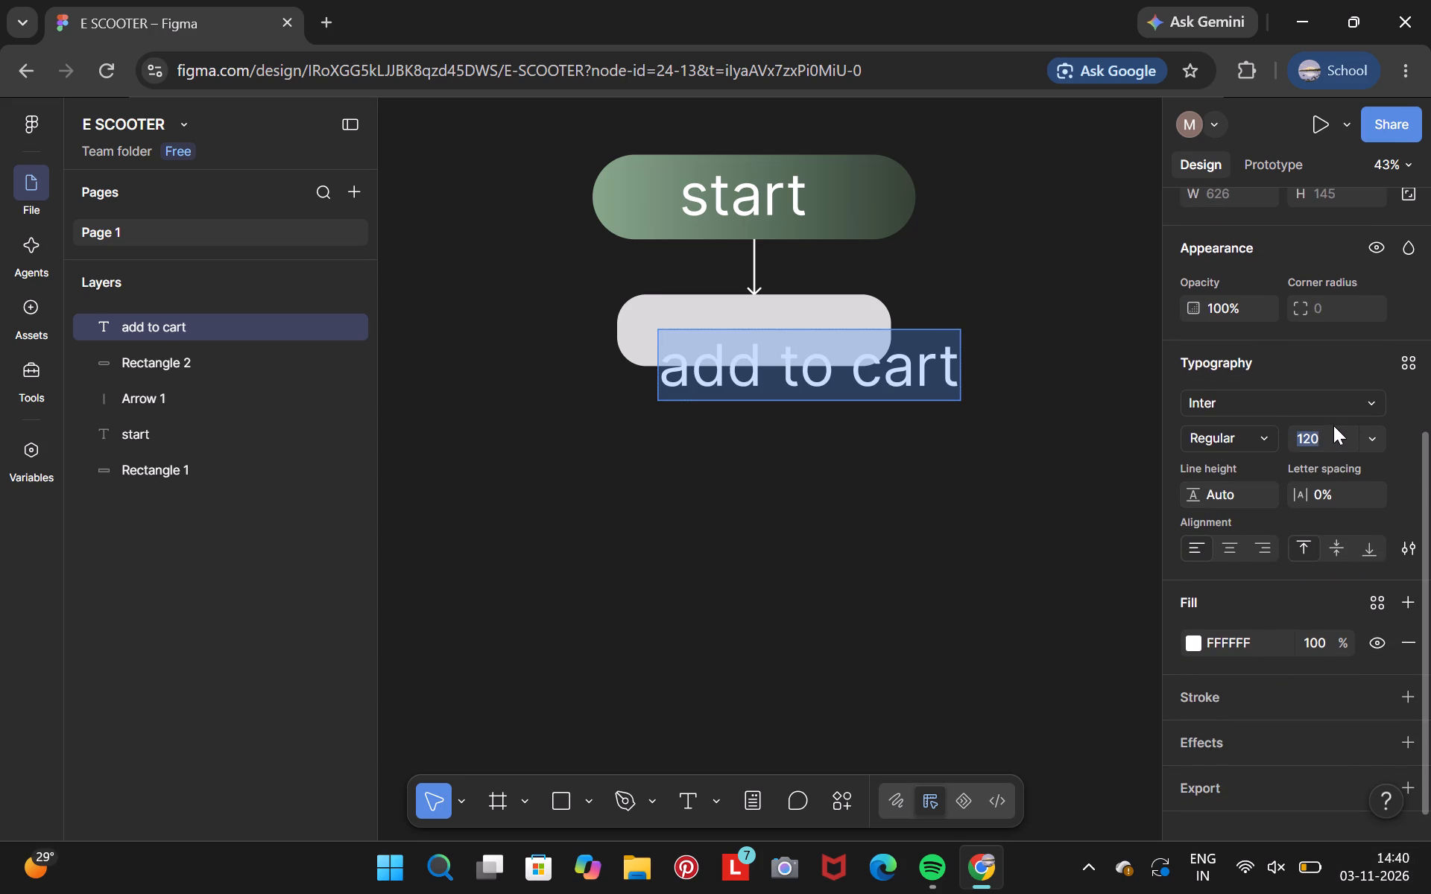
key("BackSpace")
type("80")
left_click(841, 328)
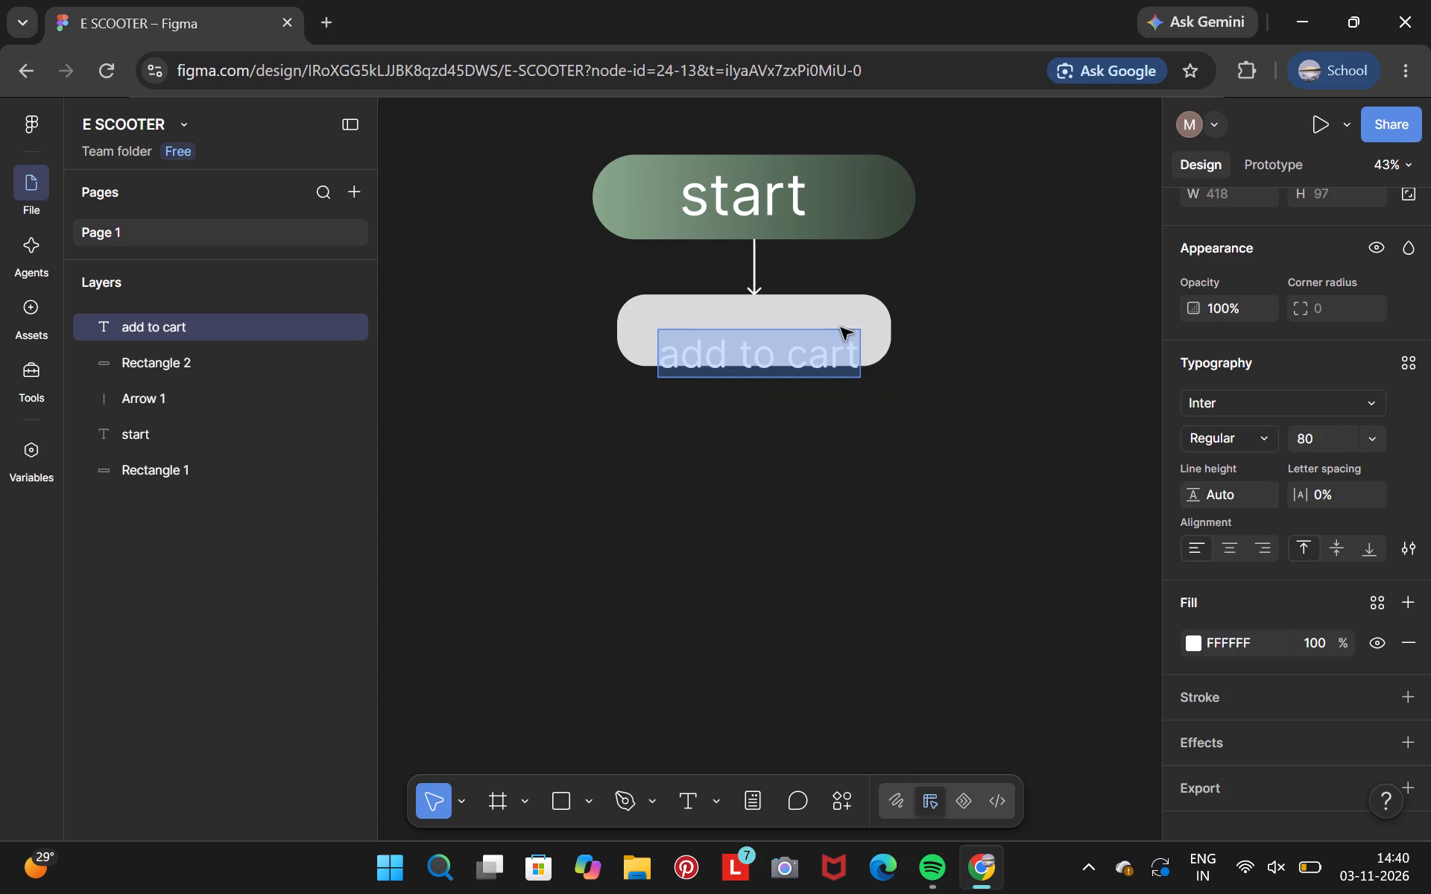
Centre the "add to cart" text horizontally and vertically inside the rounded rectangle.
left_click_drag(819, 356, 819, 345)
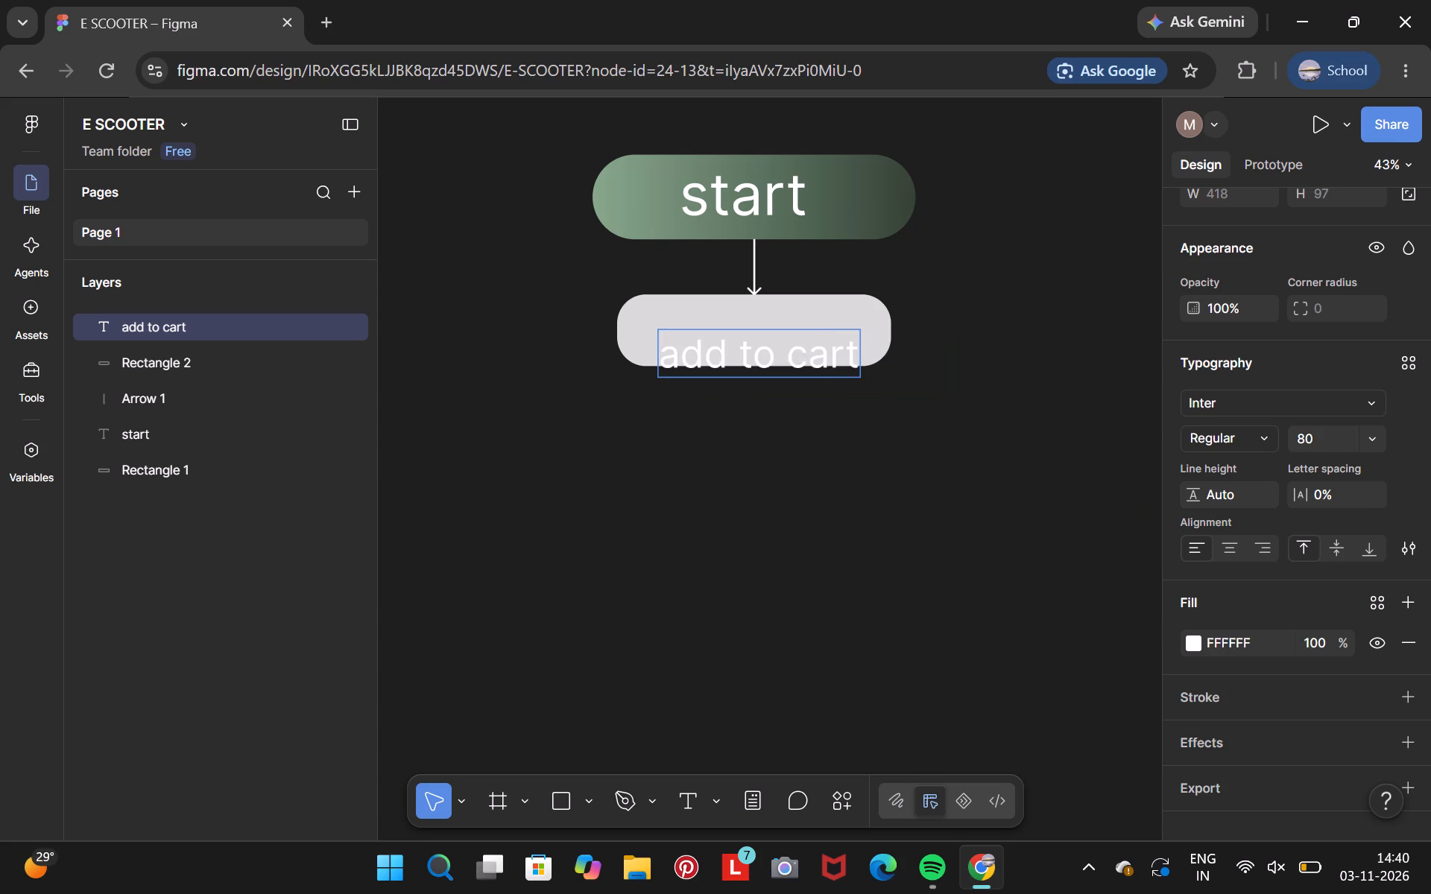
left_click_drag(819, 345, 774, 378)
left_click(1245, 534)
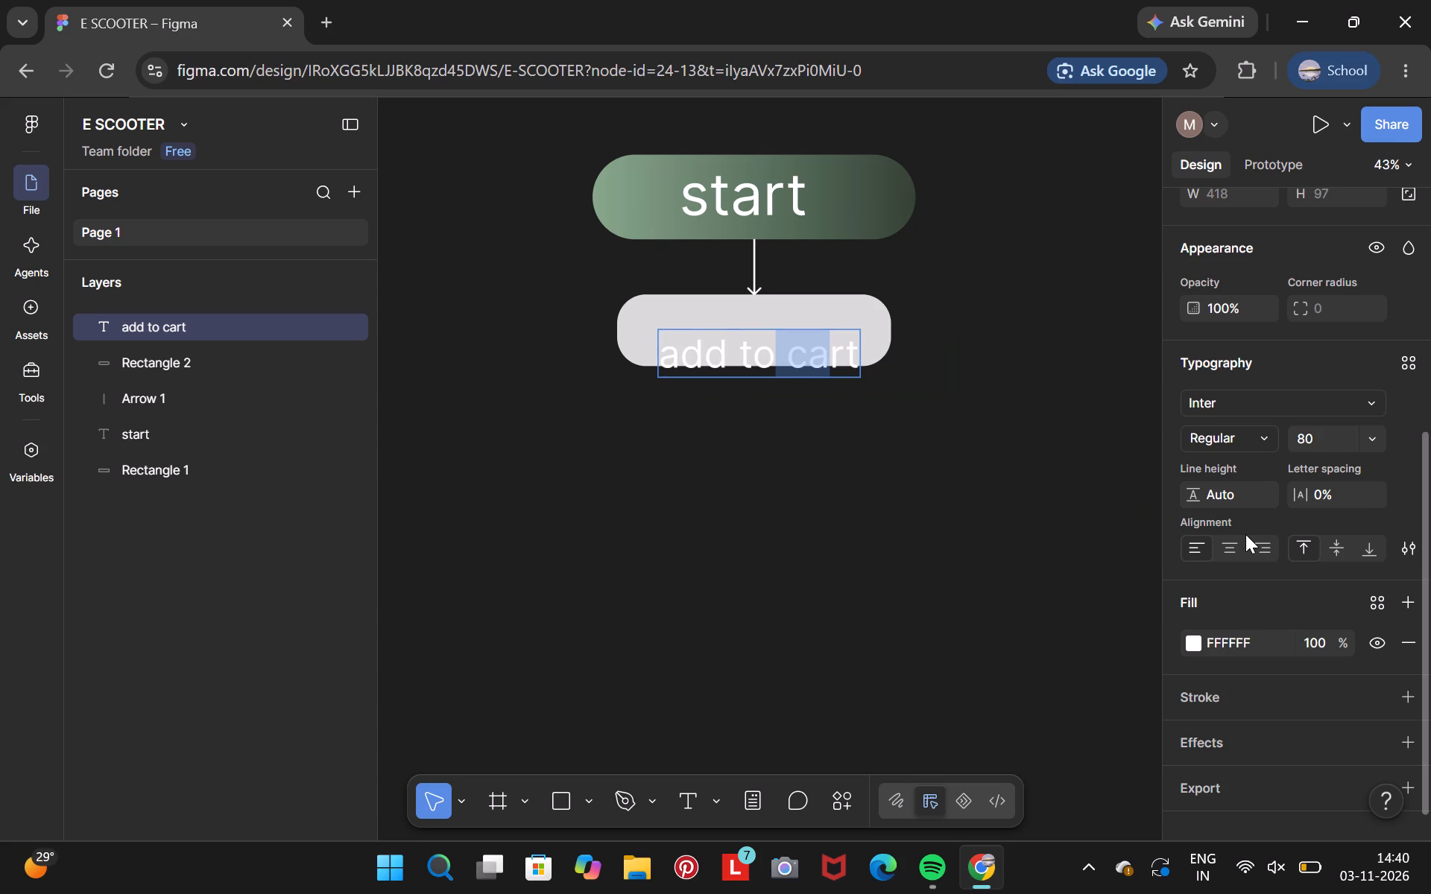
left_click(1087, 463)
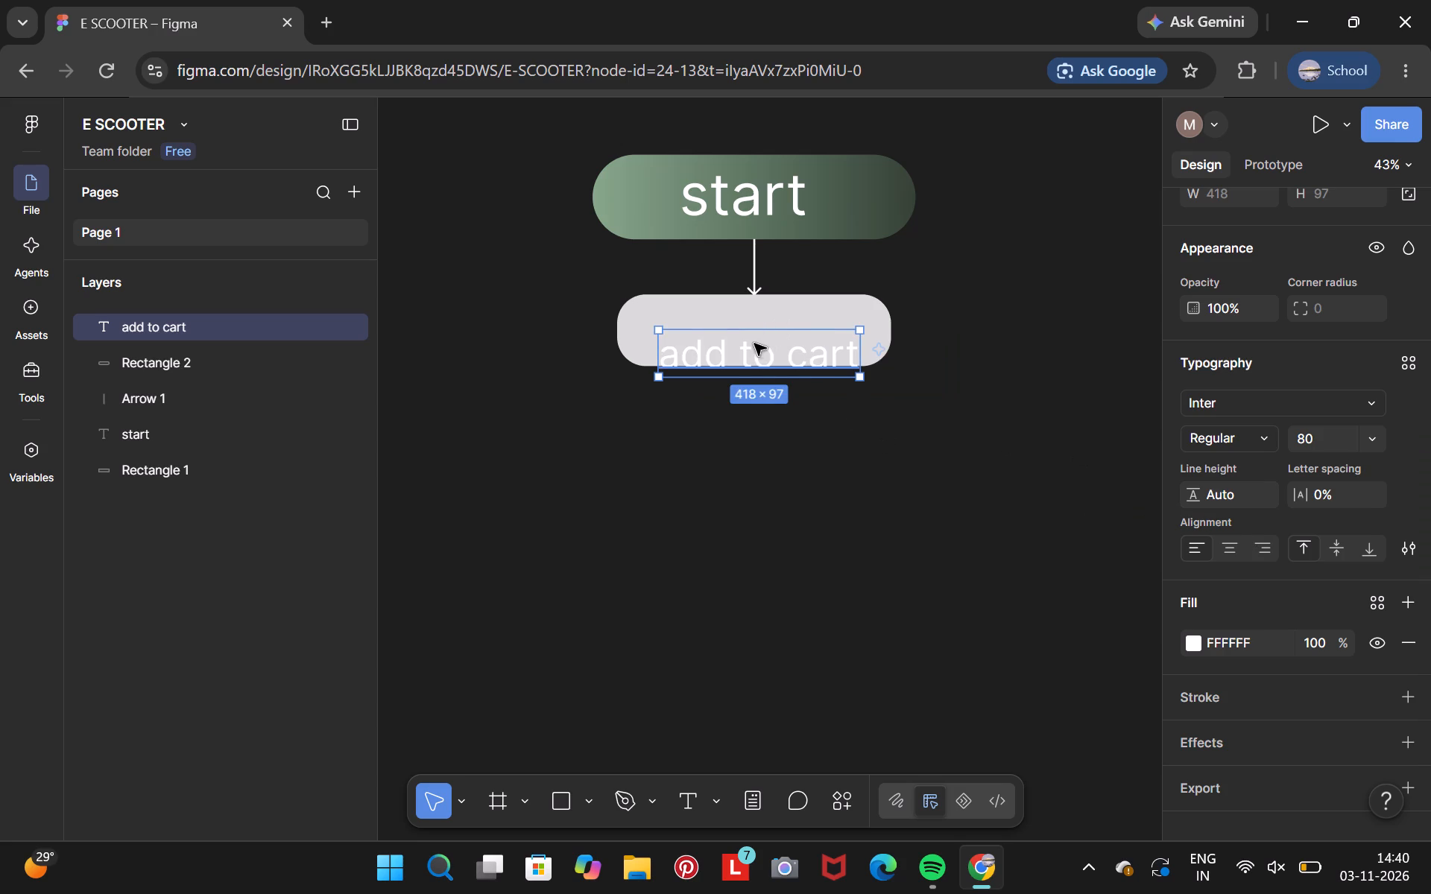
left_click_drag(754, 343, 770, 312)
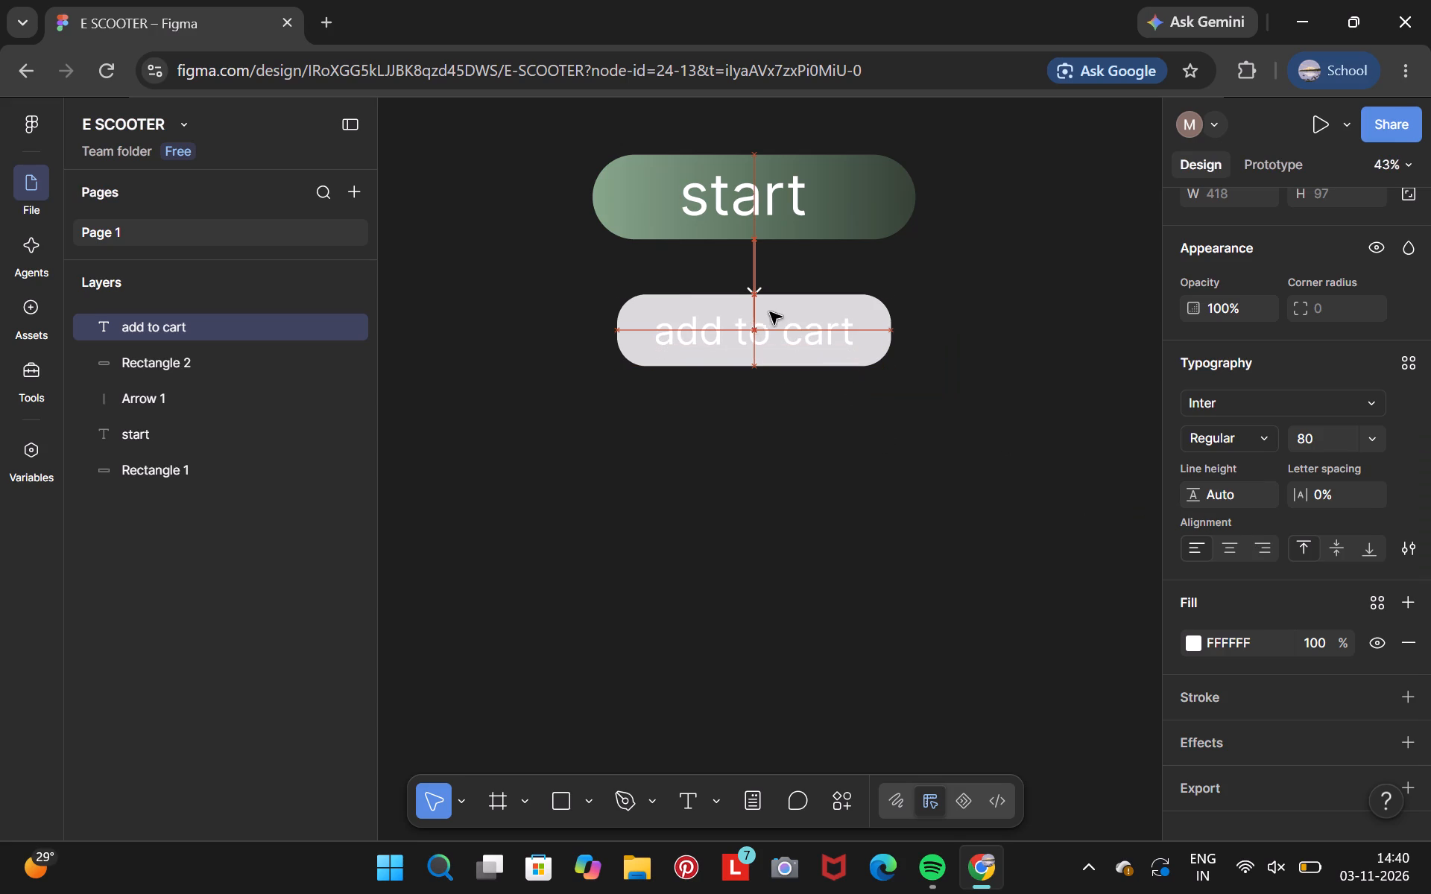
left_click_drag(770, 312, 751, 322)
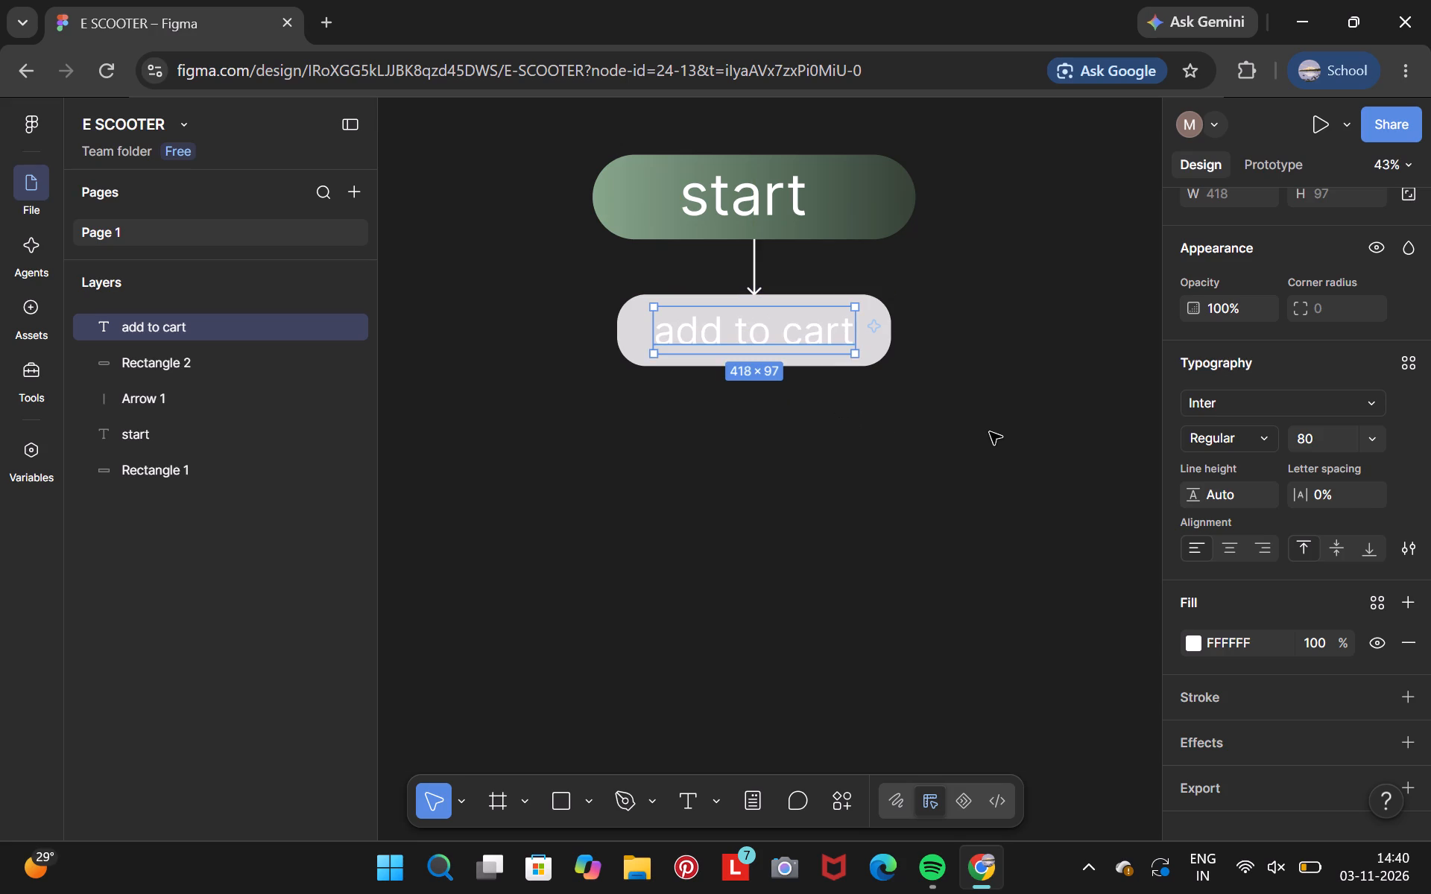
left_click(998, 428)
Change the fill of the rectangle behind "add to cart" to solid green 5E9A5A.
left_click(871, 328)
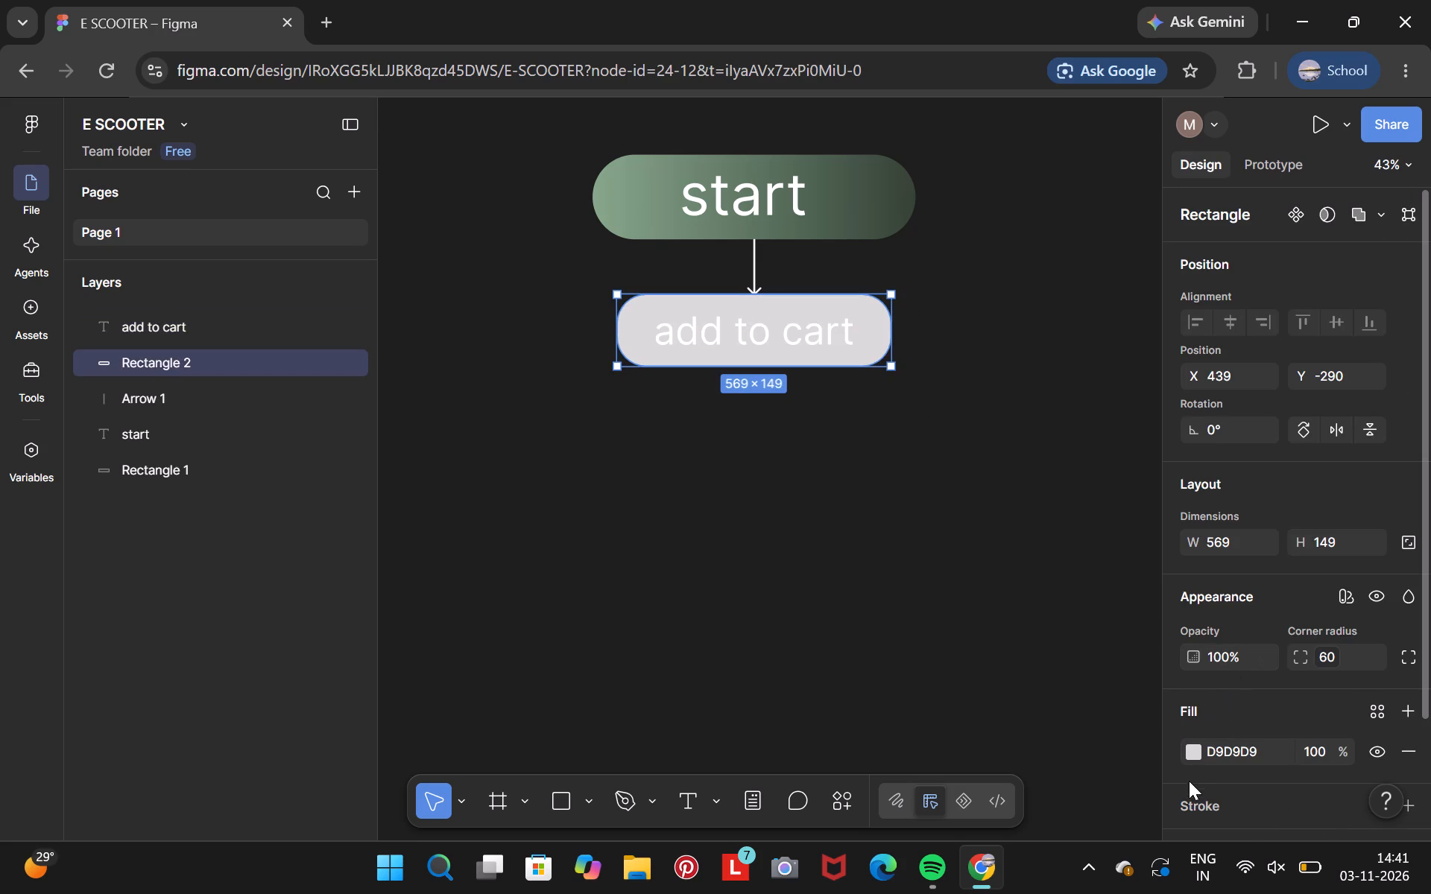
left_click(1192, 749)
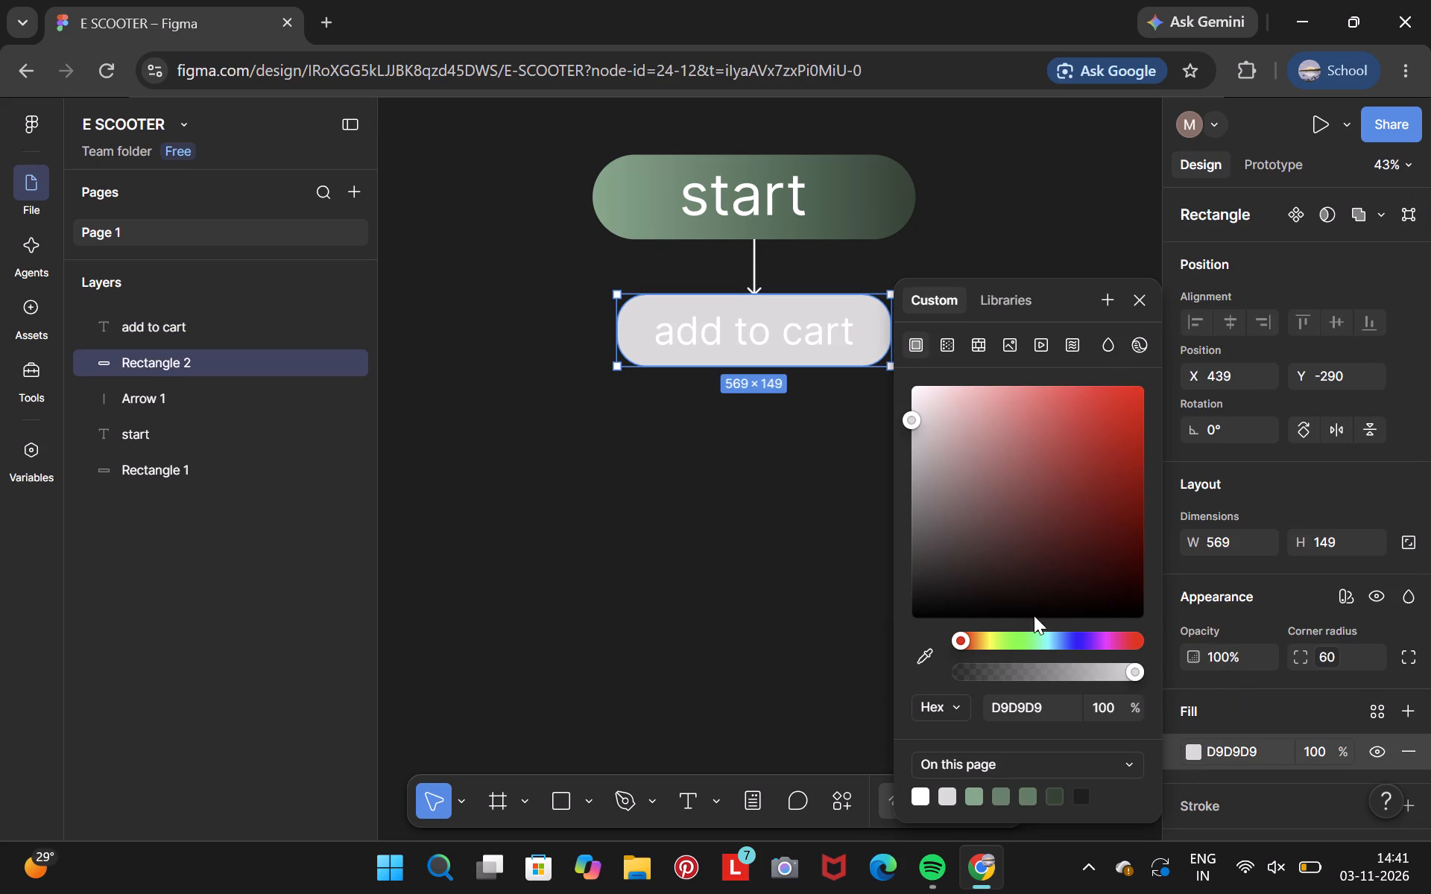
left_click(1017, 633)
left_click(1021, 471)
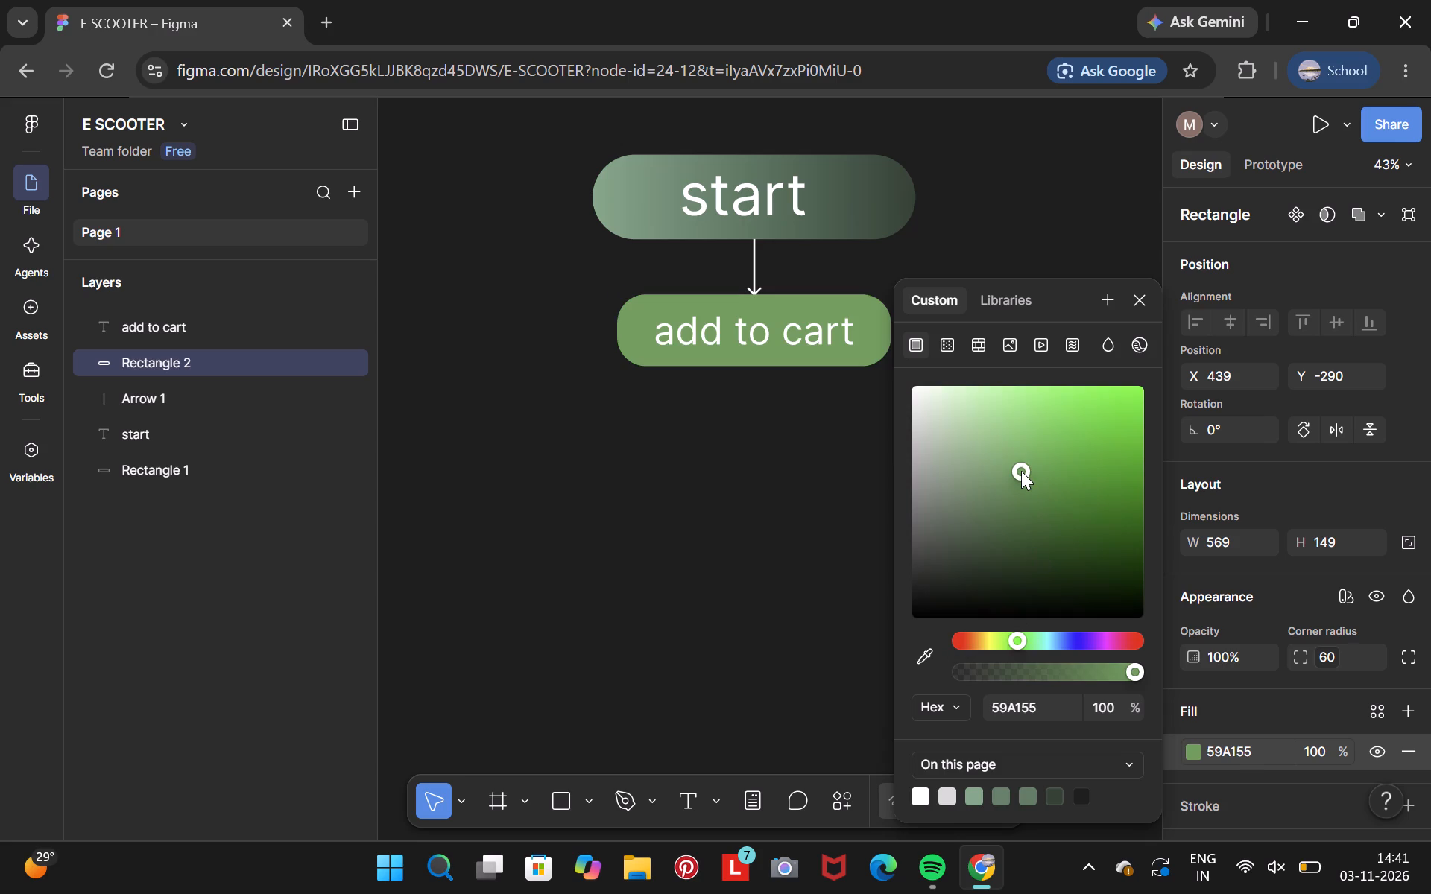
left_click(1003, 433)
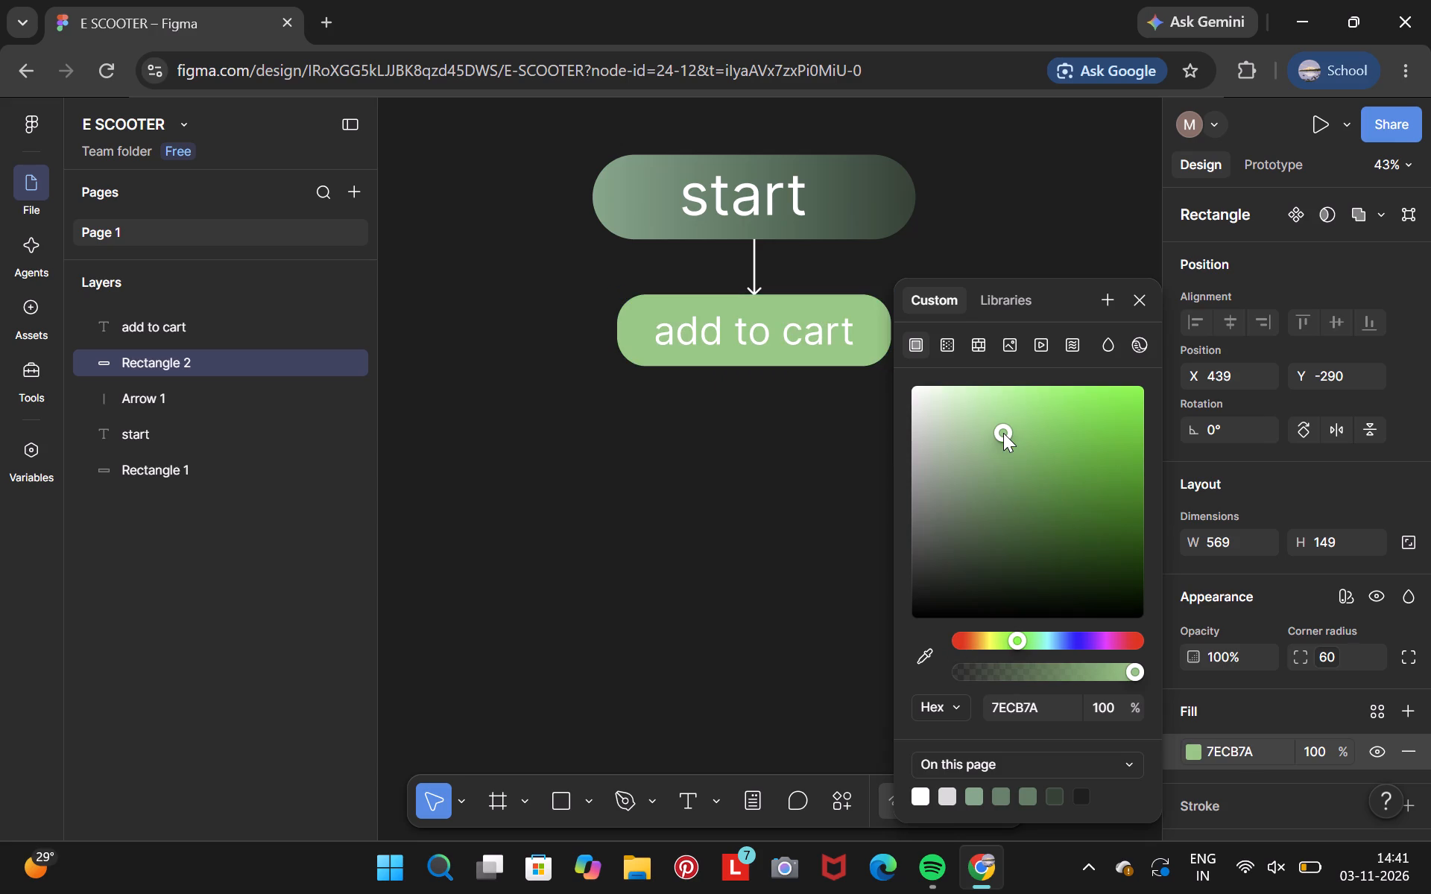
left_click(1007, 478)
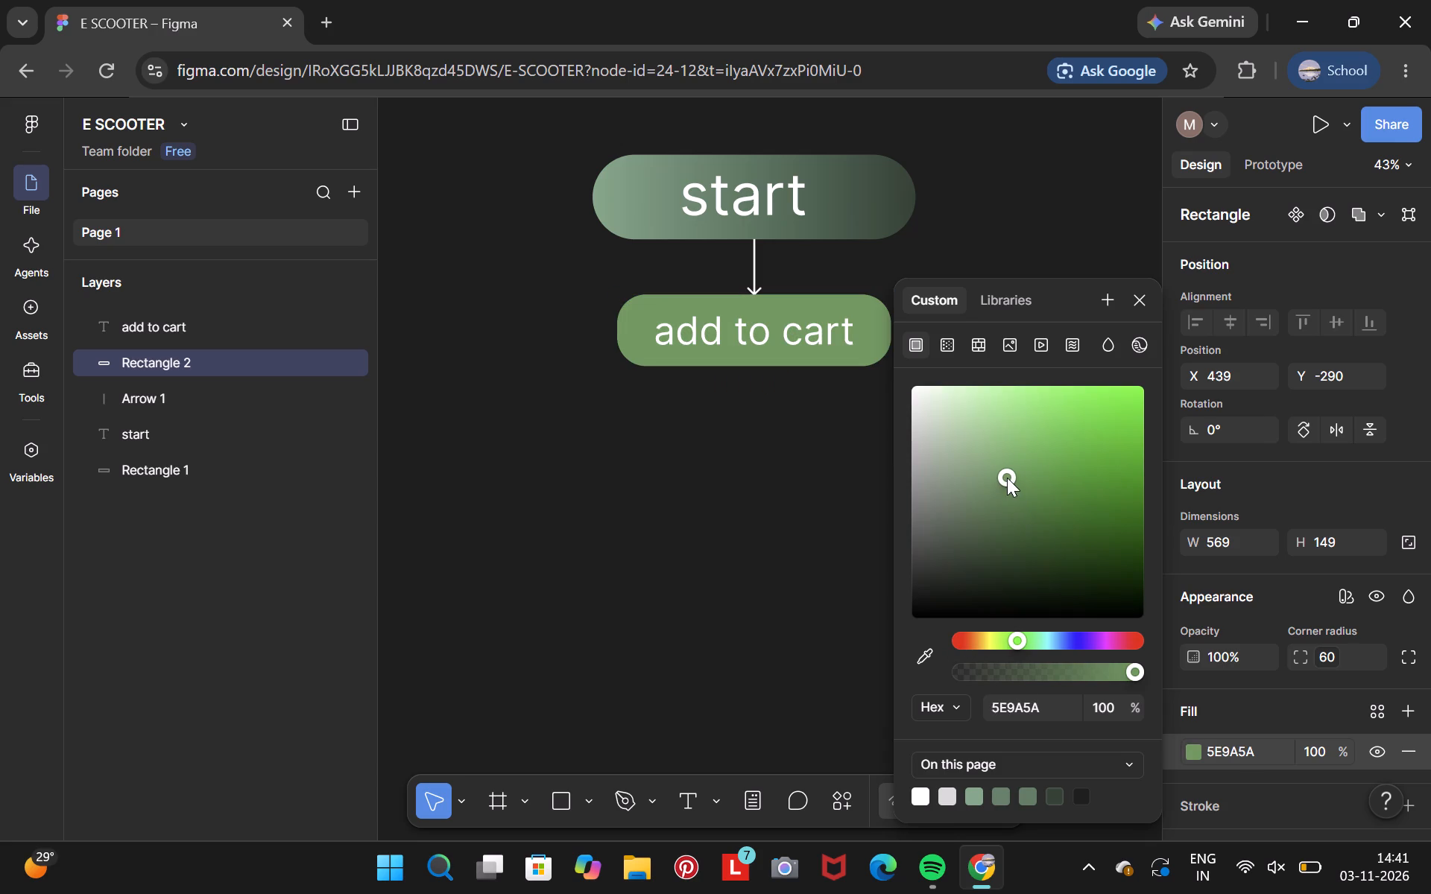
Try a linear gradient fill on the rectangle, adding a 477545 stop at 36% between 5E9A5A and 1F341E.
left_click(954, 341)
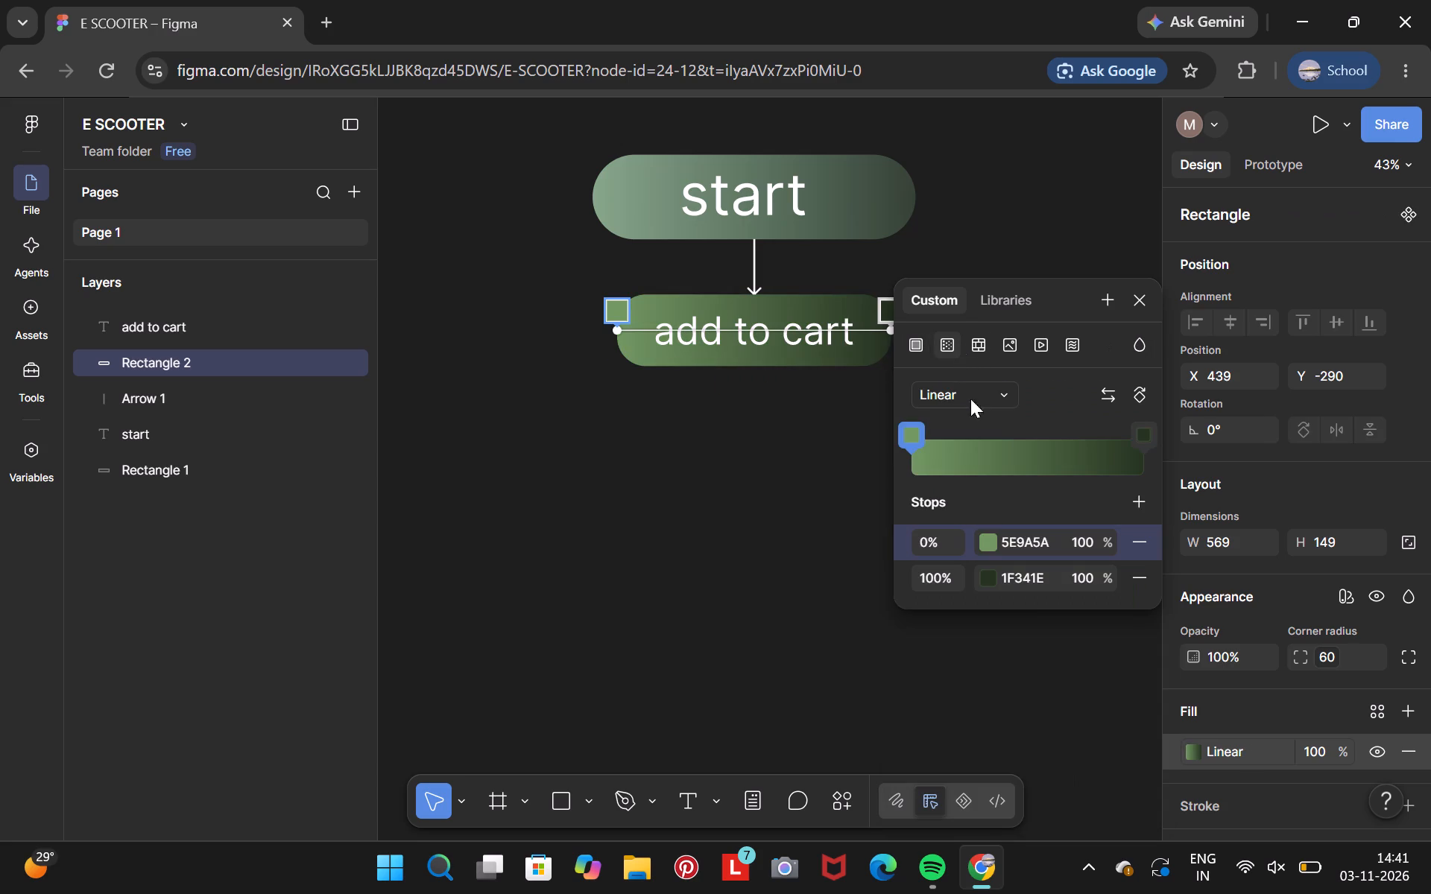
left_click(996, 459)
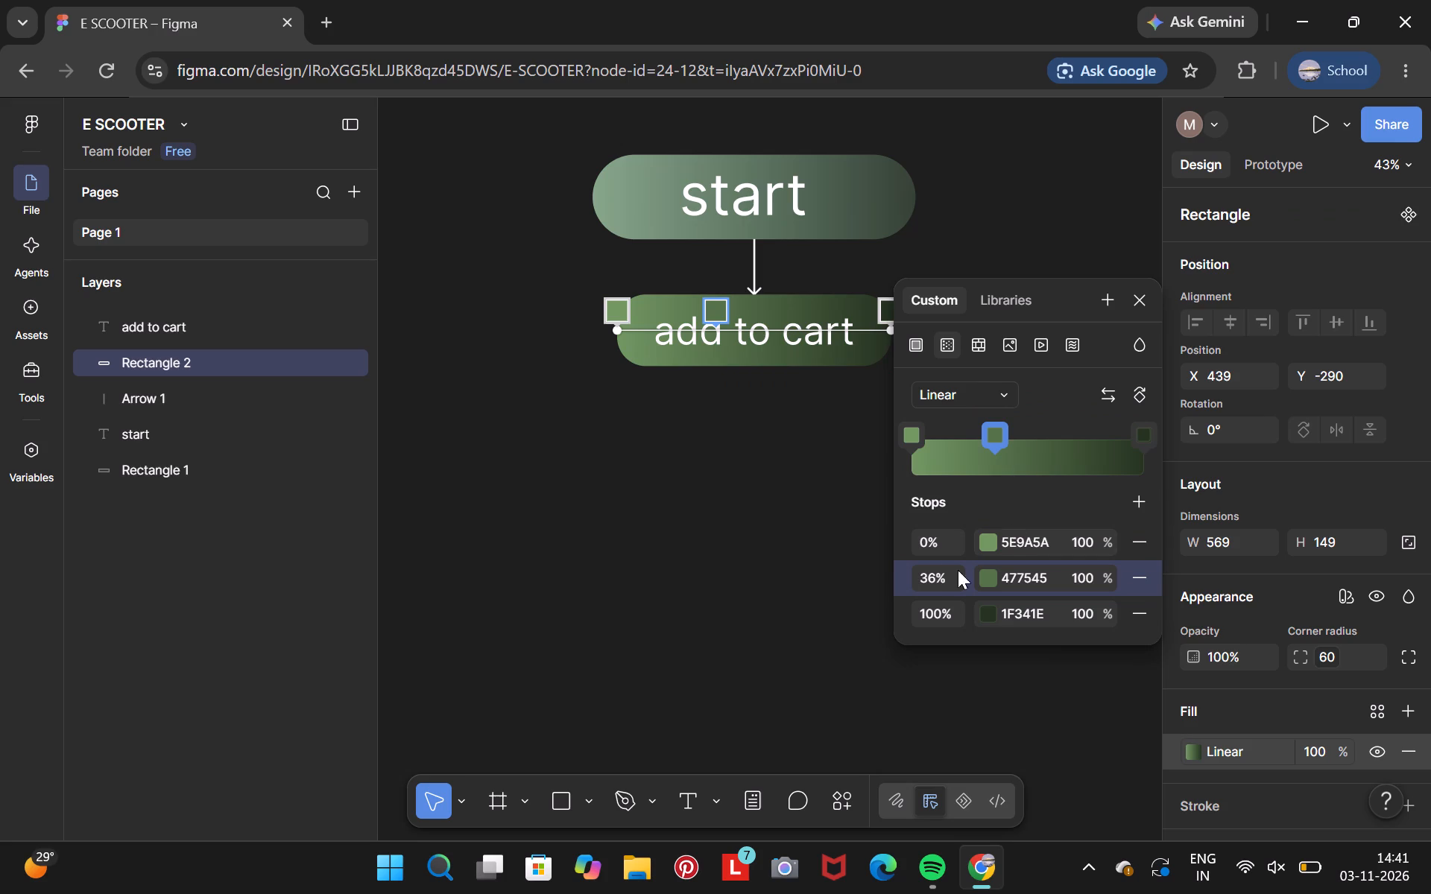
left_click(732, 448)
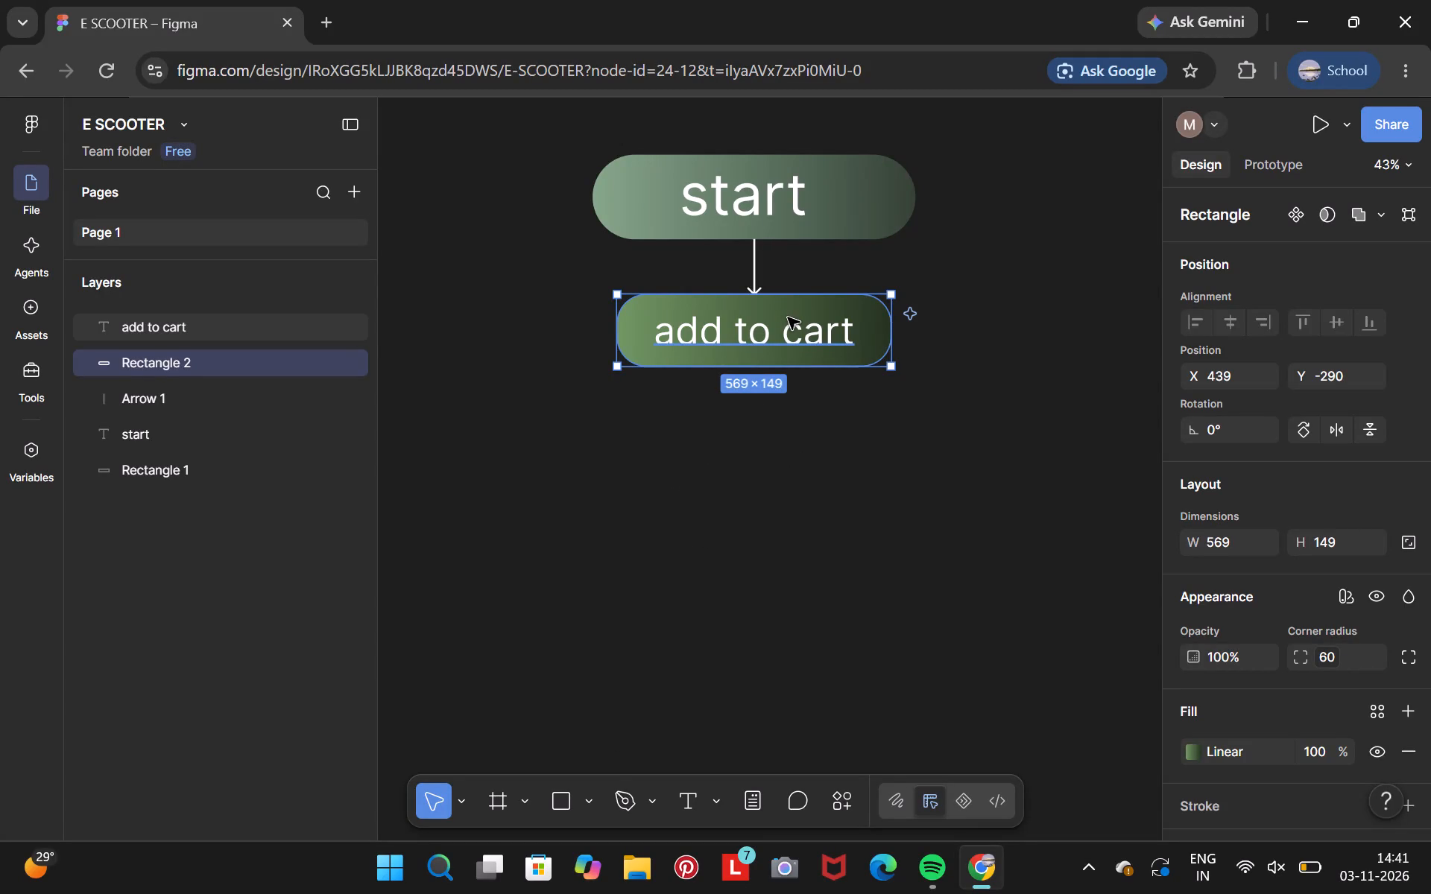
Return the "add to cart" rectangle to a solid fill and try lighter and darker greens, settling on 527A4F.
left_click(1193, 749)
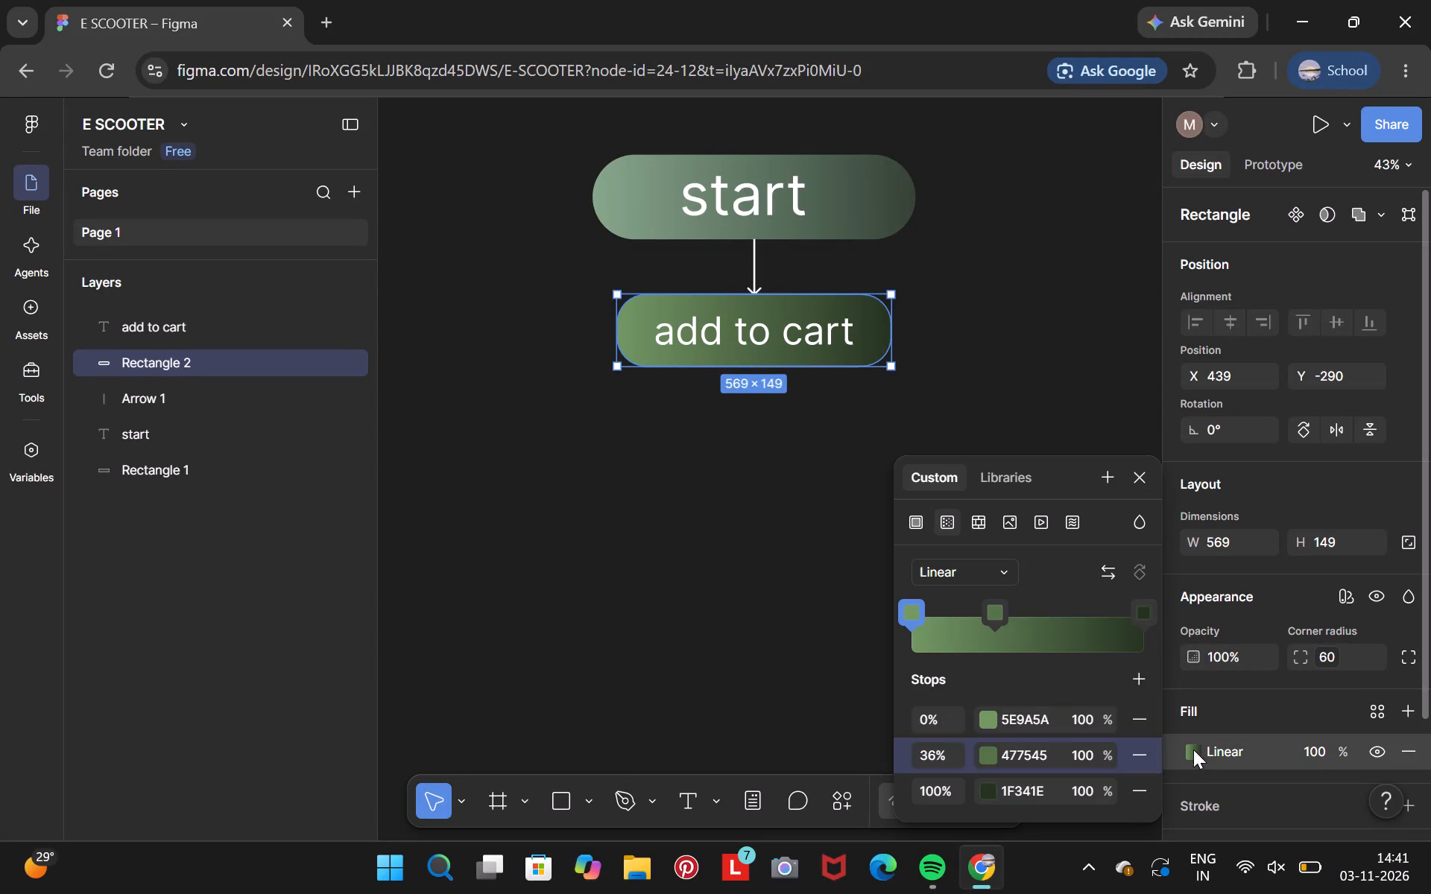
left_click(912, 518)
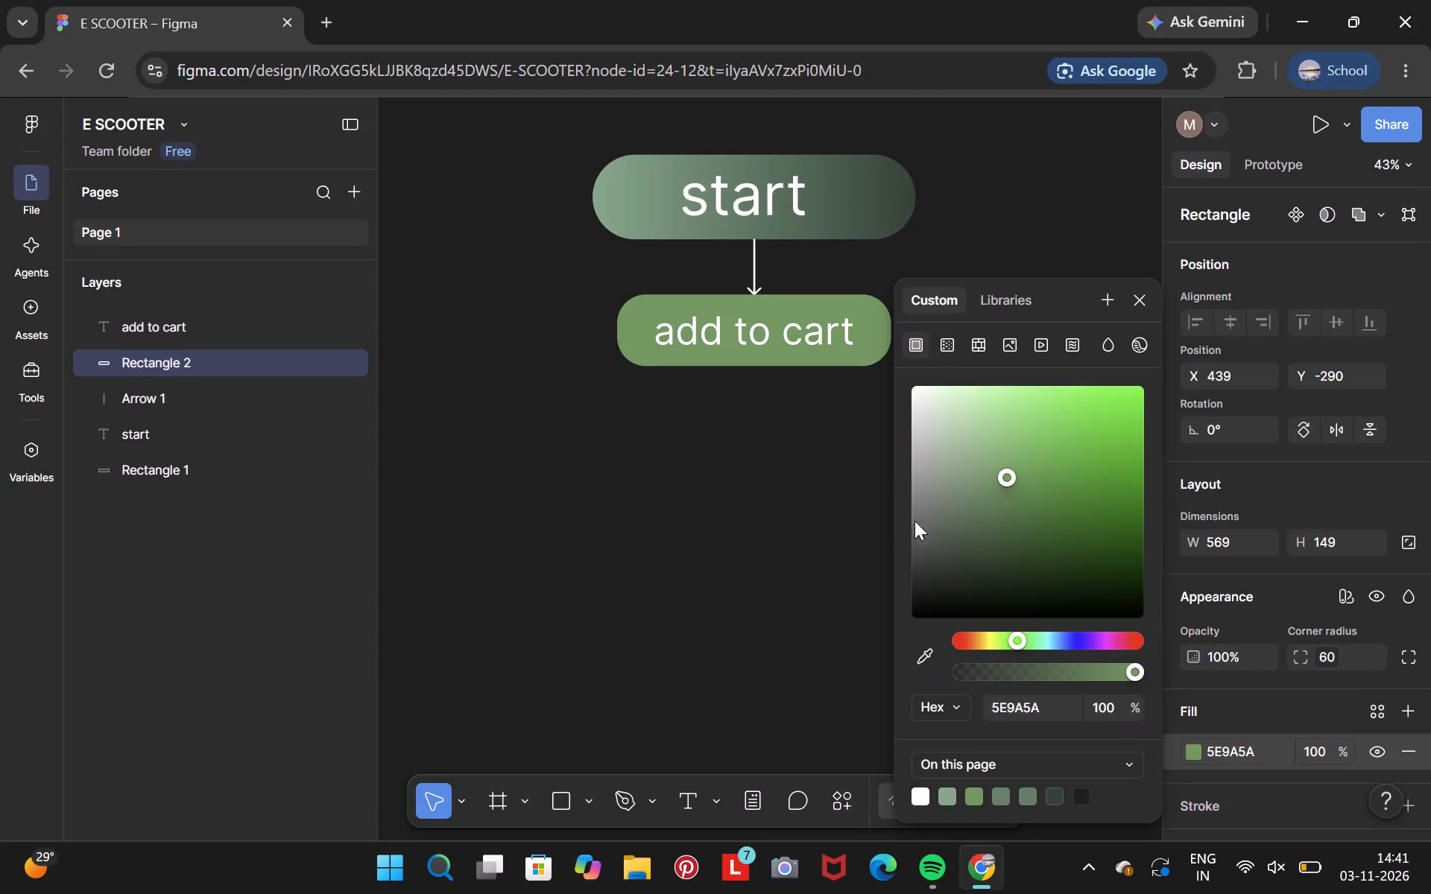
left_click(994, 443)
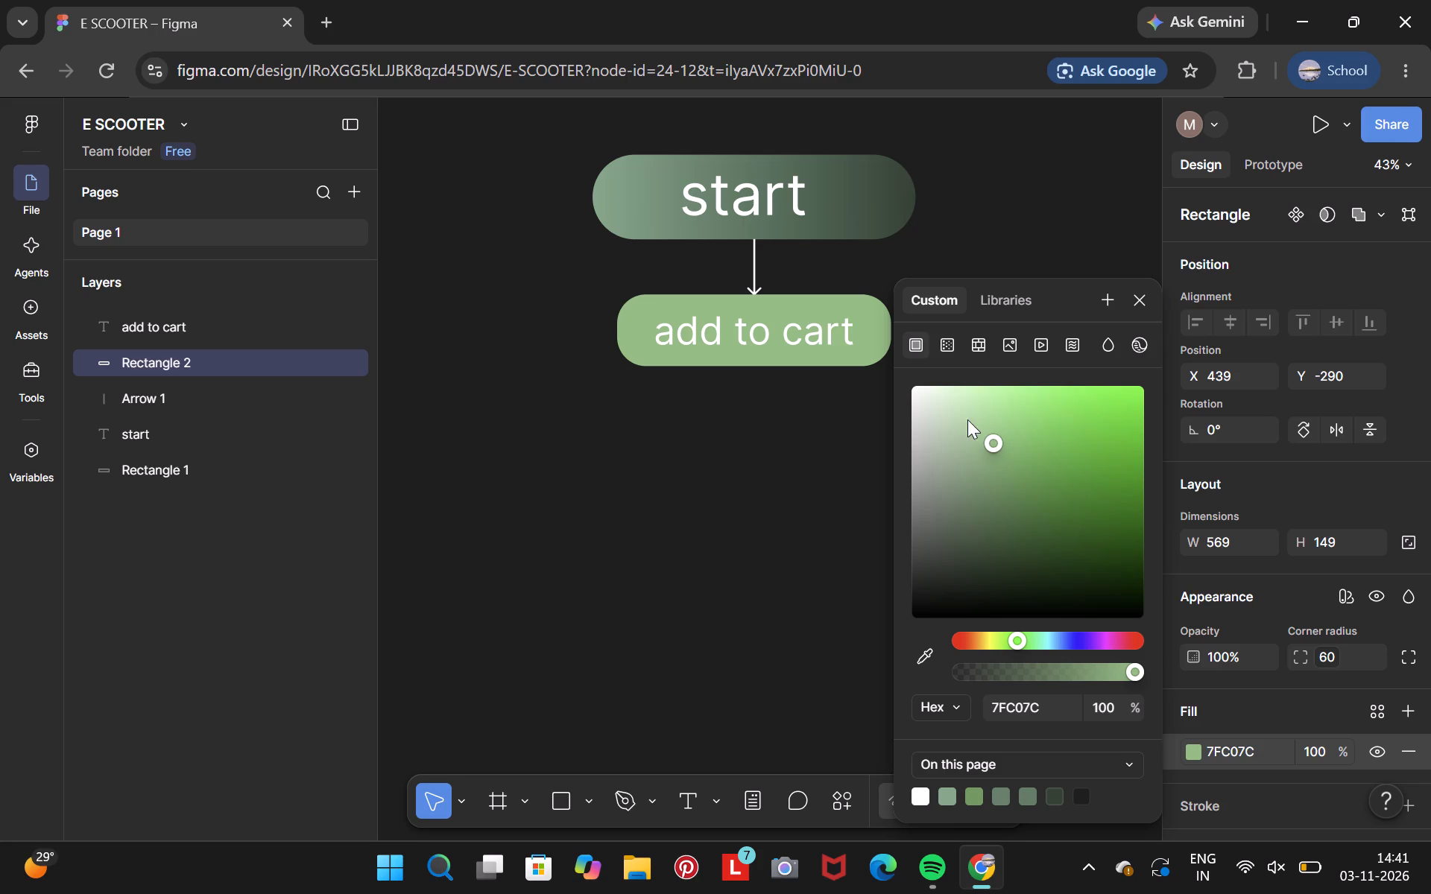
left_click(964, 416)
left_click(993, 502)
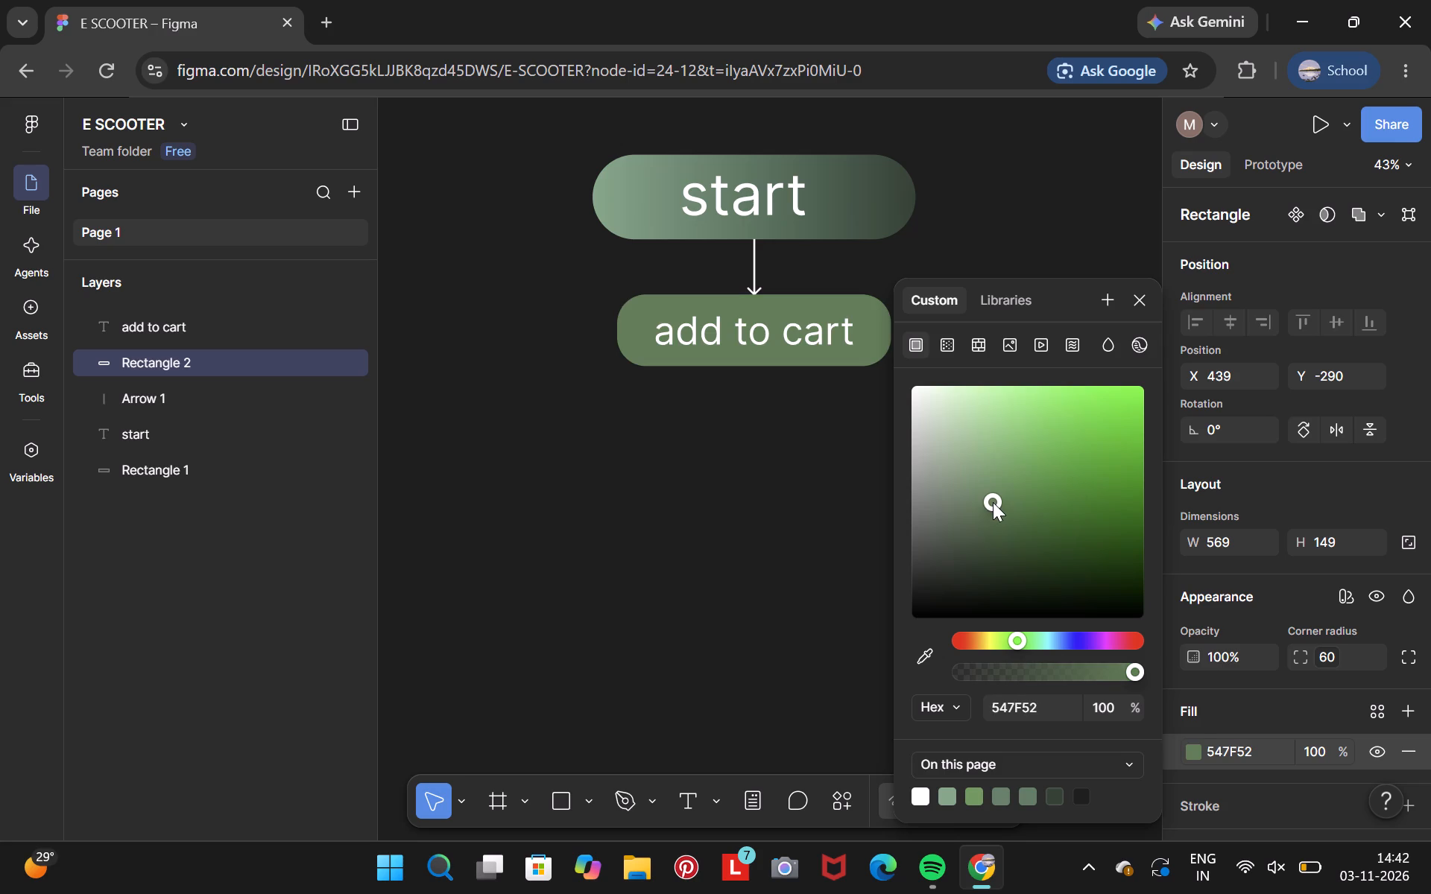
left_click(999, 554)
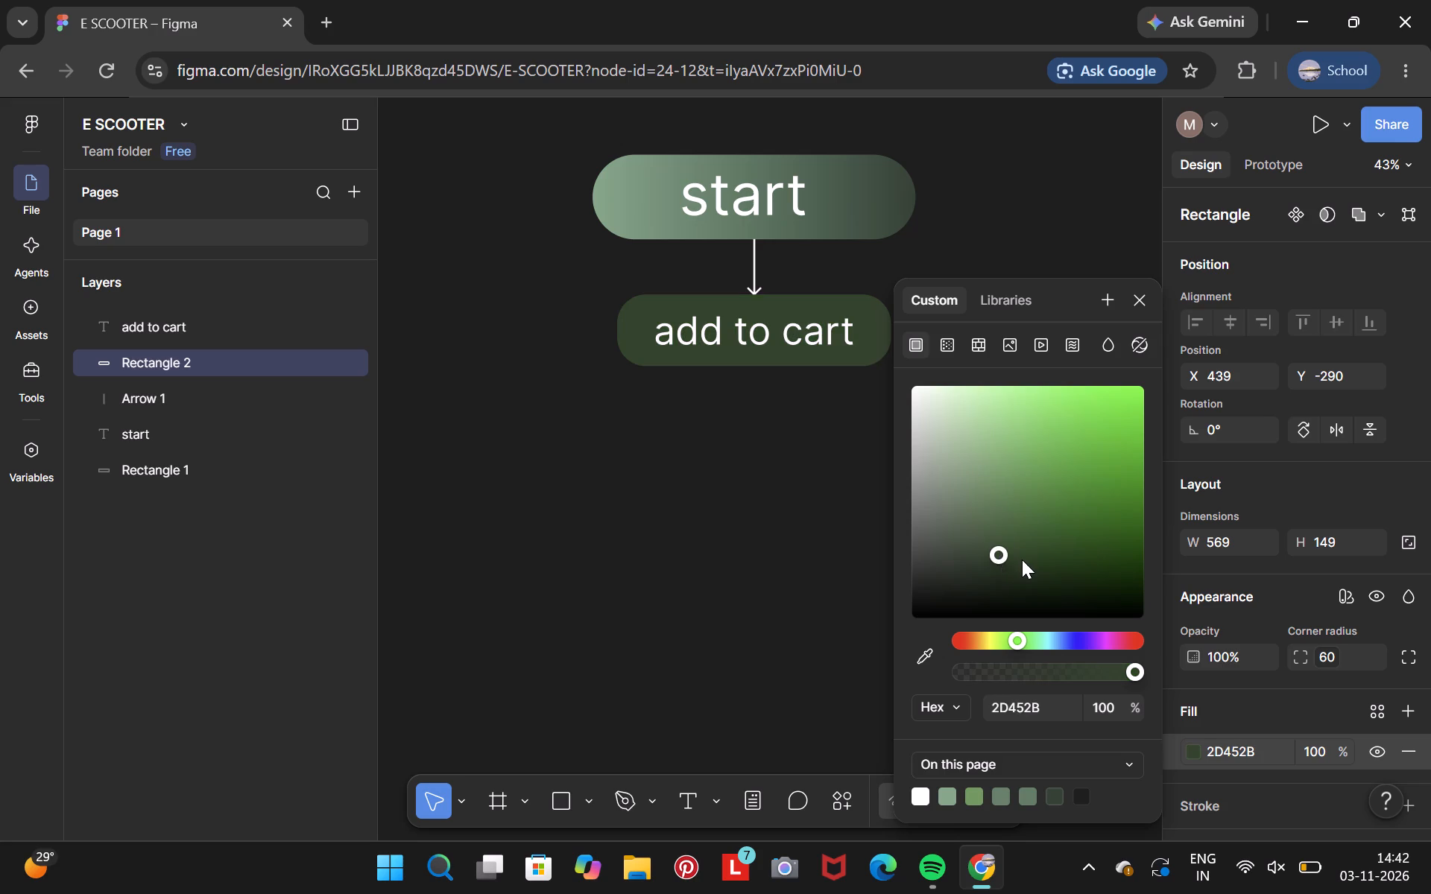
left_click(1022, 559)
left_click(1043, 572)
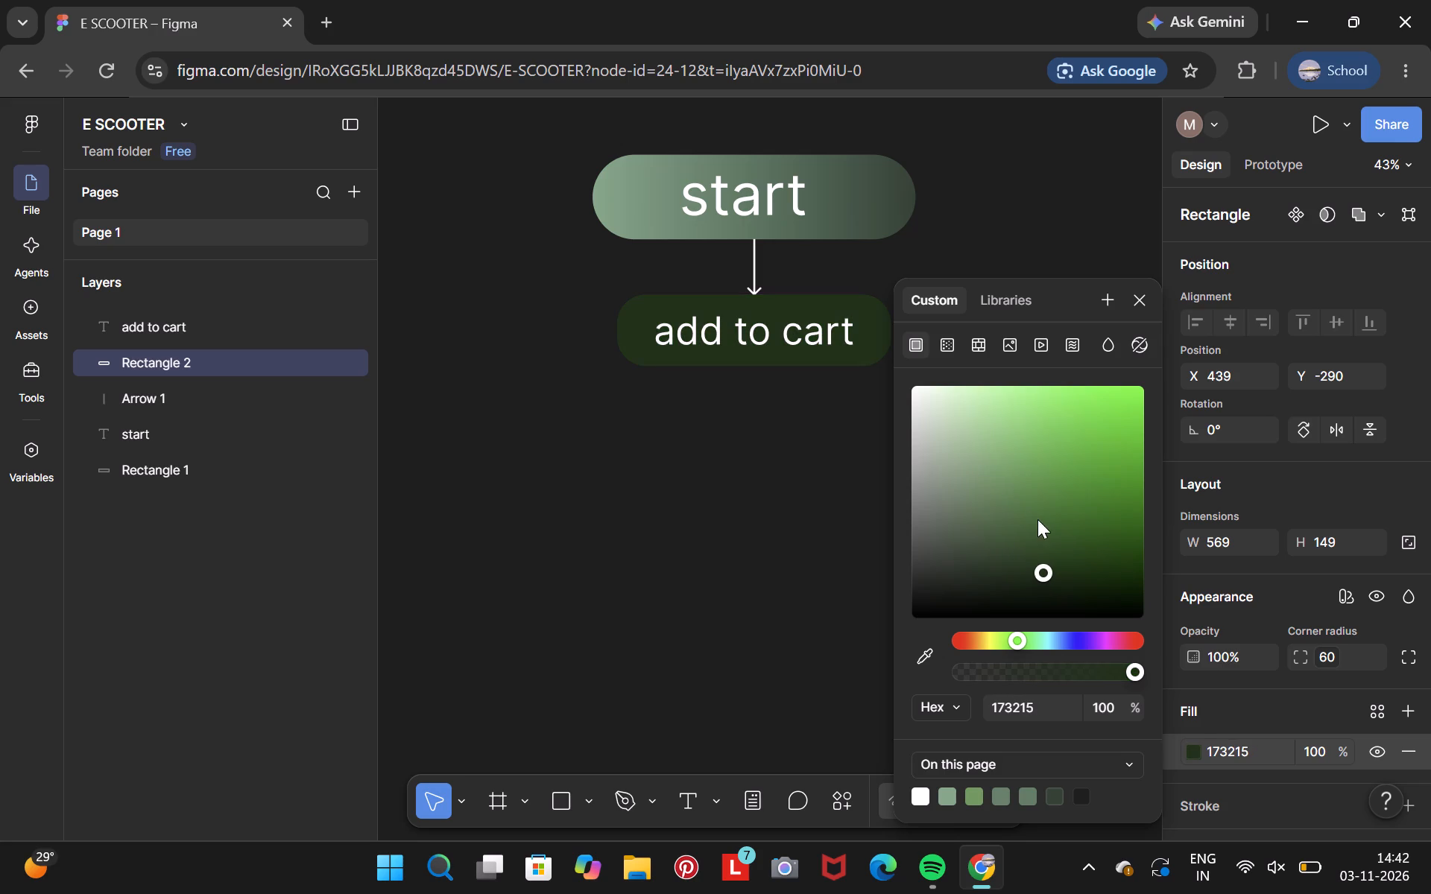
left_click(994, 495)
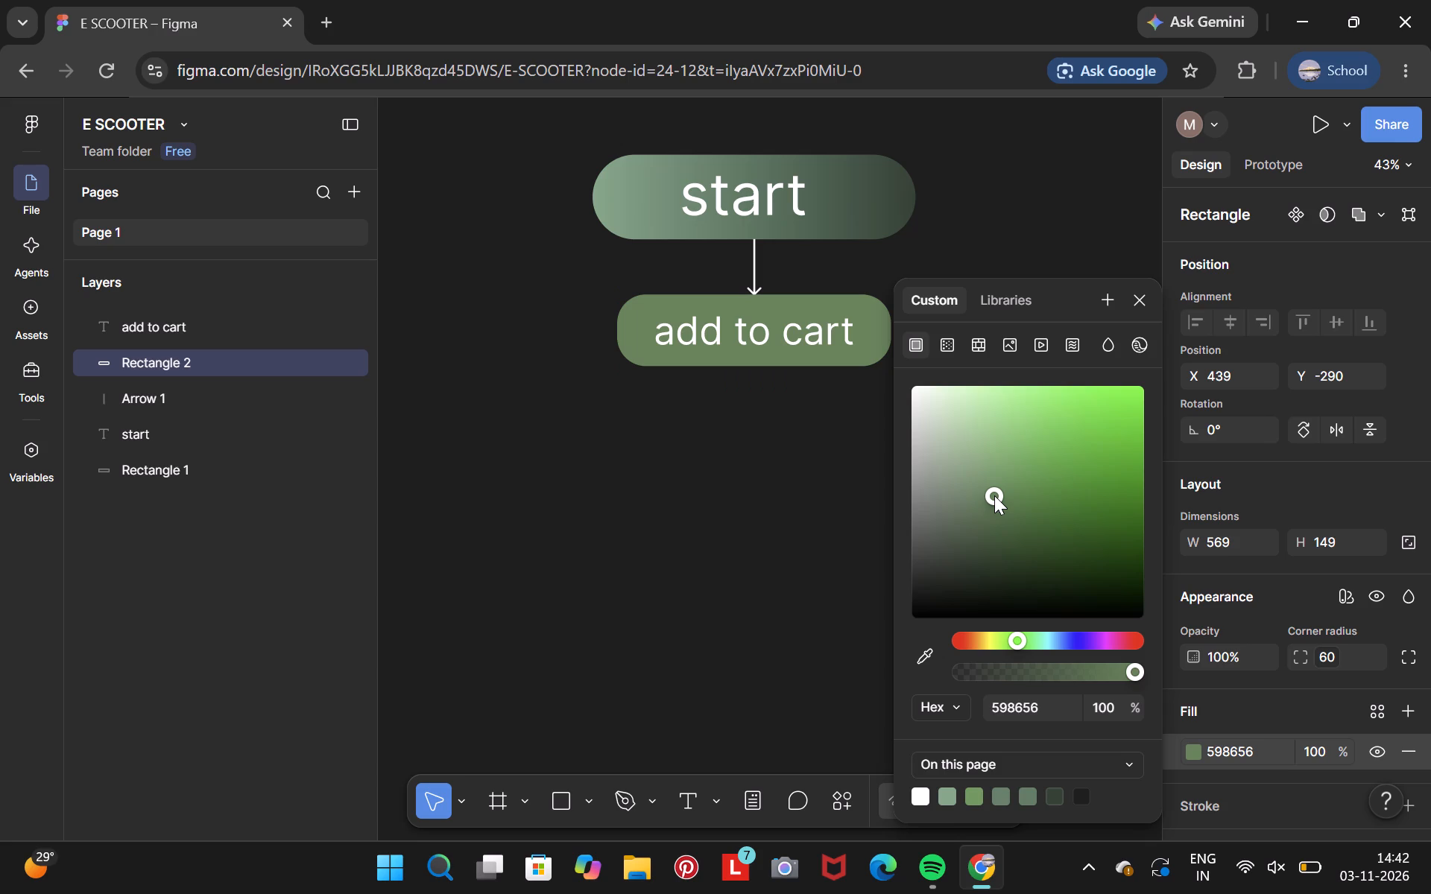
left_click(992, 507)
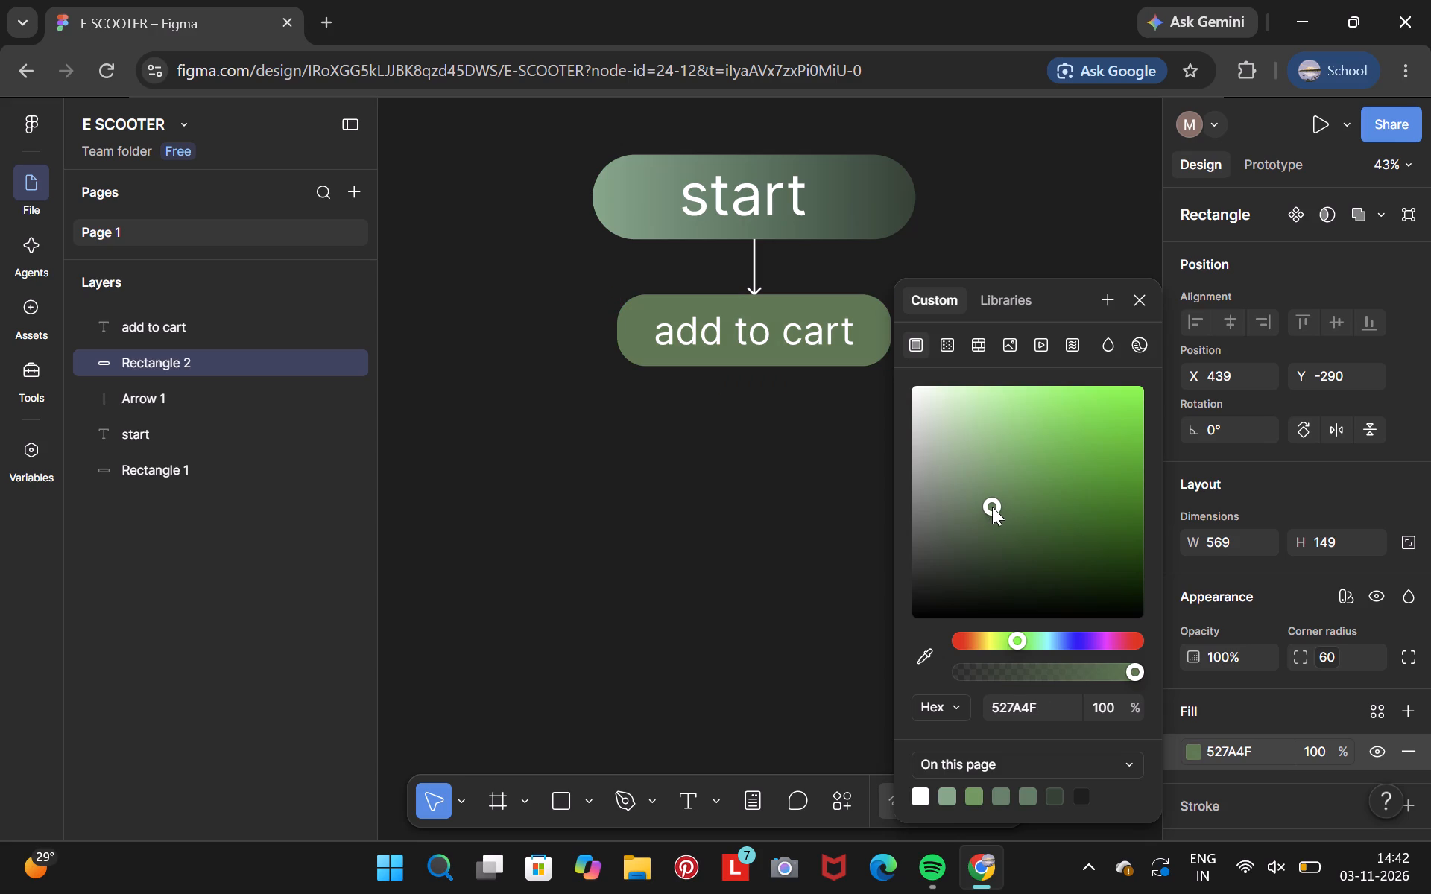
Fill the "add to cart" rectangle with a linear gradient from 618B5F to 1A2519, adding a 4F714D stop at 25%.
left_click(971, 455)
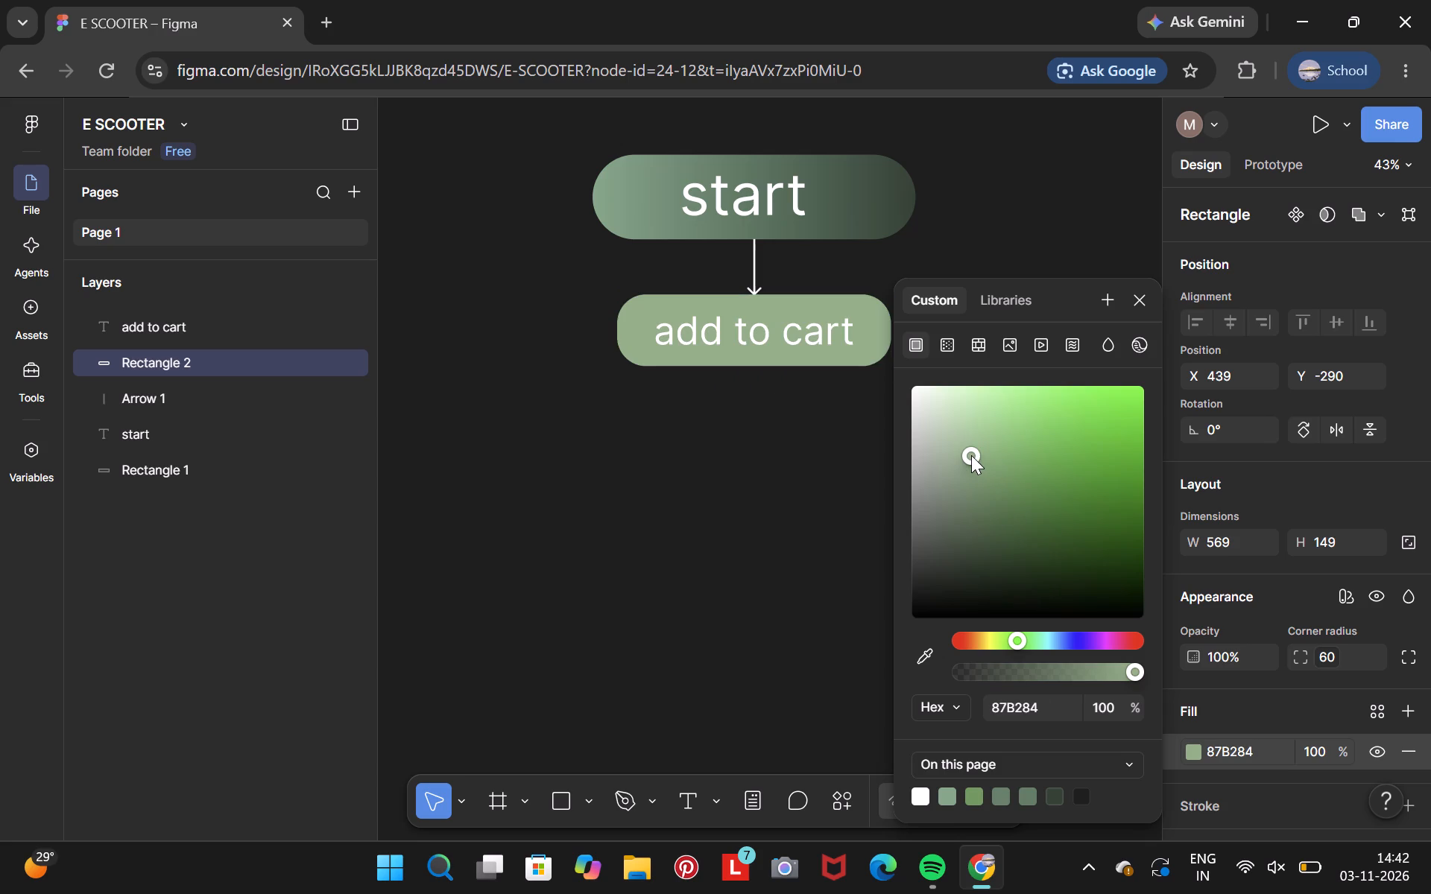
left_click(974, 481)
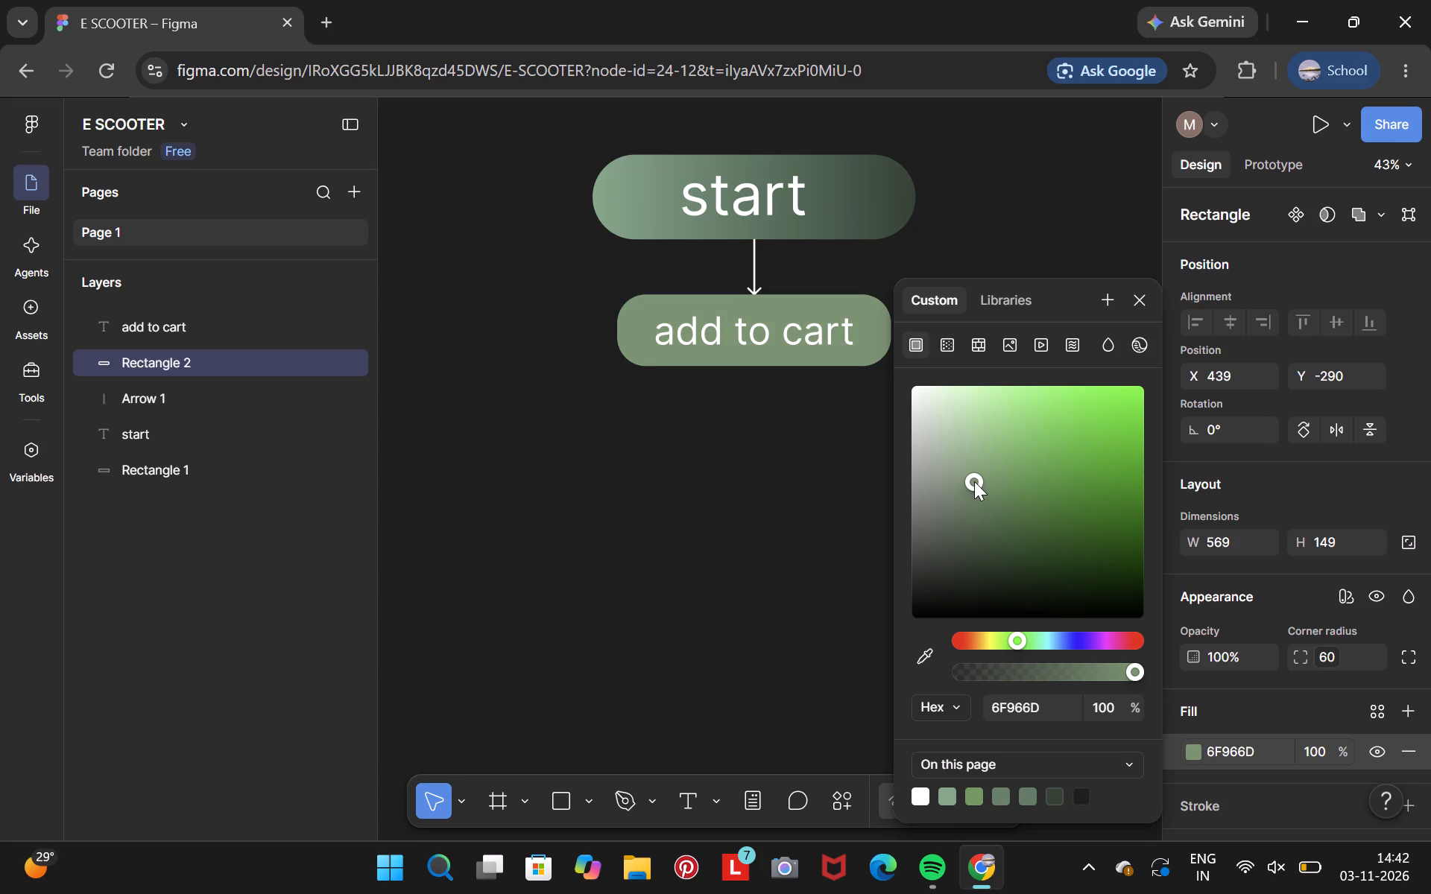
left_click(985, 491)
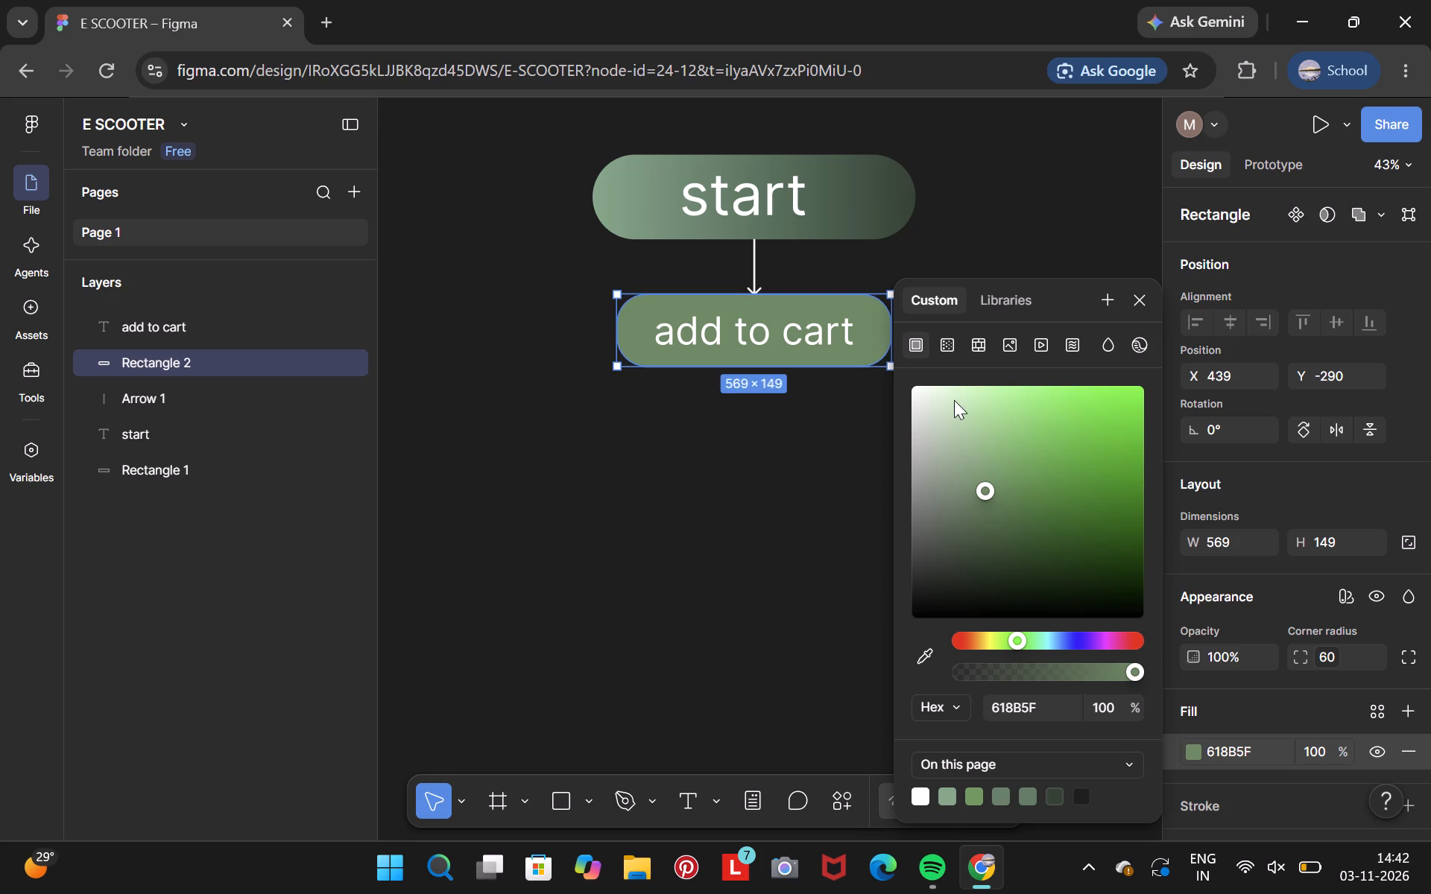
left_click(951, 351)
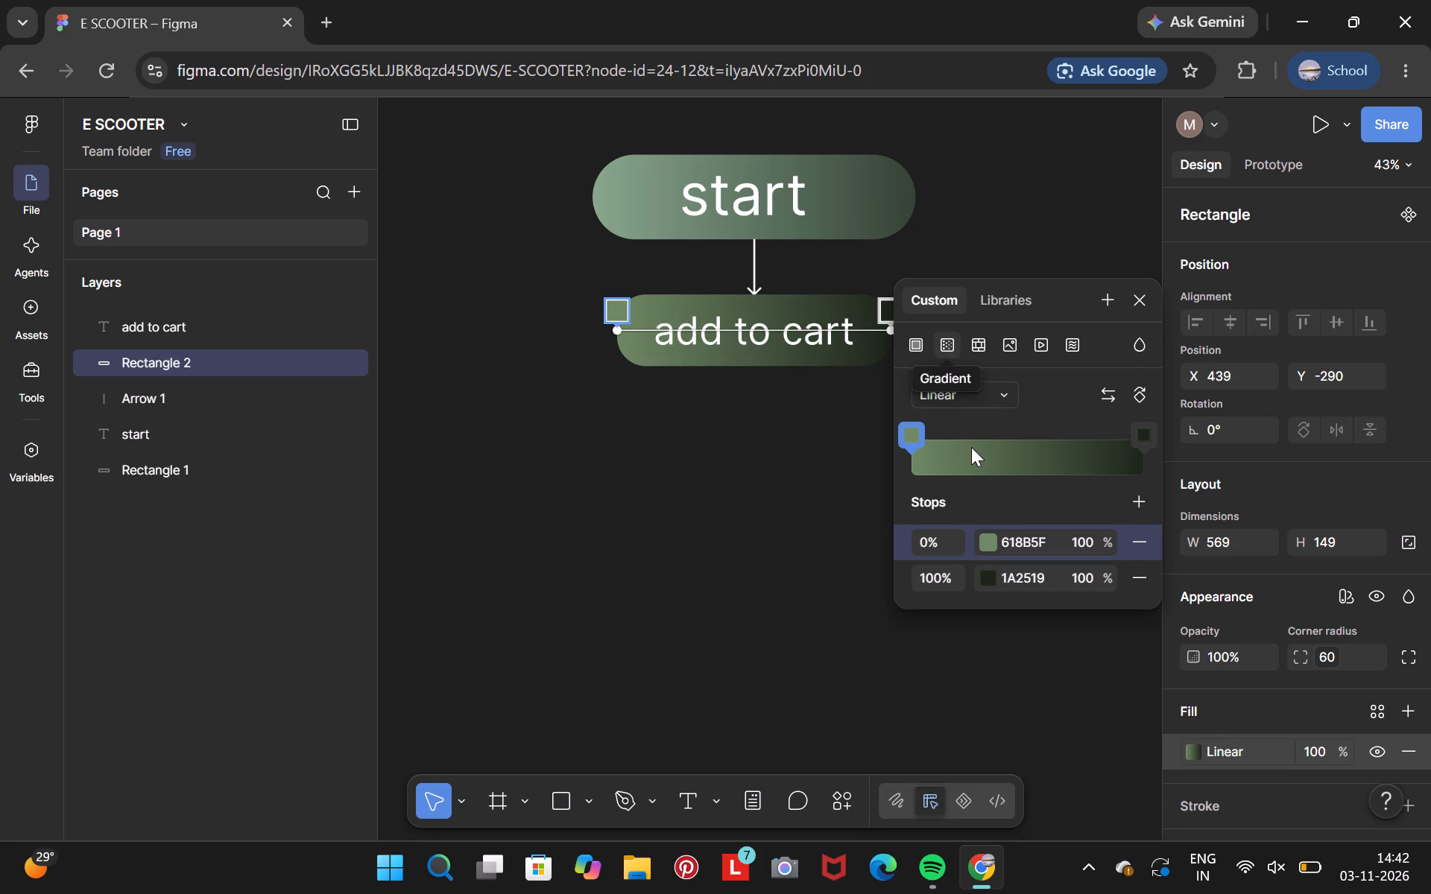
left_click(971, 447)
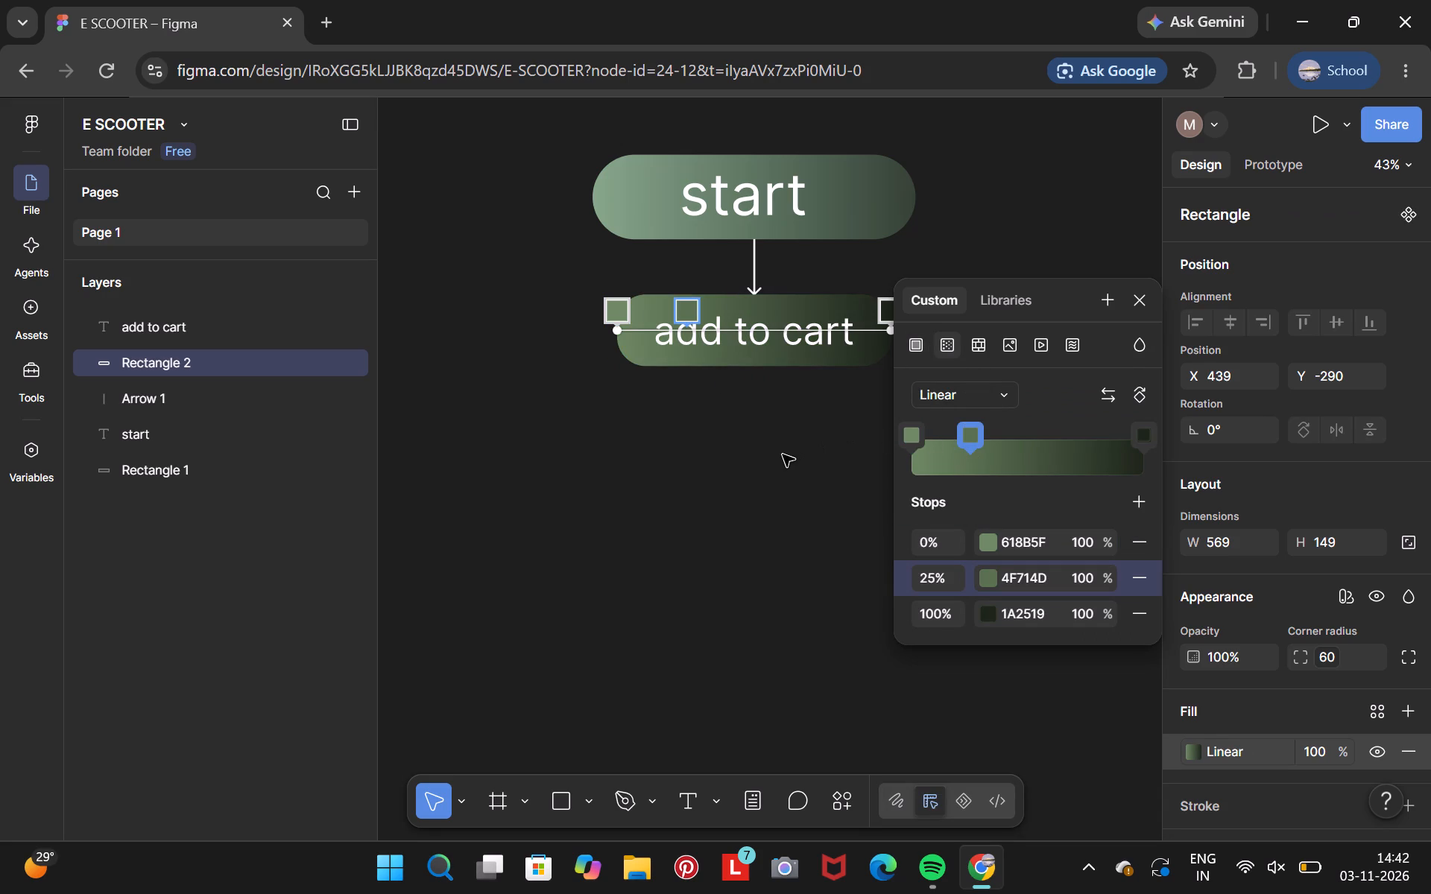
left_click(783, 454)
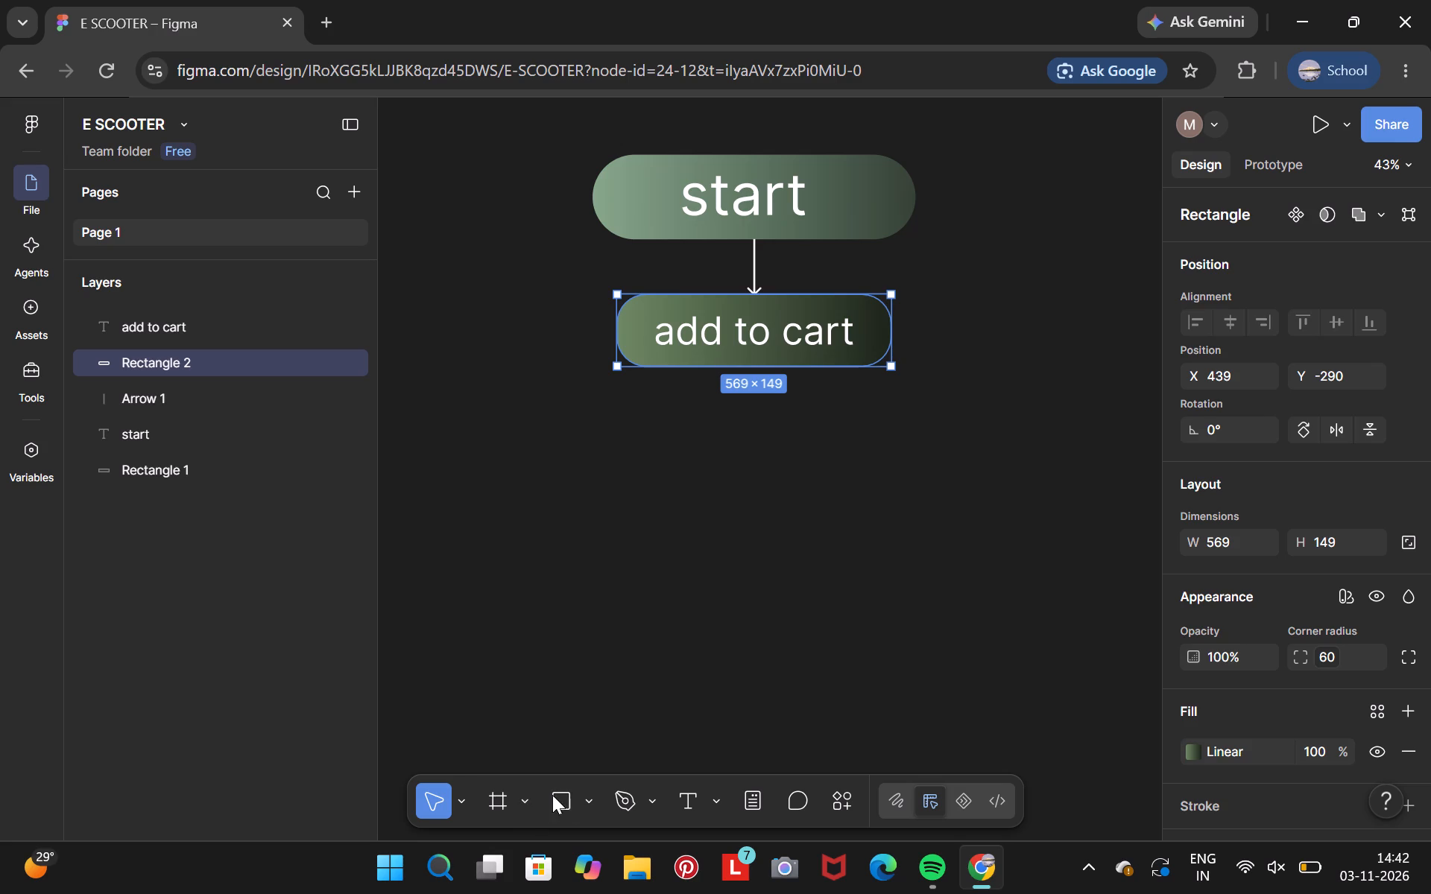
Draw a vertical arrow about 95 long pointing down from the bottom centre of the "add to cart" rectangle.
left_click(525, 796)
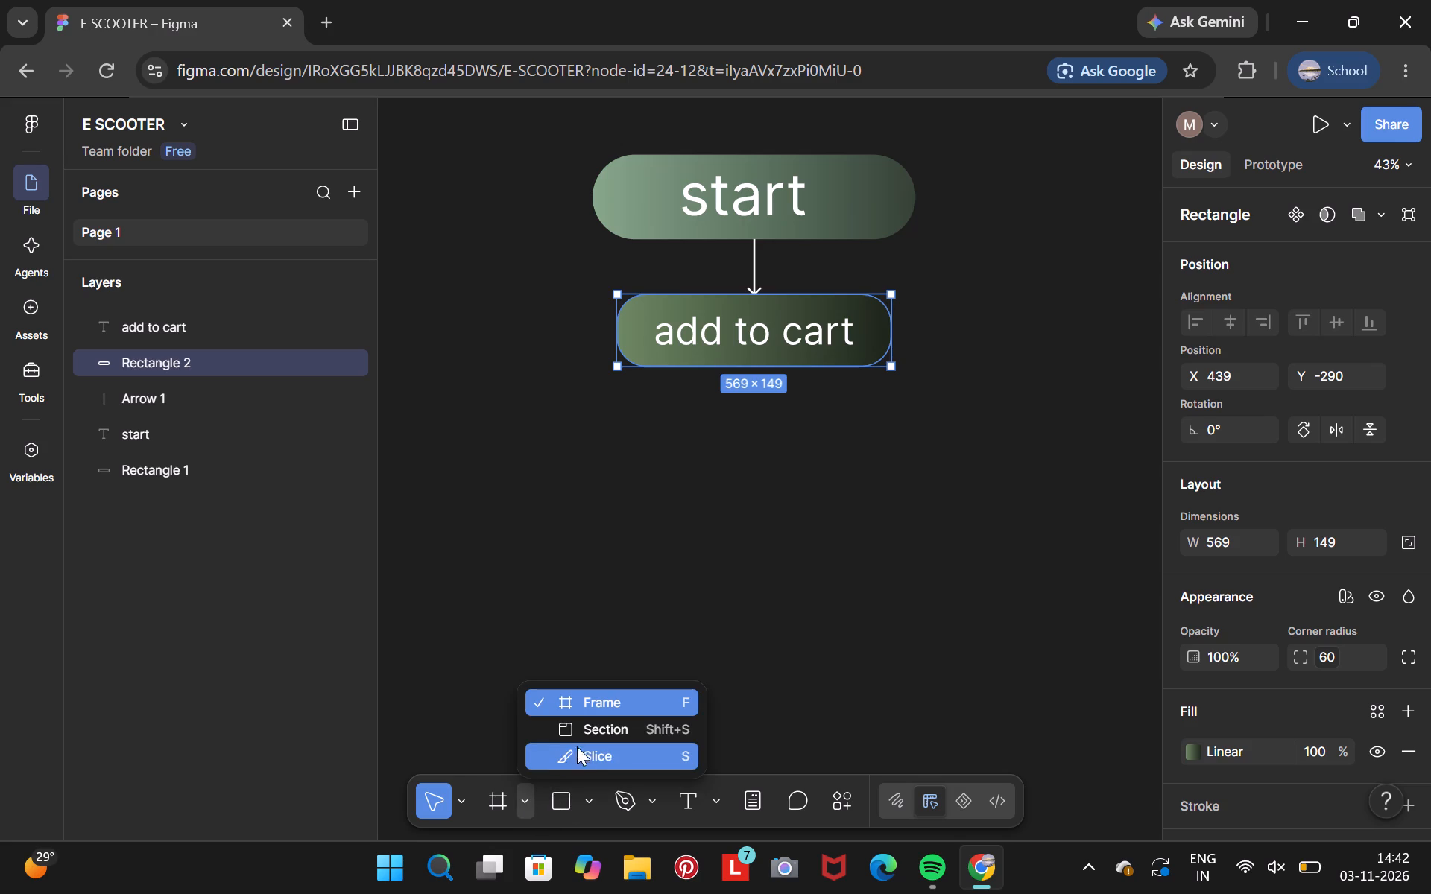
left_click(582, 800)
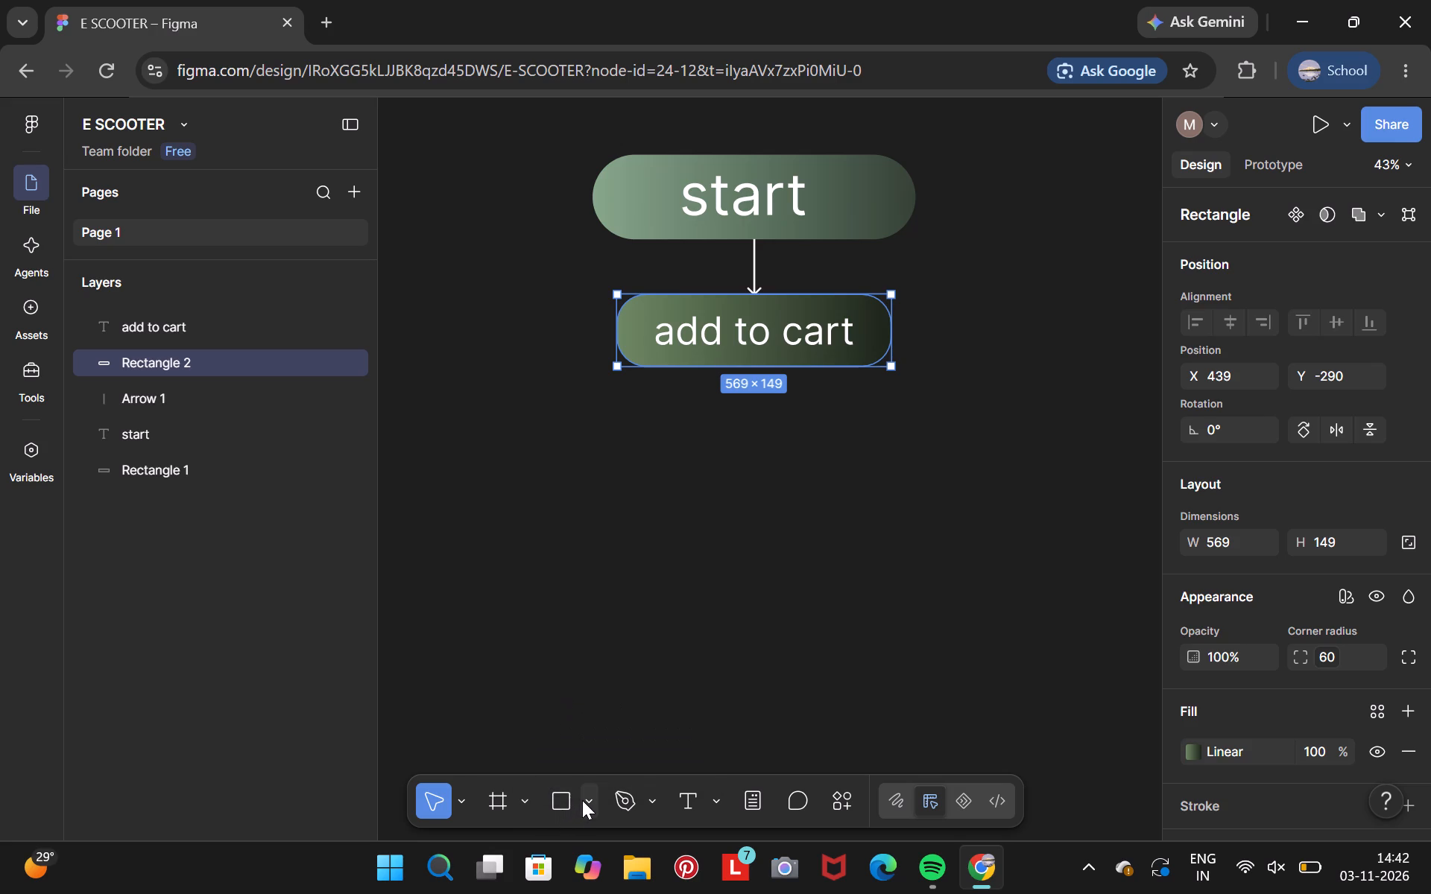
left_click(591, 798)
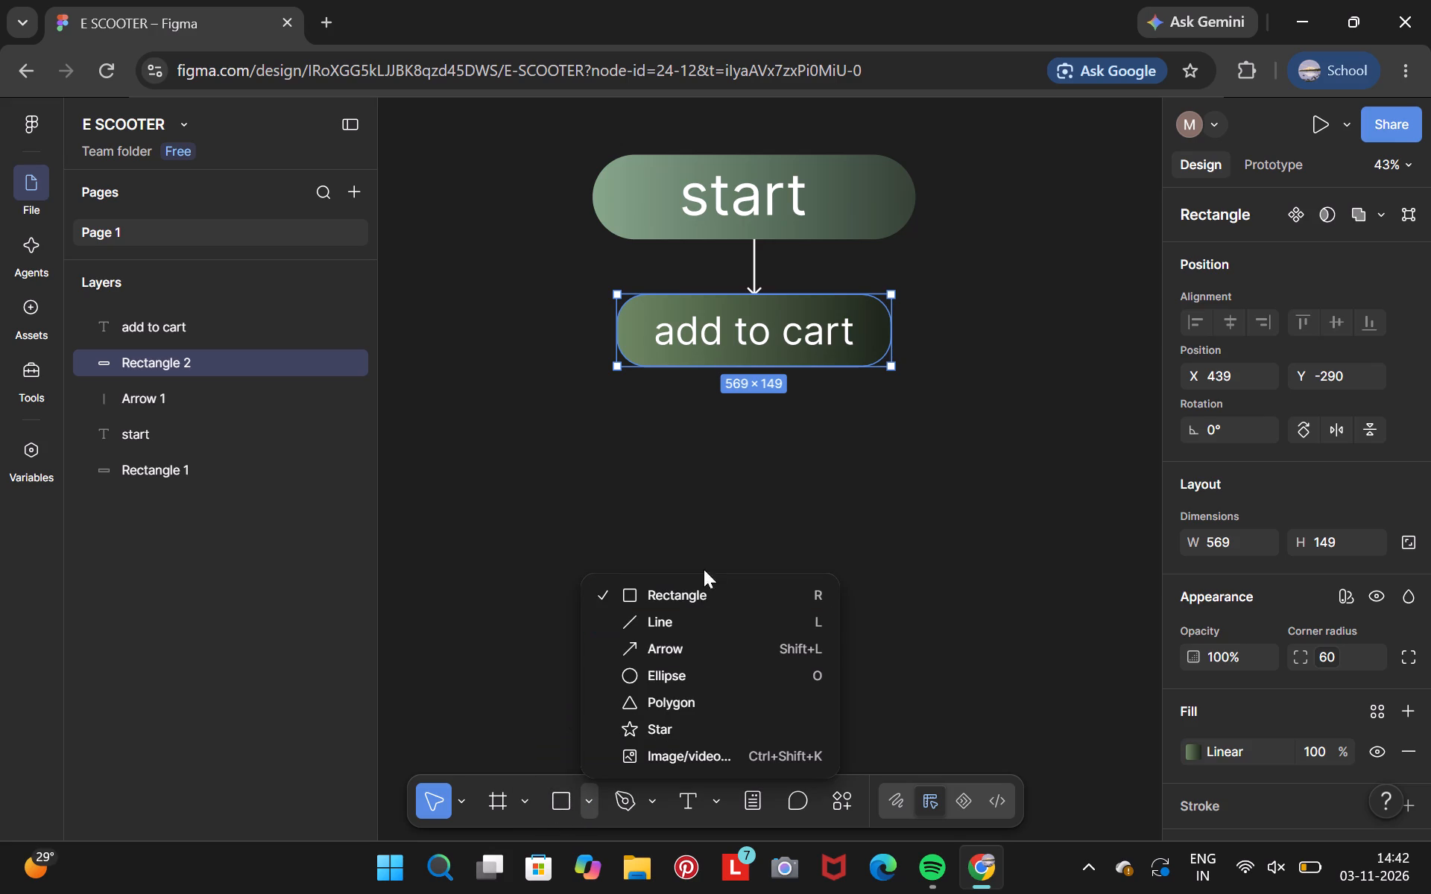
left_click(680, 650)
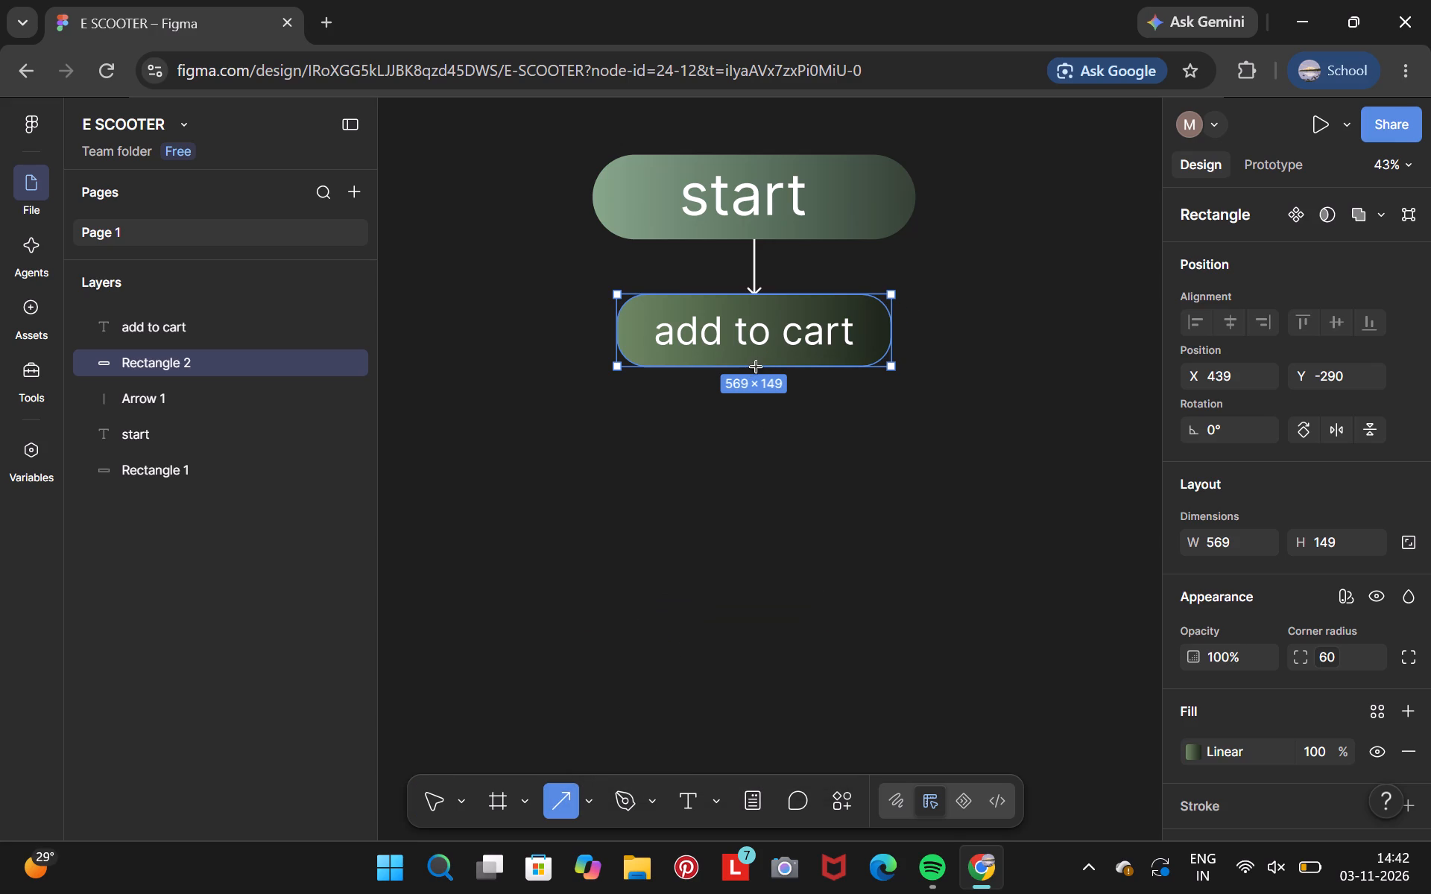
left_click_drag(756, 368, 757, 436)
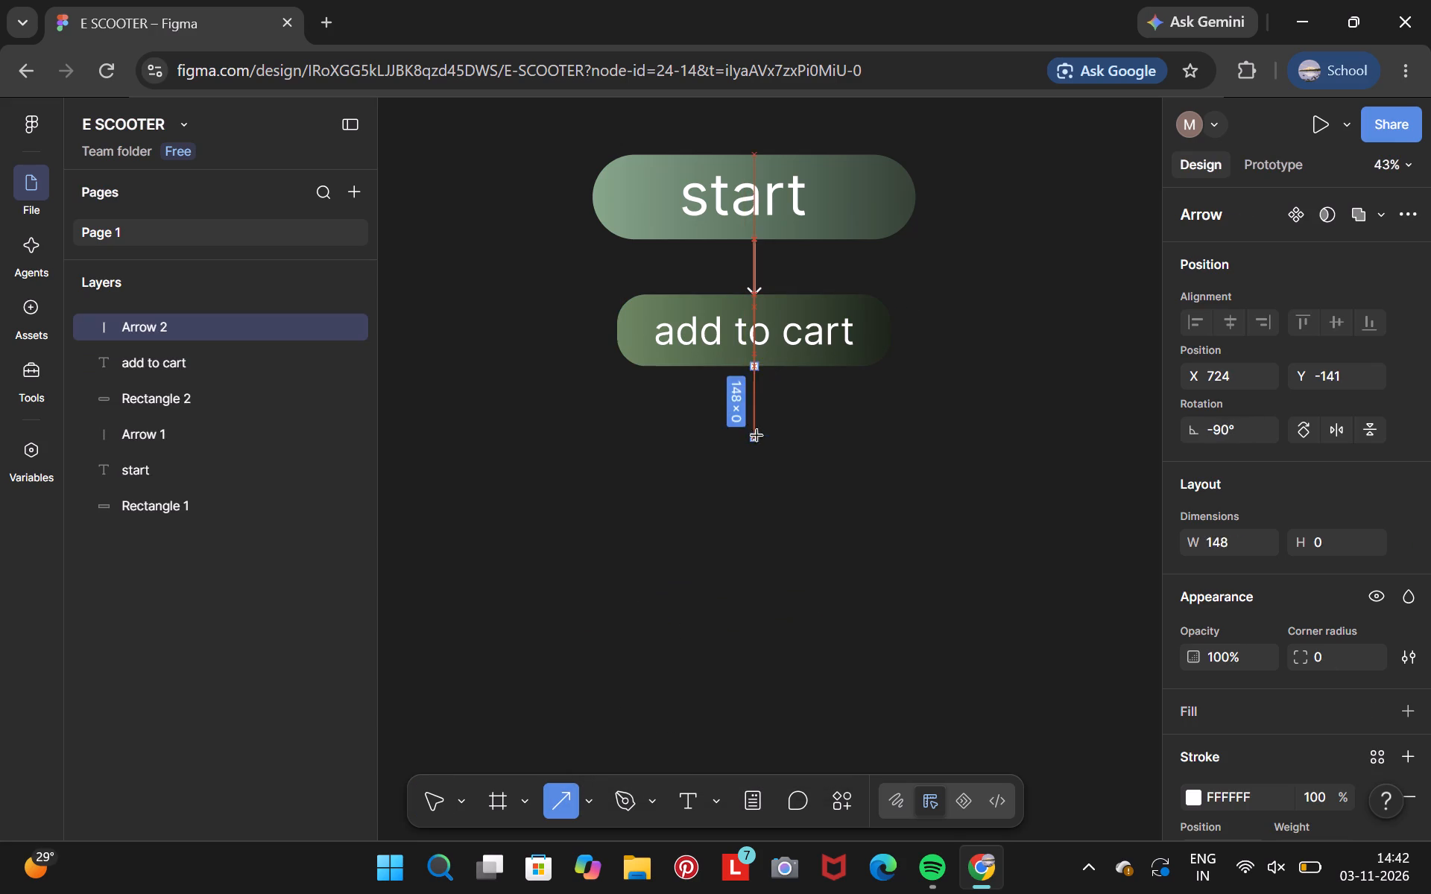
left_click_drag(757, 436, 754, 411)
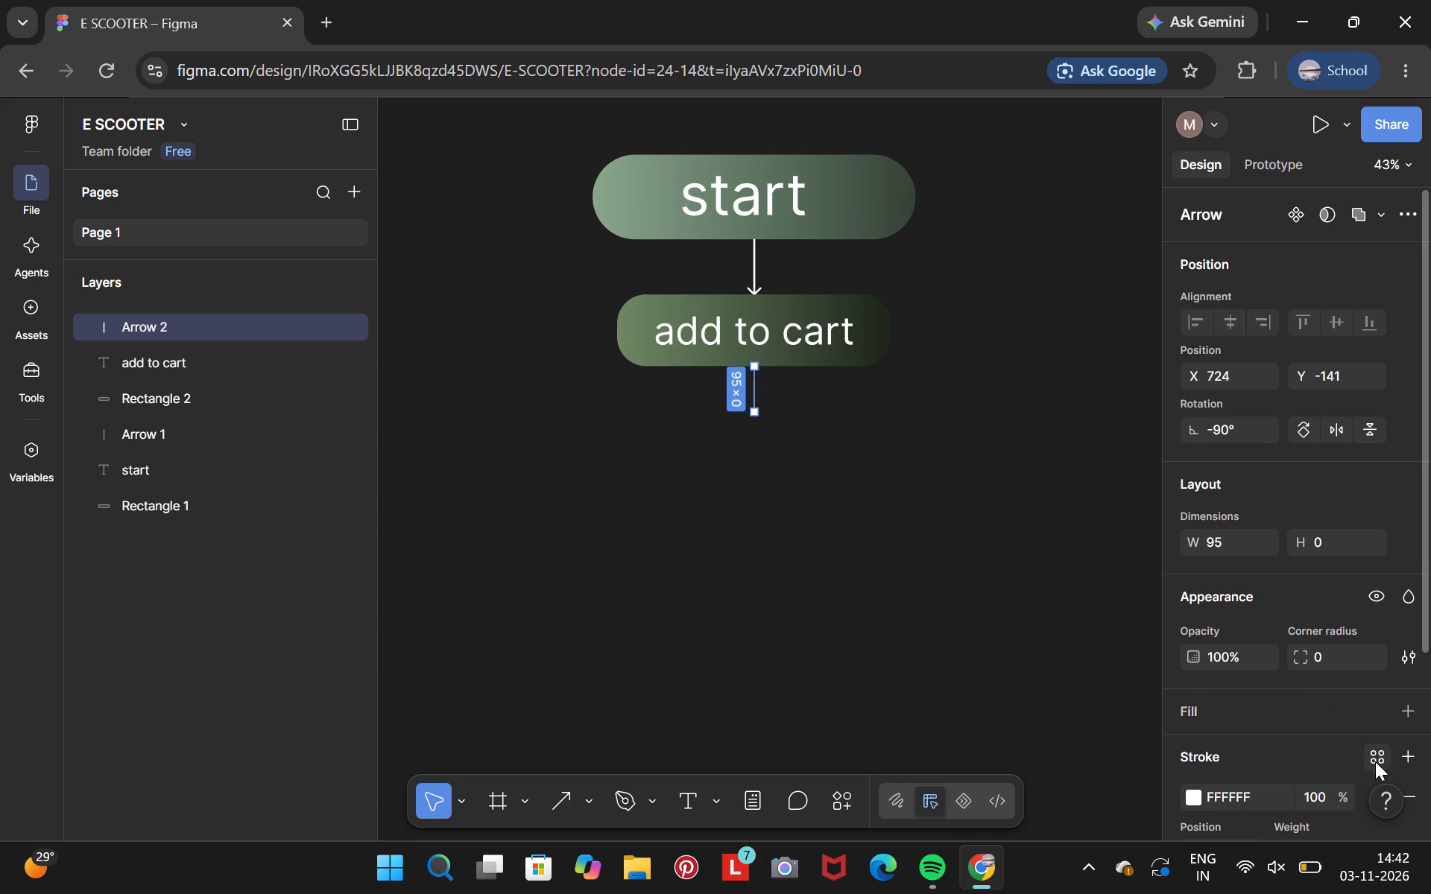
Set the new arrow's stroke weight to 4 using the Grabber Height variable.
scroll(1306, 717, "down", 1)
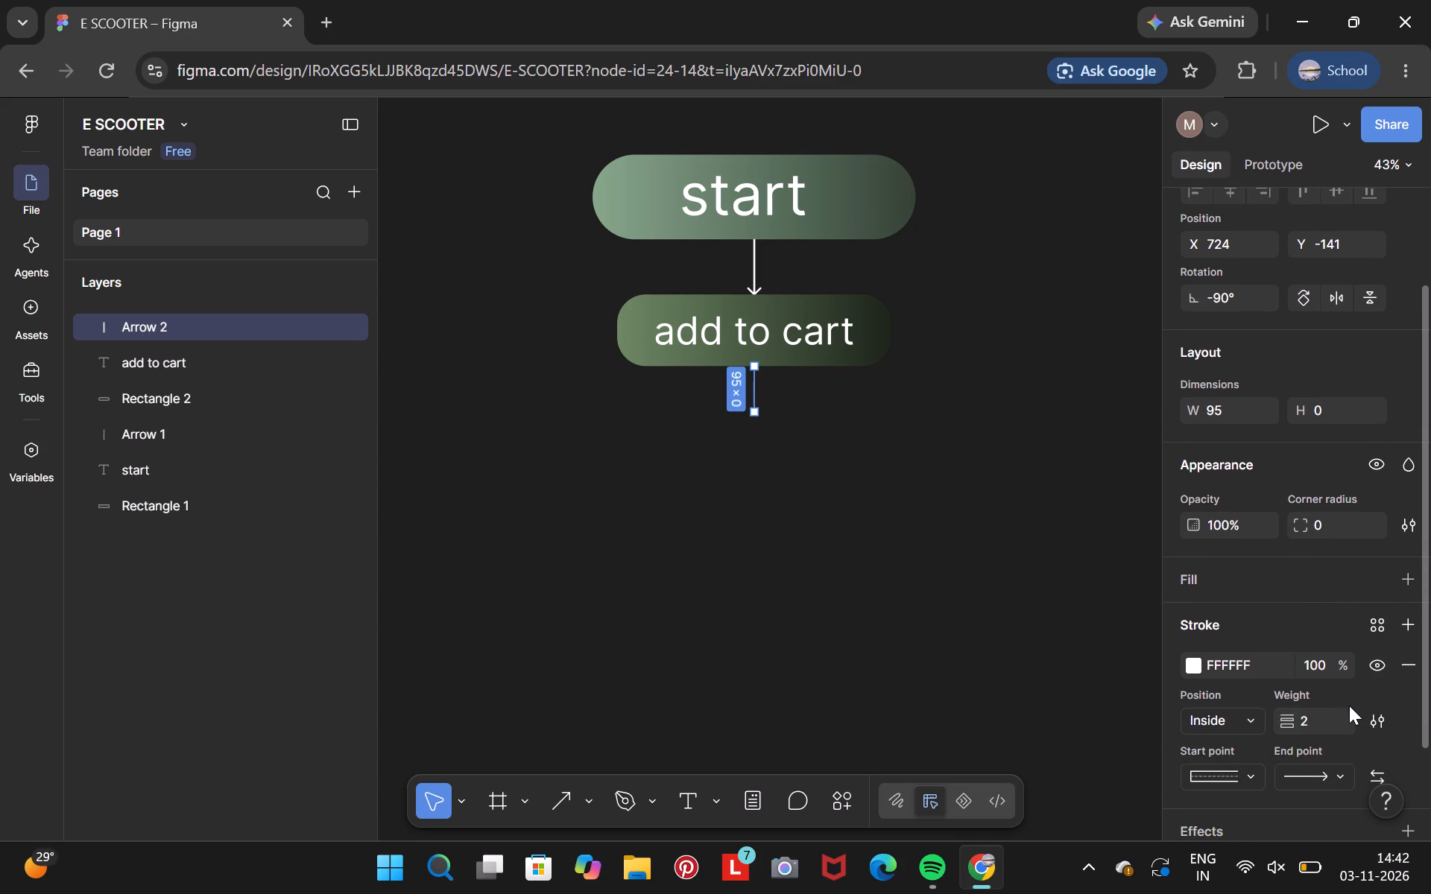
left_click(1343, 716)
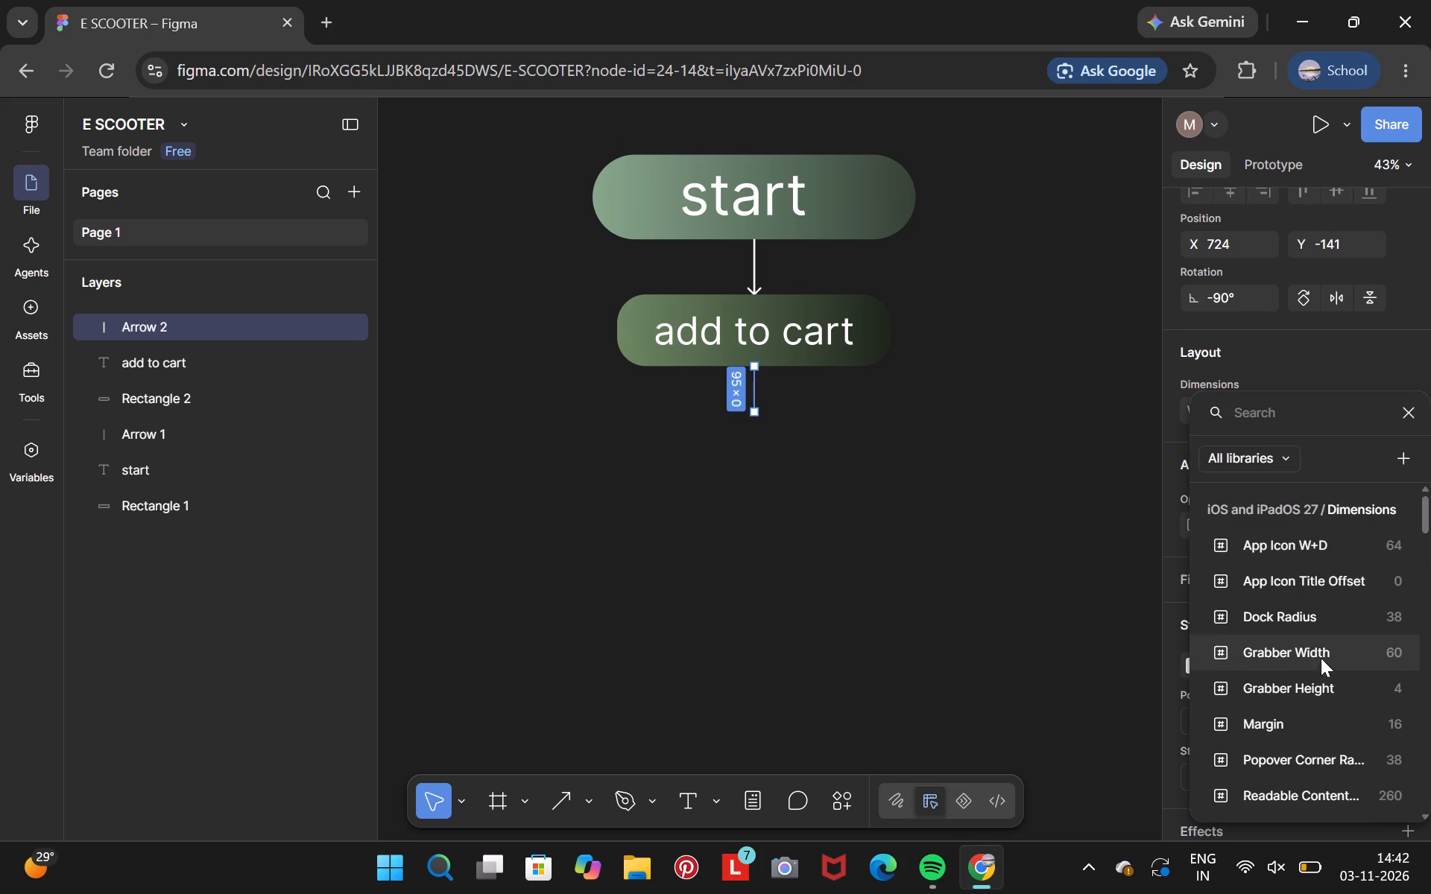
left_click(1352, 682)
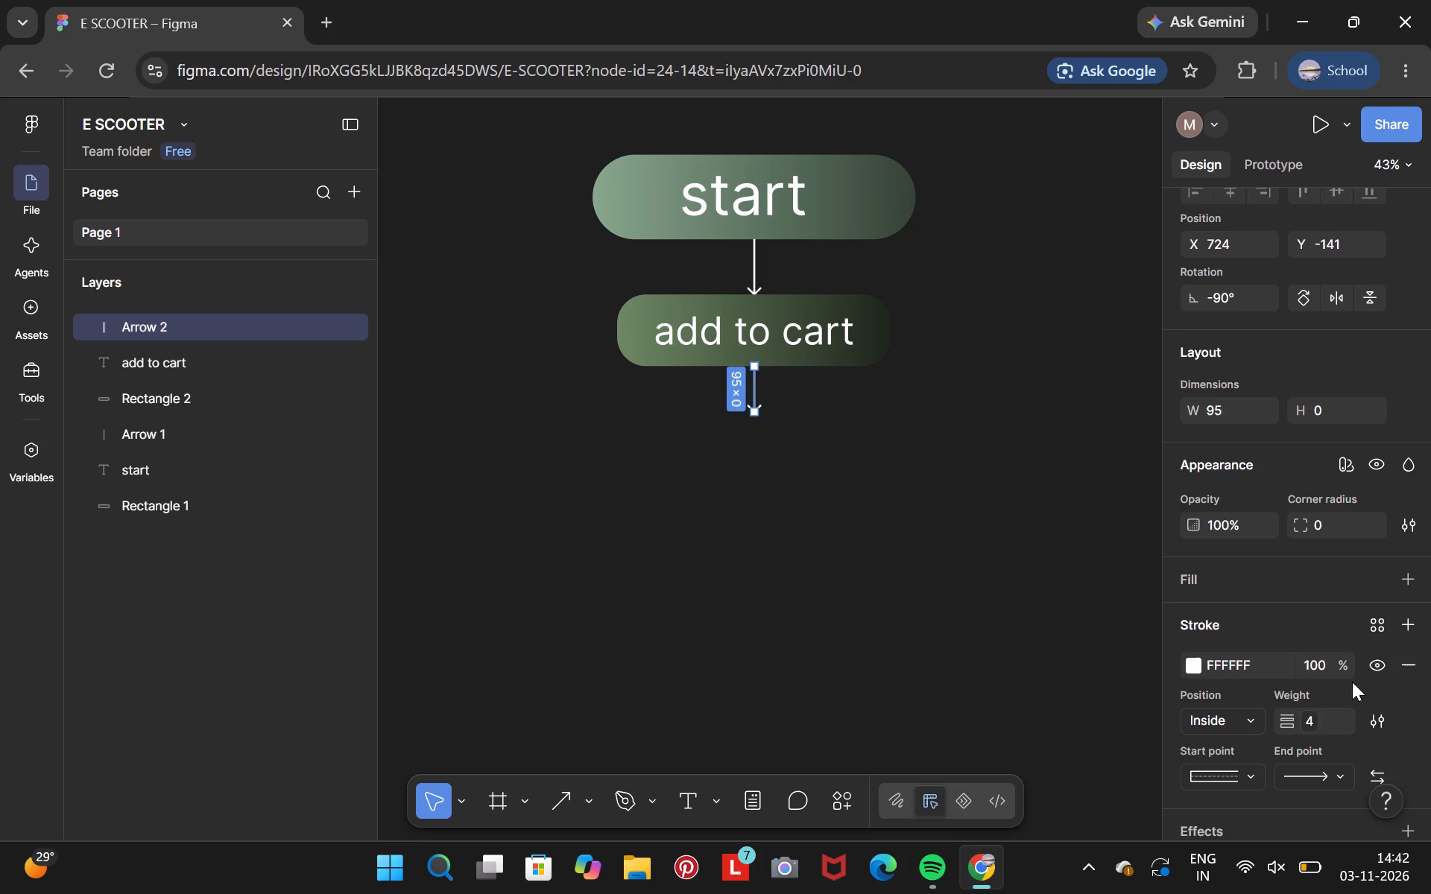
left_click(916, 583)
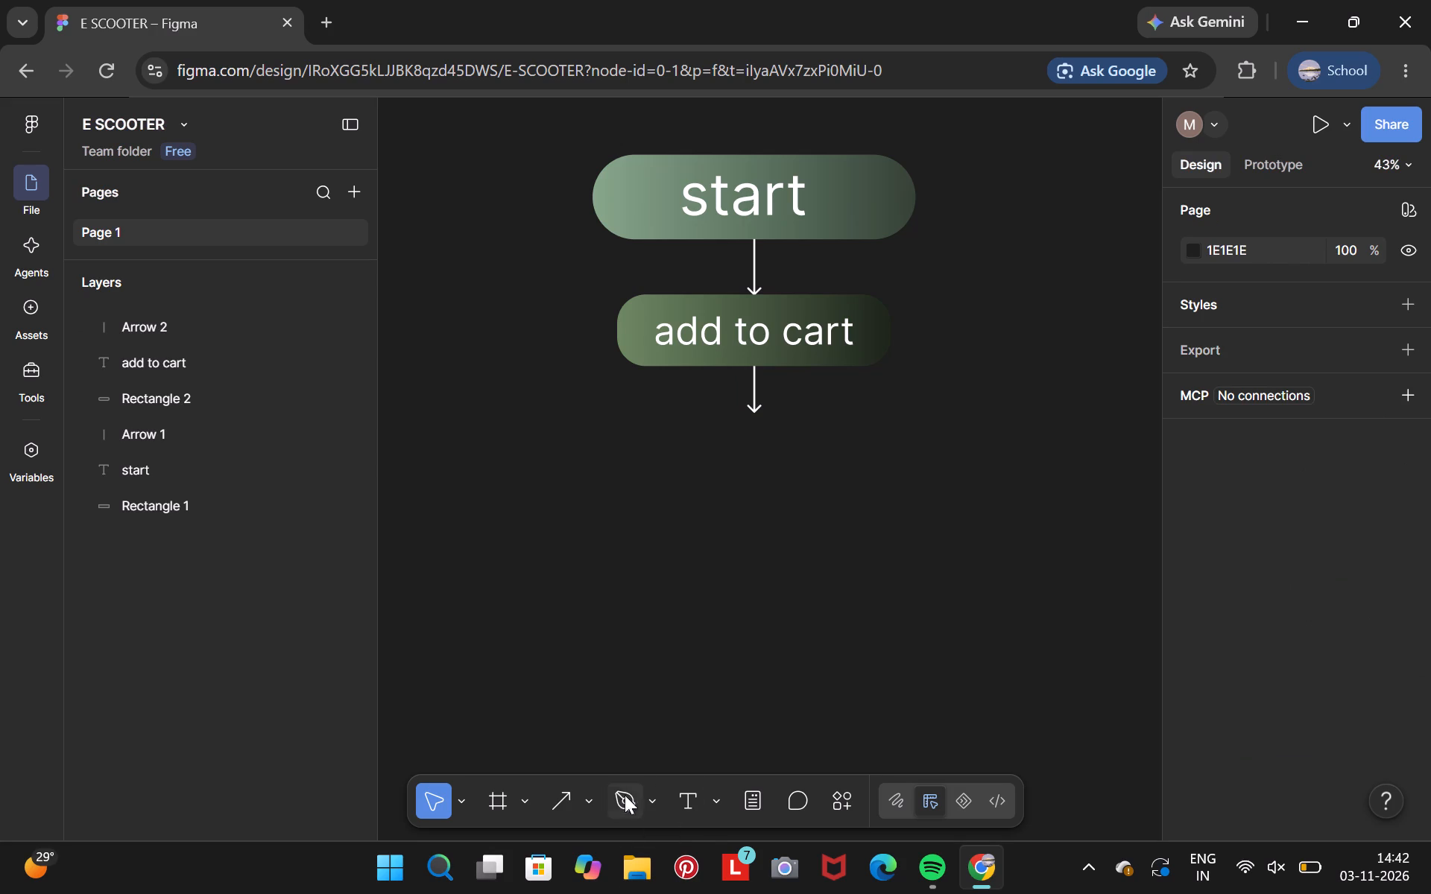
Place a default 100 × 100 frame in the empty canvas area below the flowchart.
left_click(517, 793)
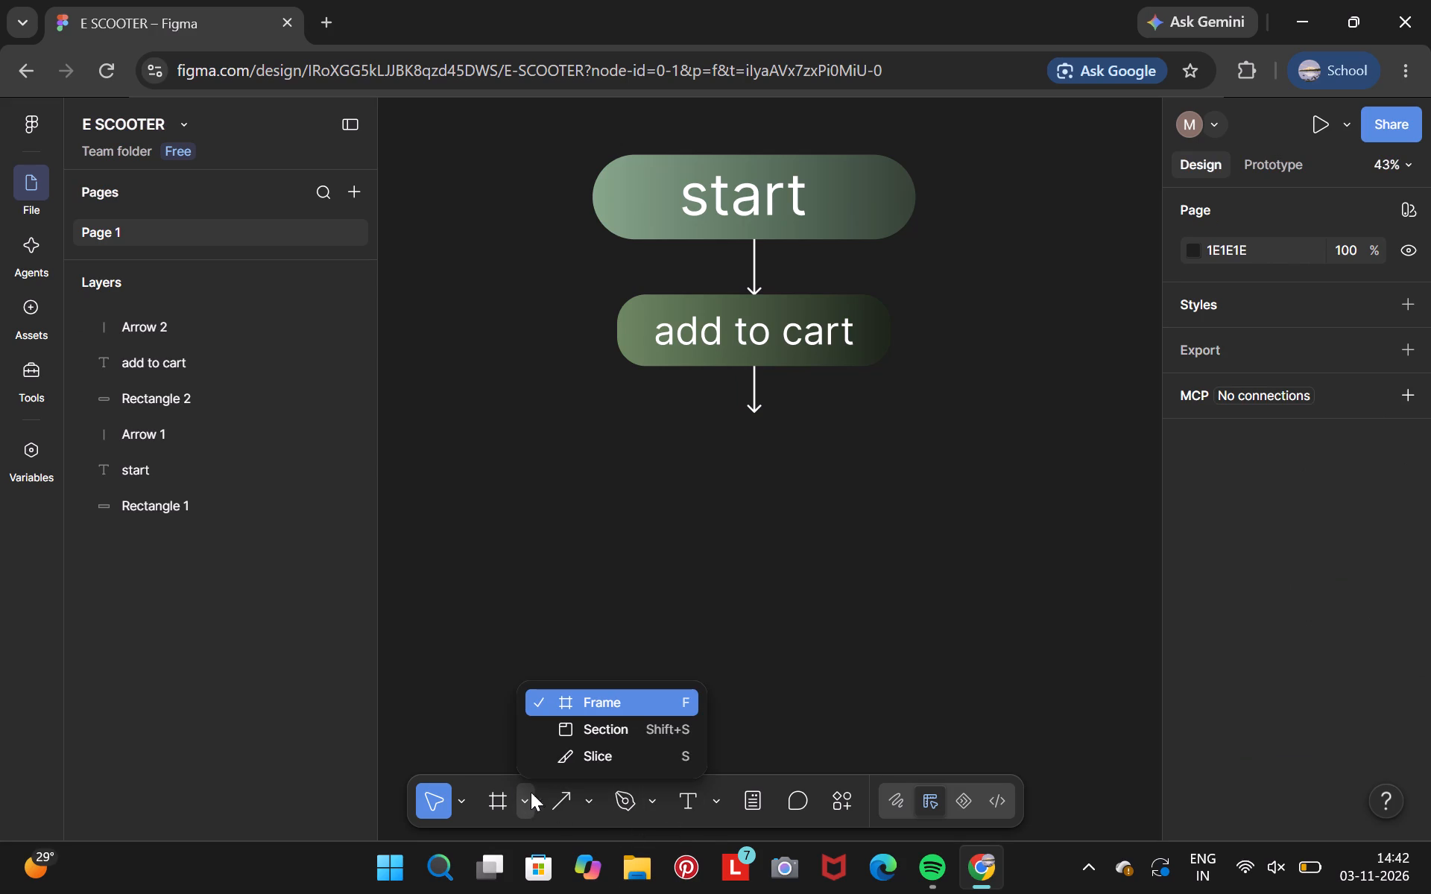
left_click(543, 582)
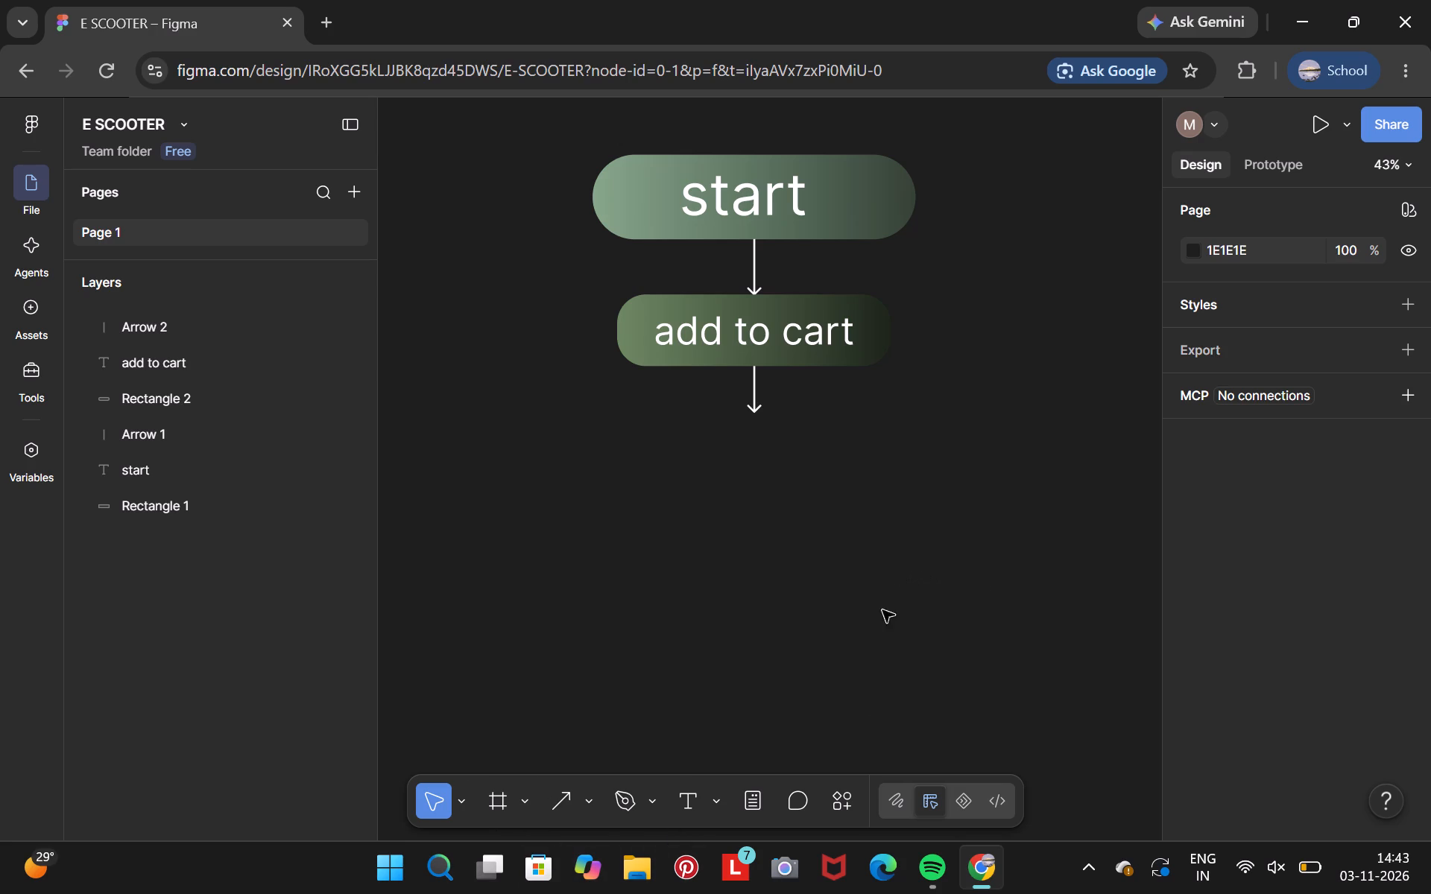
left_click(524, 794)
left_click(597, 694)
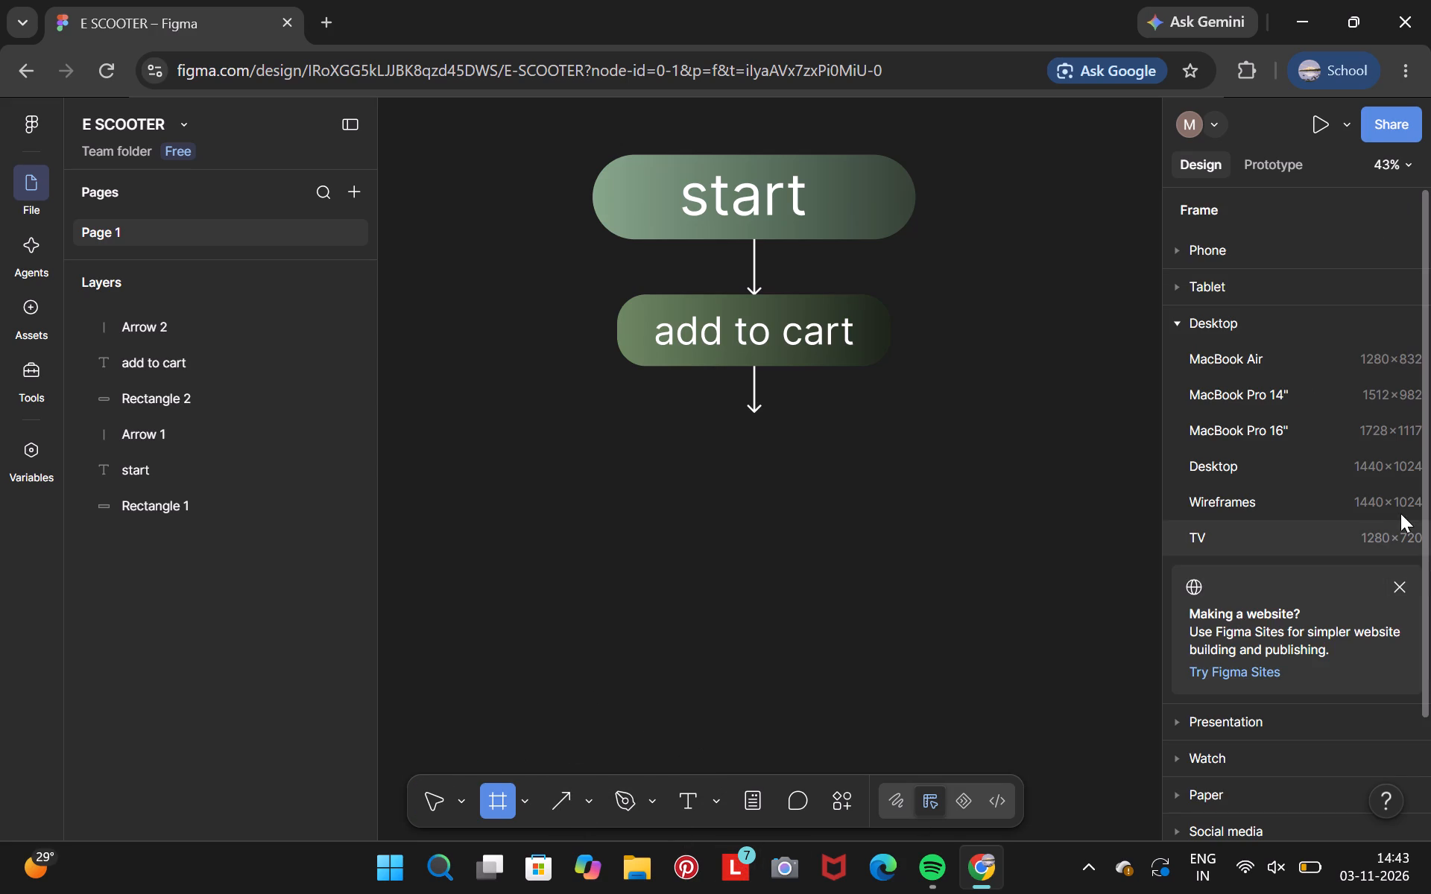
left_click(1401, 582)
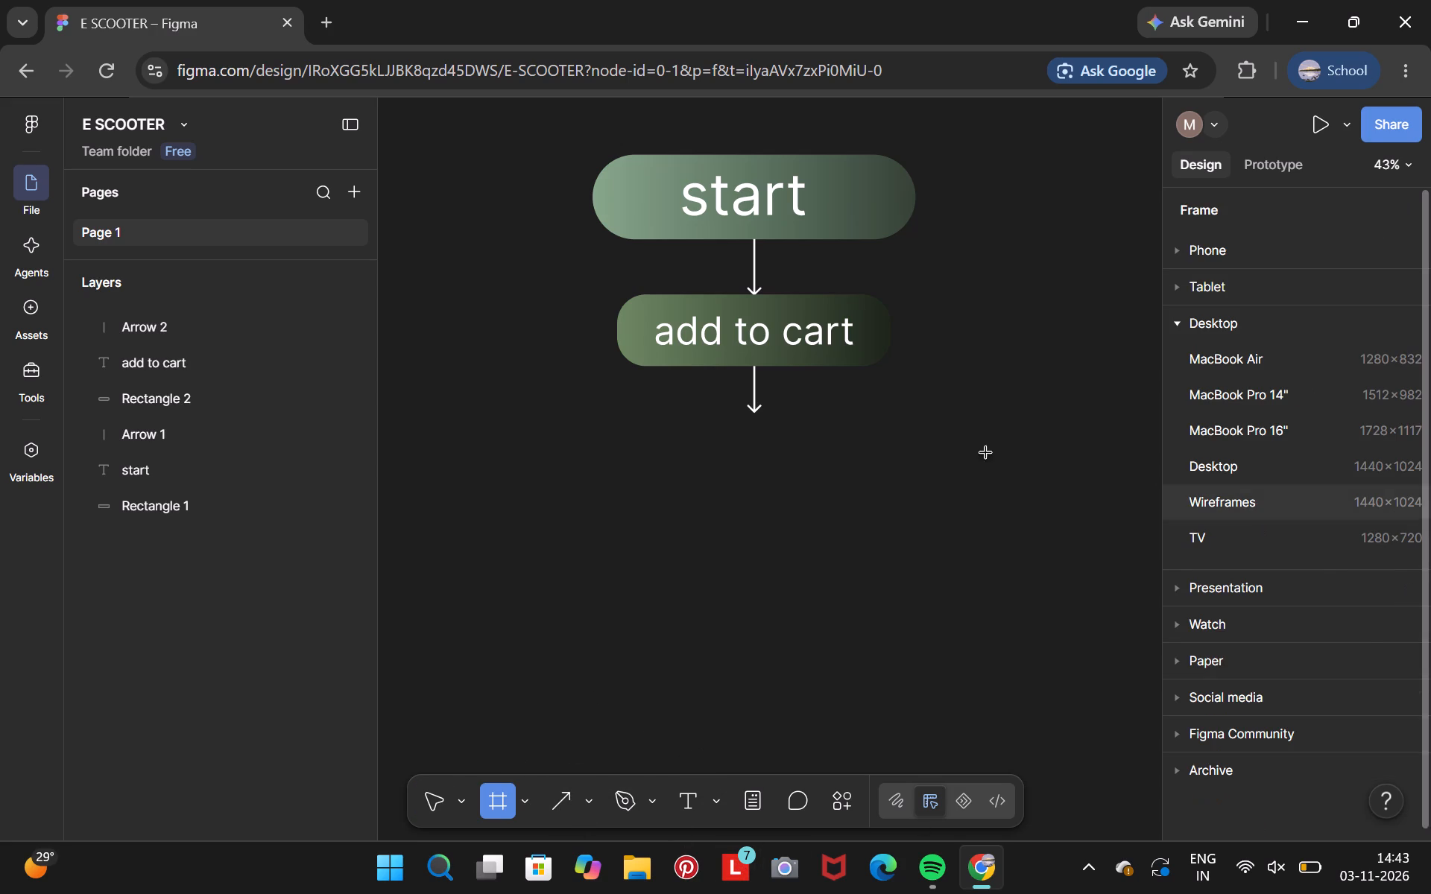
left_click(522, 796)
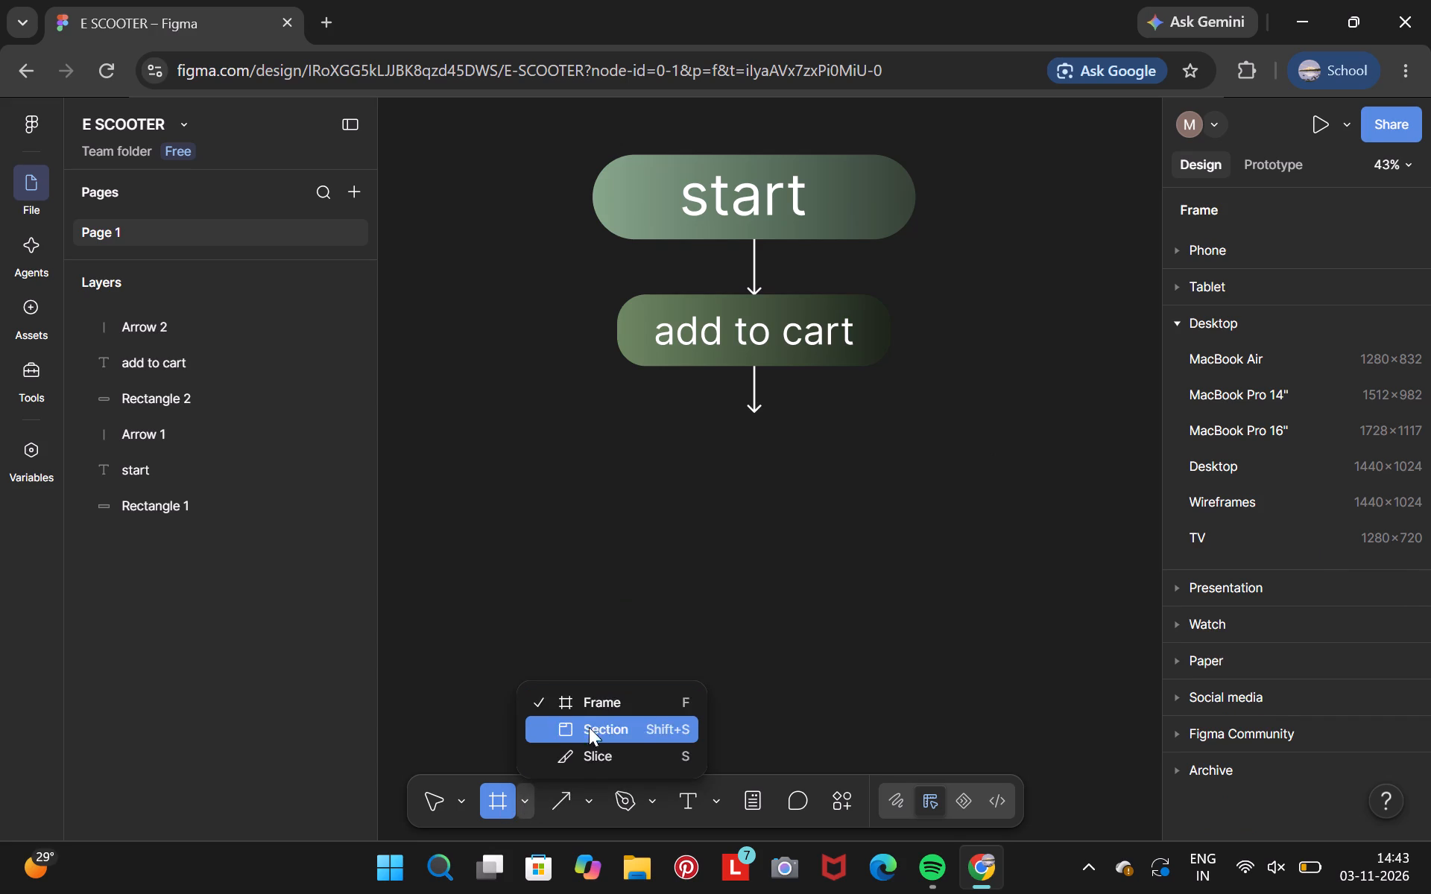
left_click(605, 699)
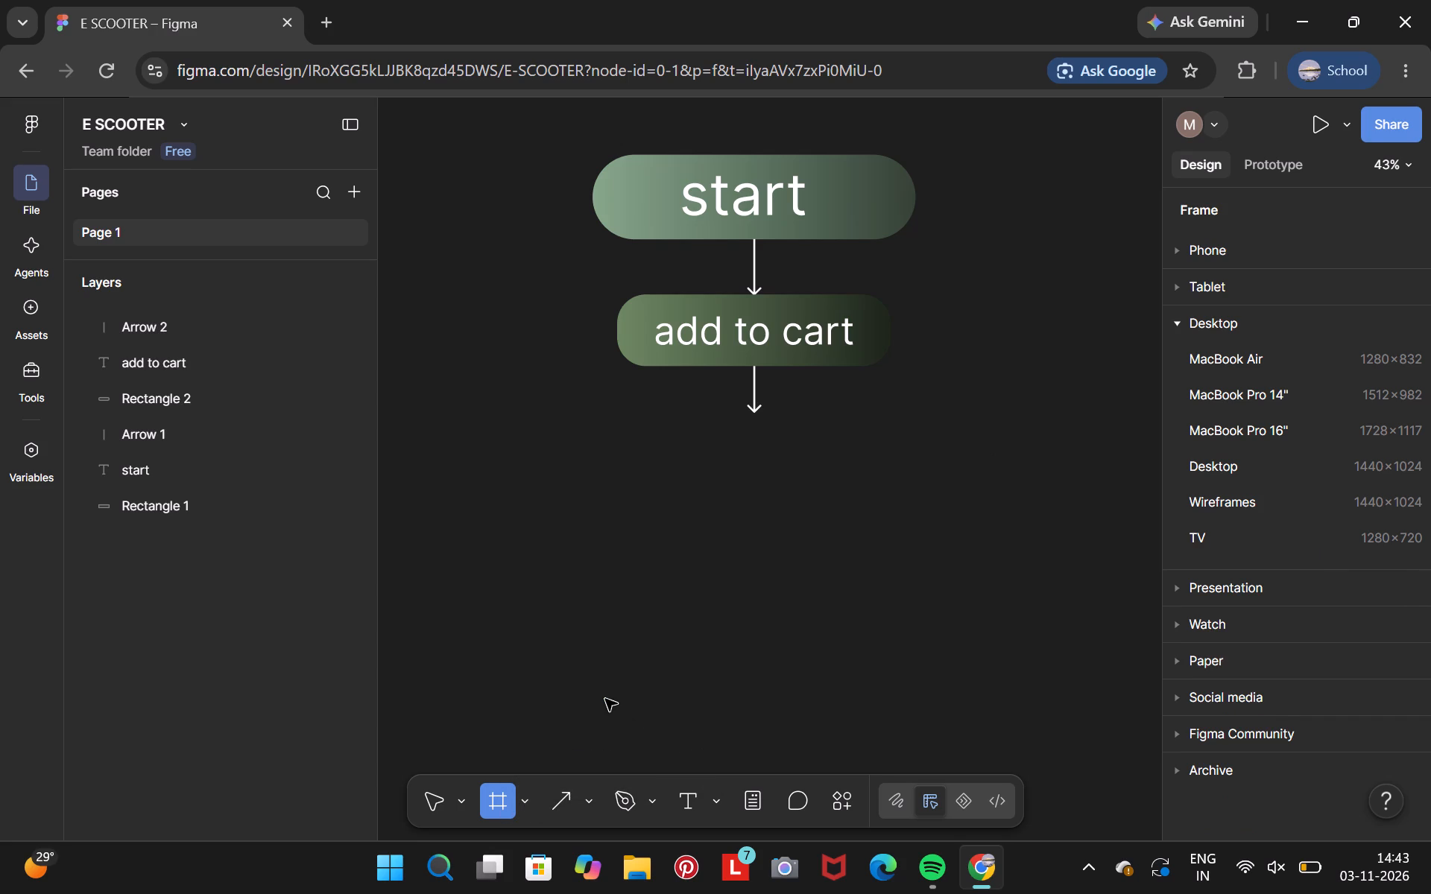
left_click(594, 695)
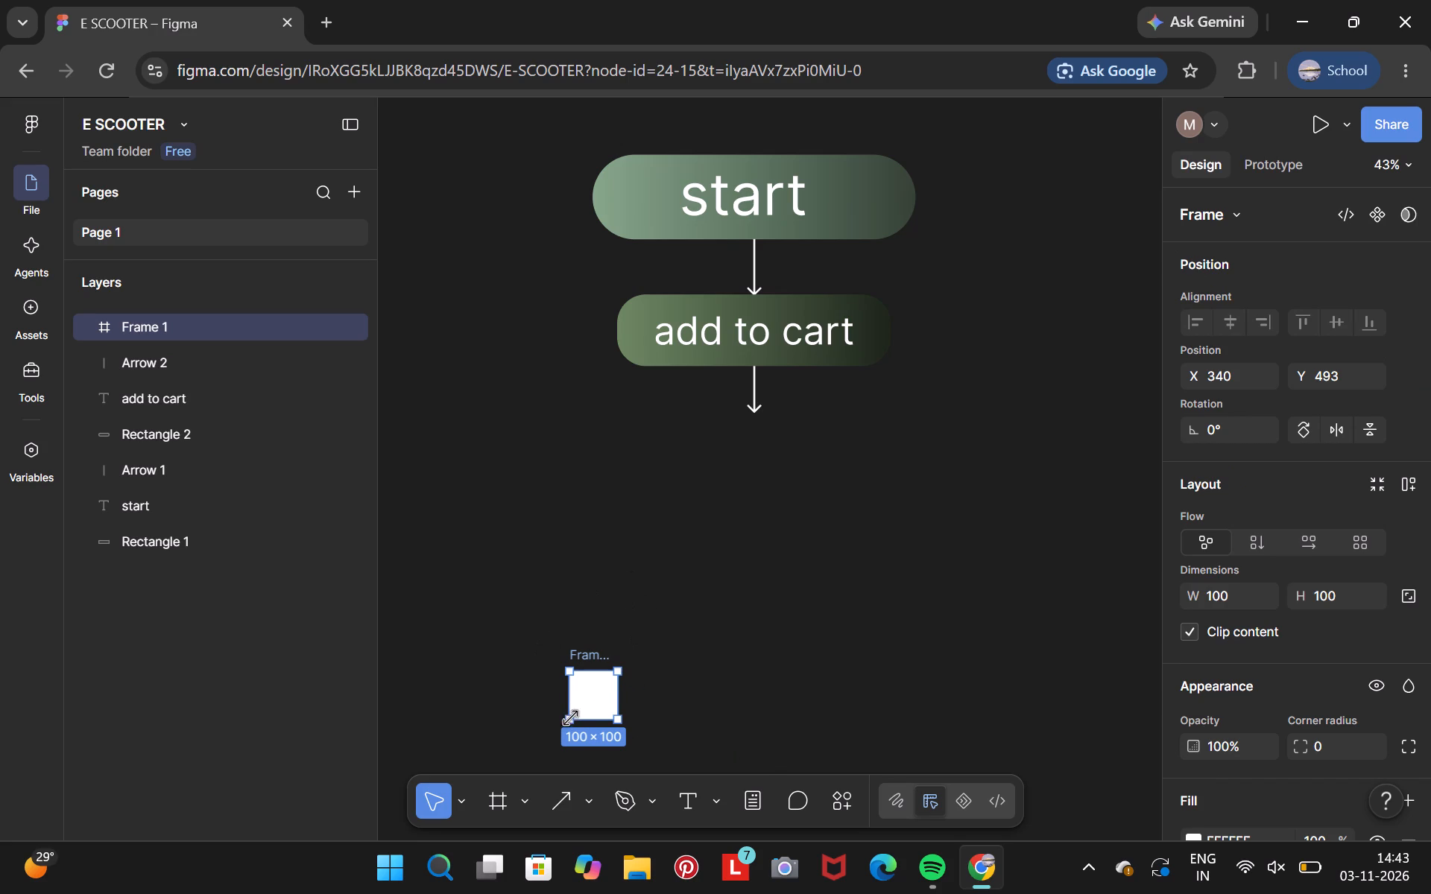
Reduce the frame's height to about 78 and move it directly beneath the tip of the lower arrow.
left_click_drag(592, 720, 626, 692)
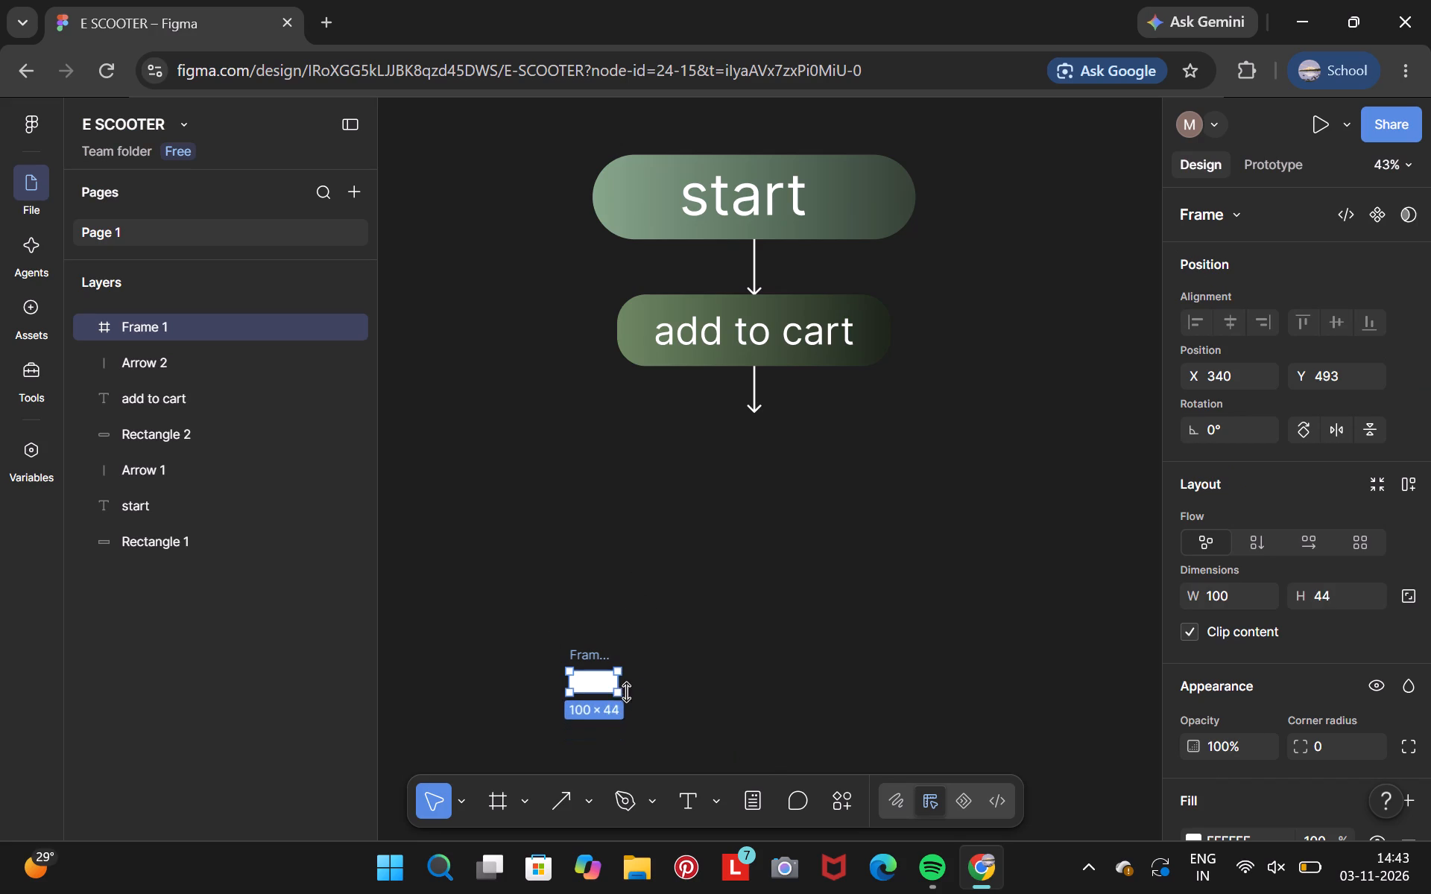
left_click_drag(626, 692, 614, 708)
left_click_drag(598, 700, 637, 676)
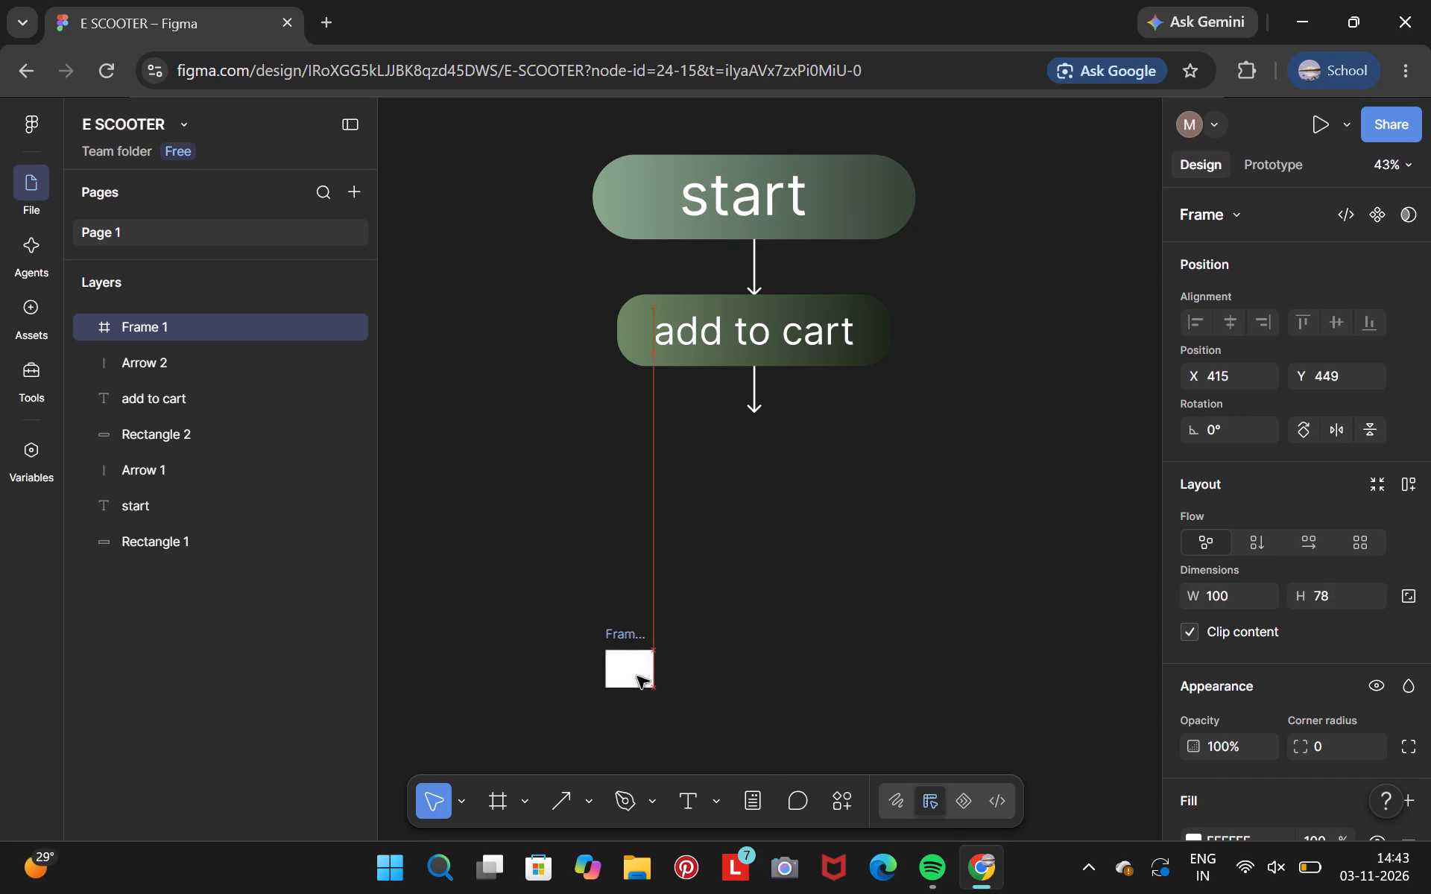
left_click_drag(637, 676, 748, 383)
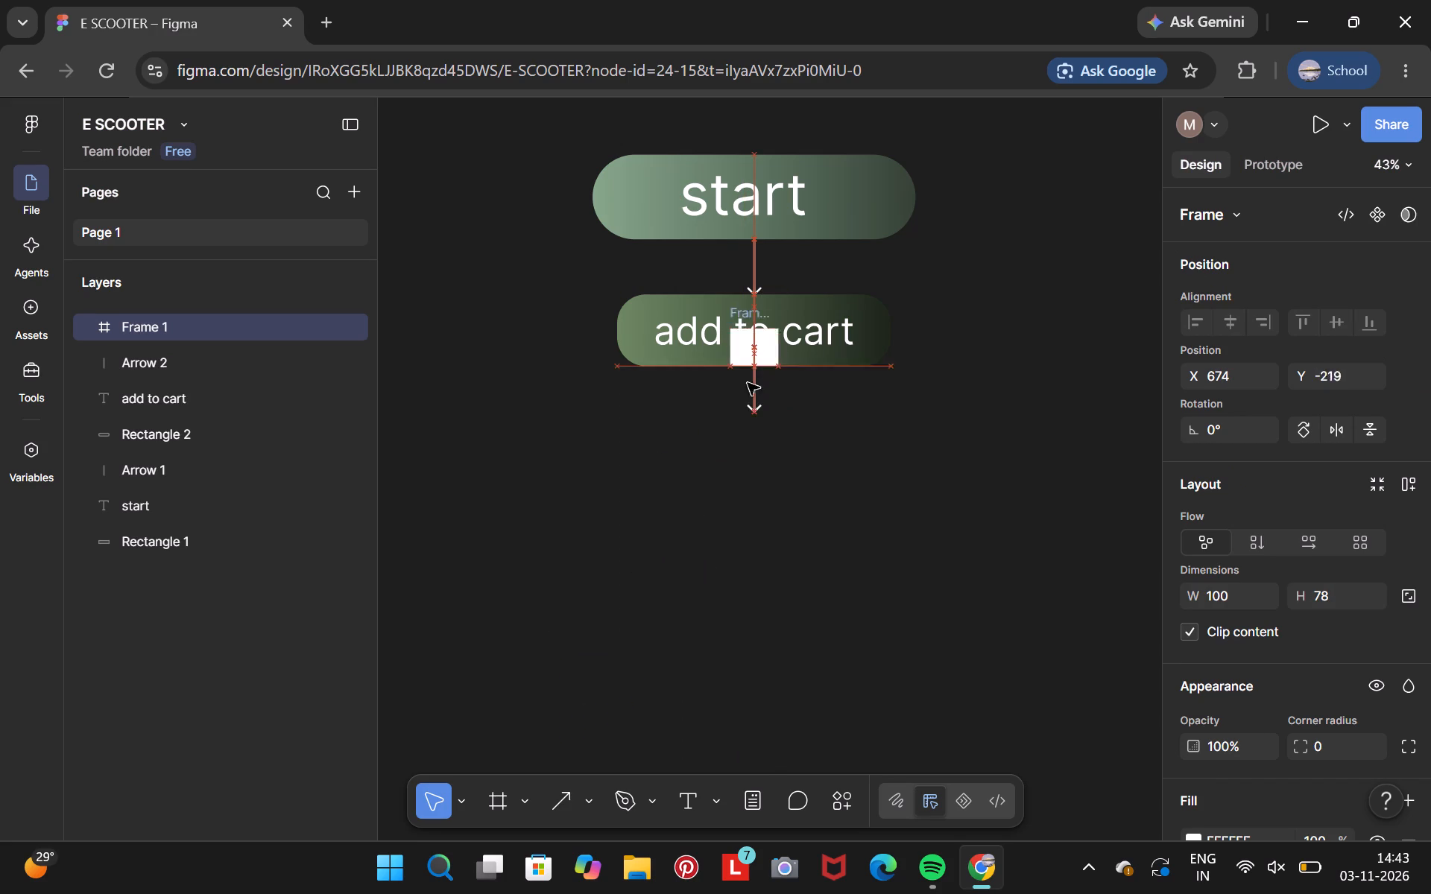
left_click_drag(748, 383, 765, 440)
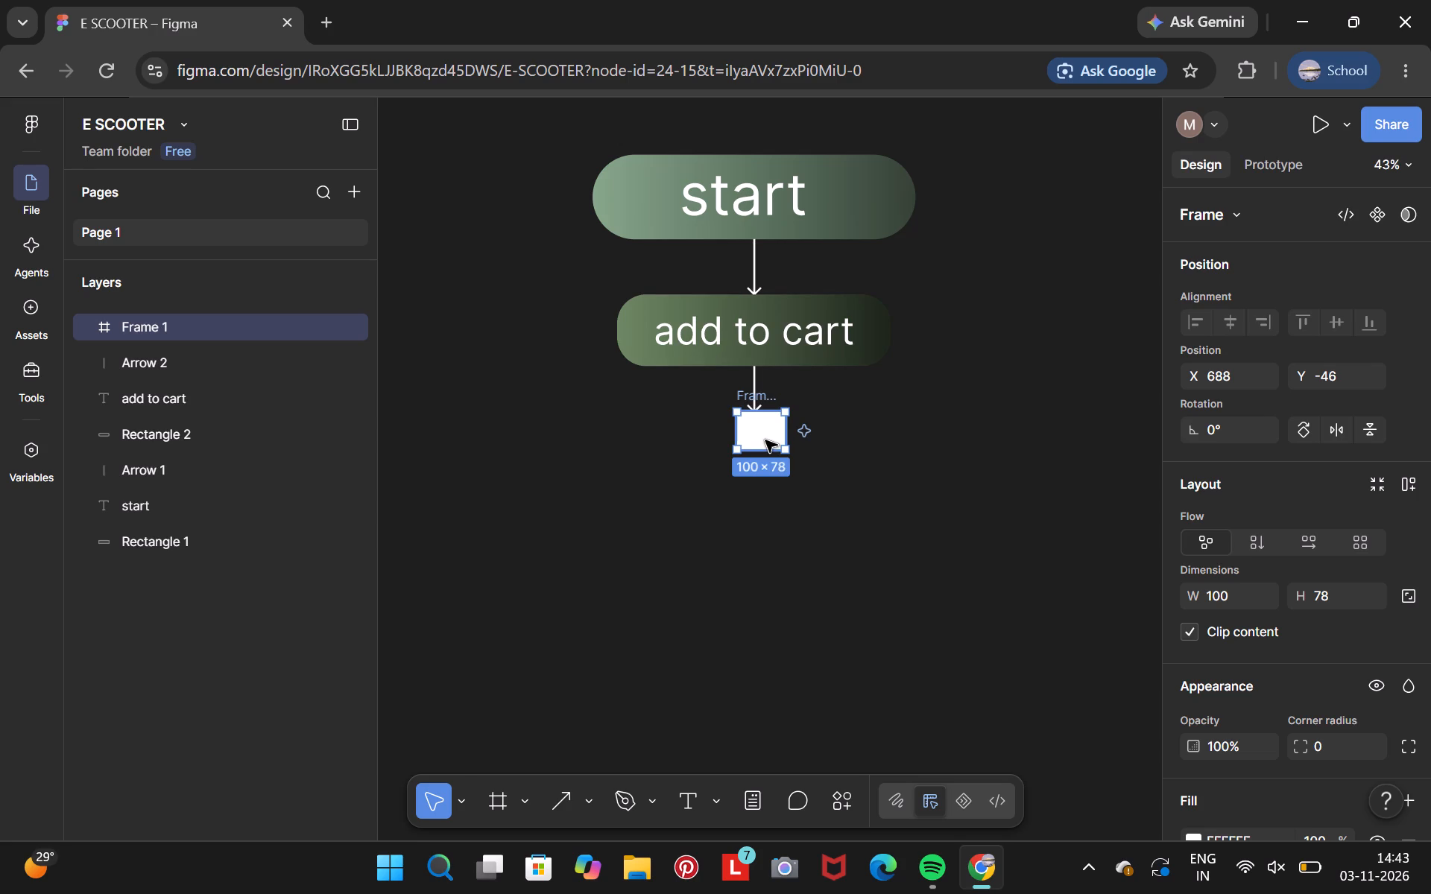
Enlarge the frame to about 534 × 137, roughly centred under the lower arrow with its top edge at the arrow tip.
left_click_drag(739, 410, 698, 421)
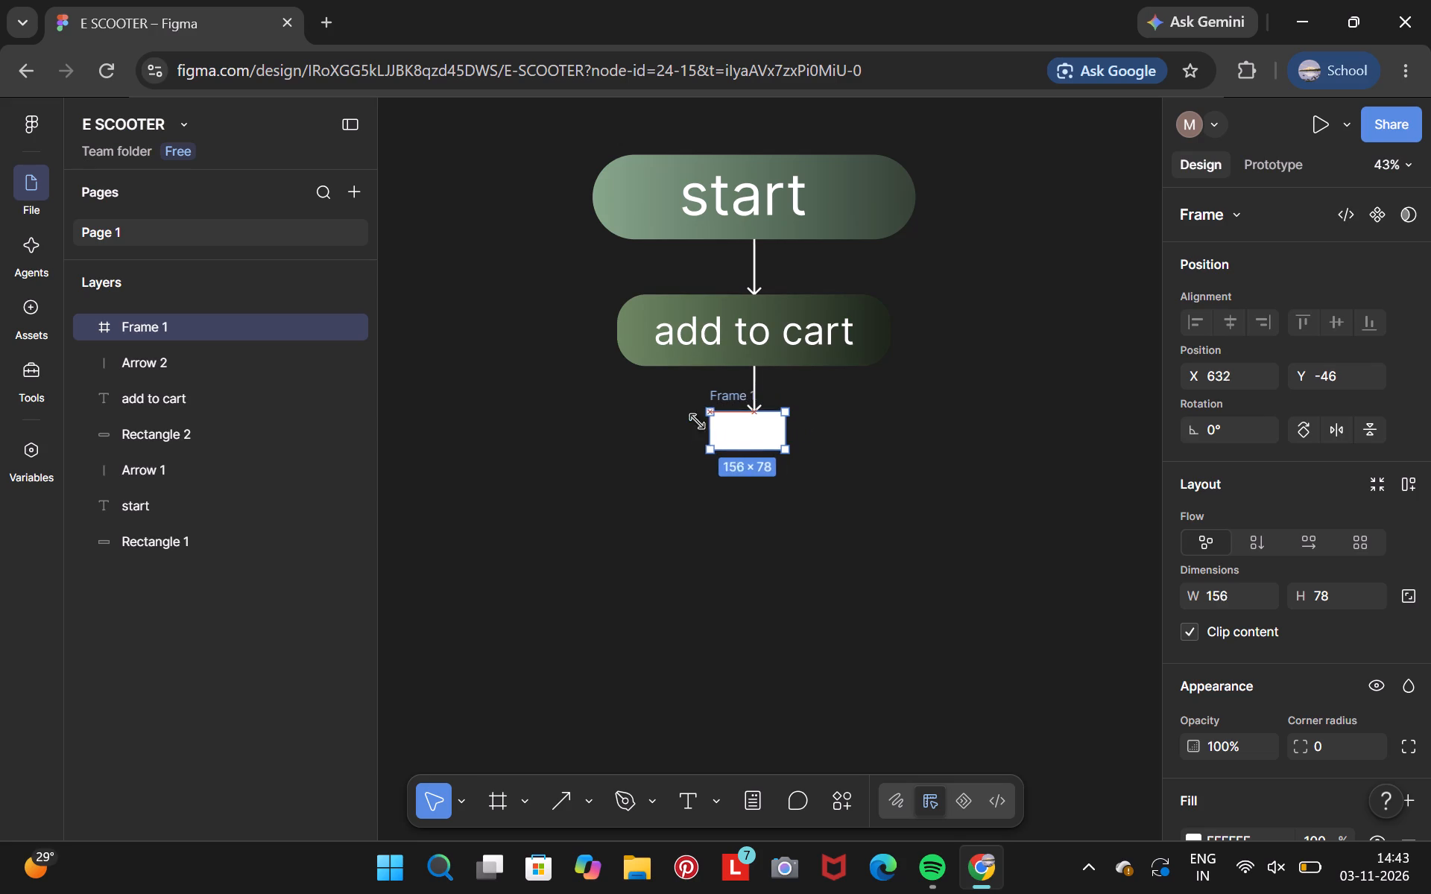
left_click_drag(698, 421, 658, 410)
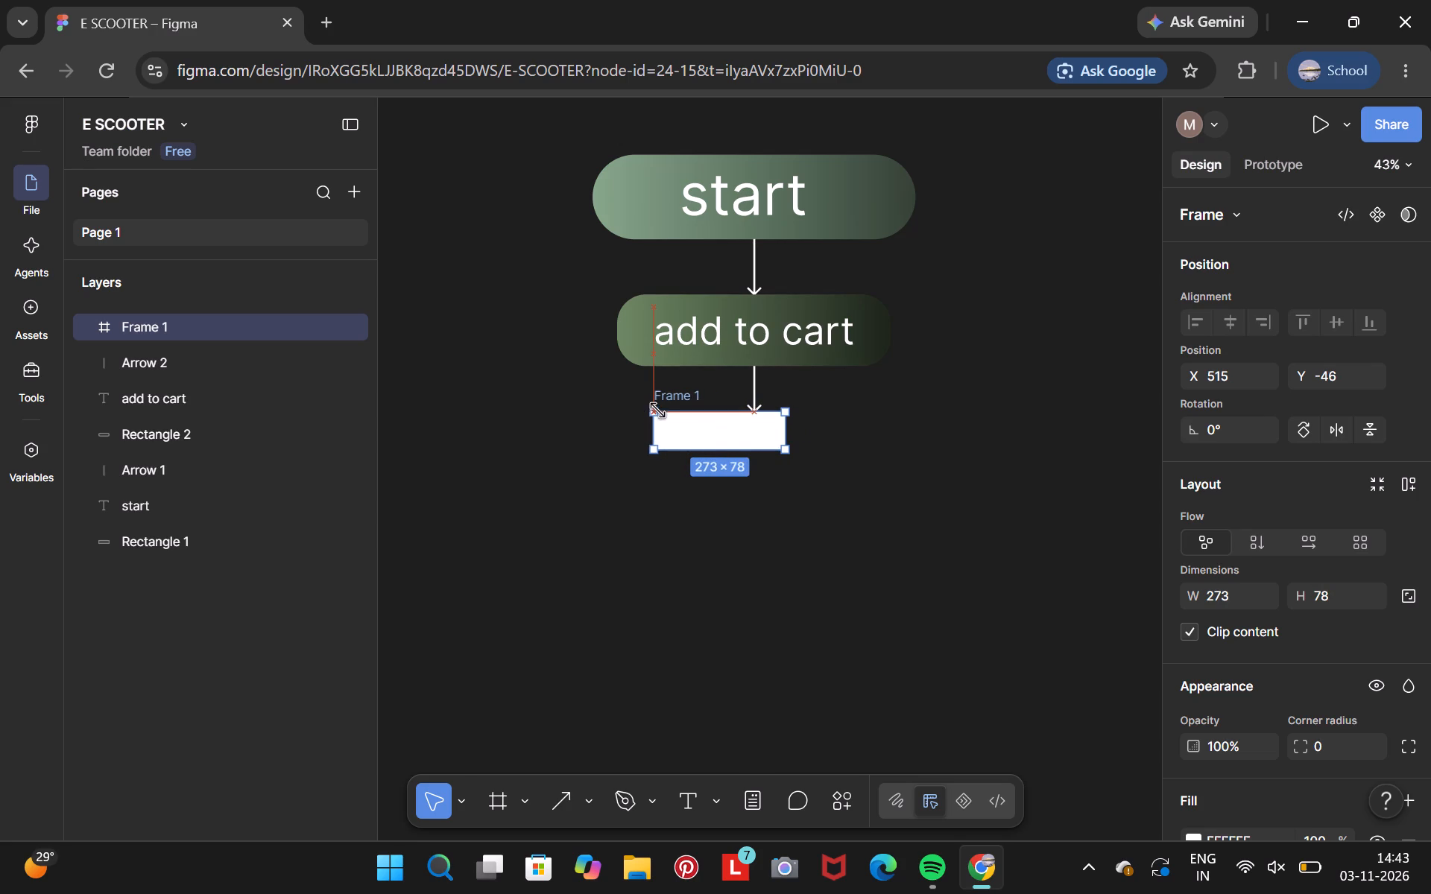
left_click_drag(658, 410, 636, 425)
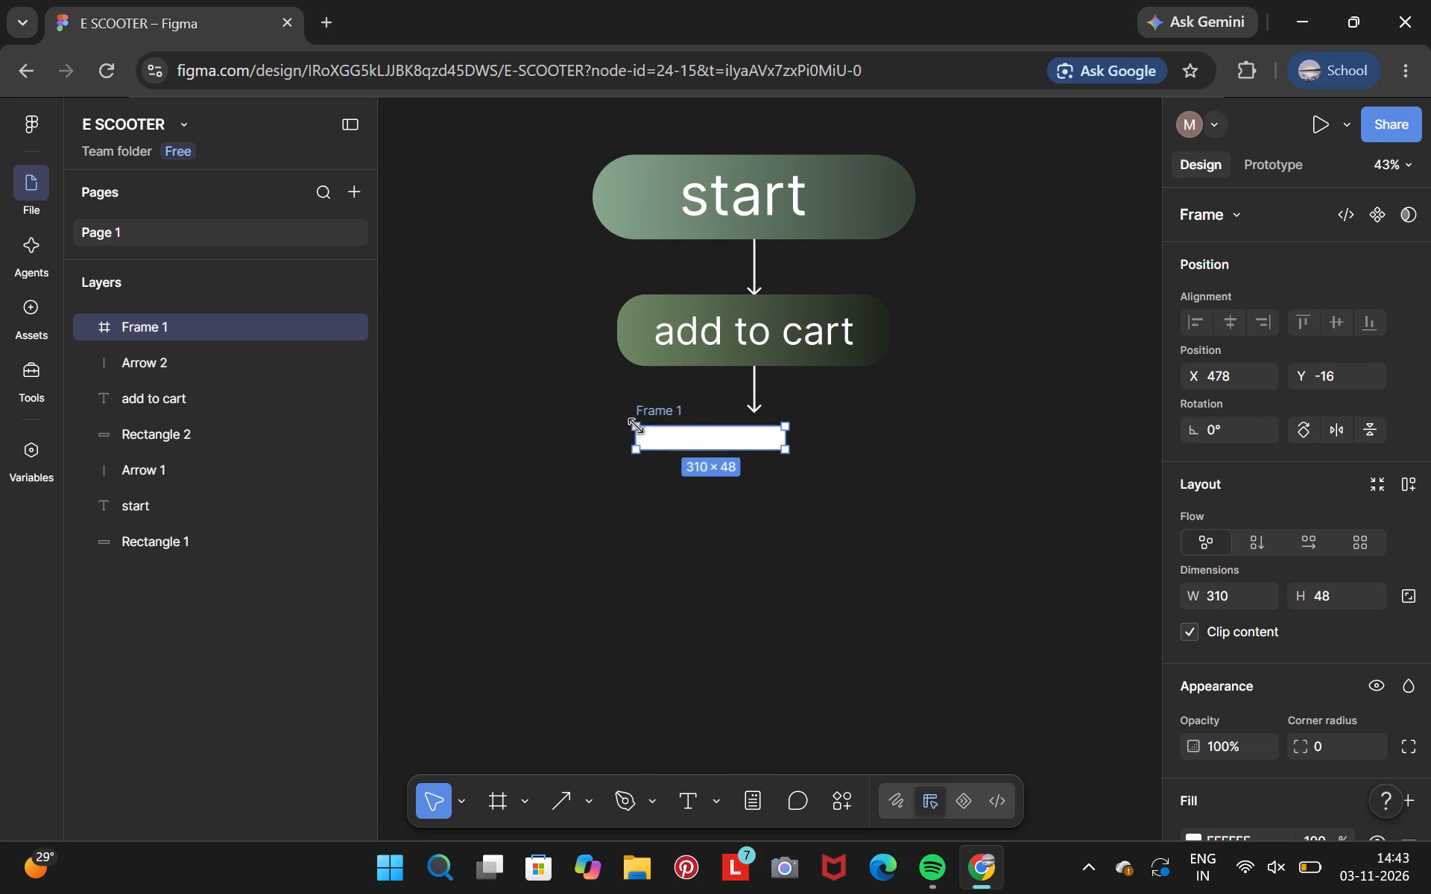
left_click_drag(636, 425, 648, 413)
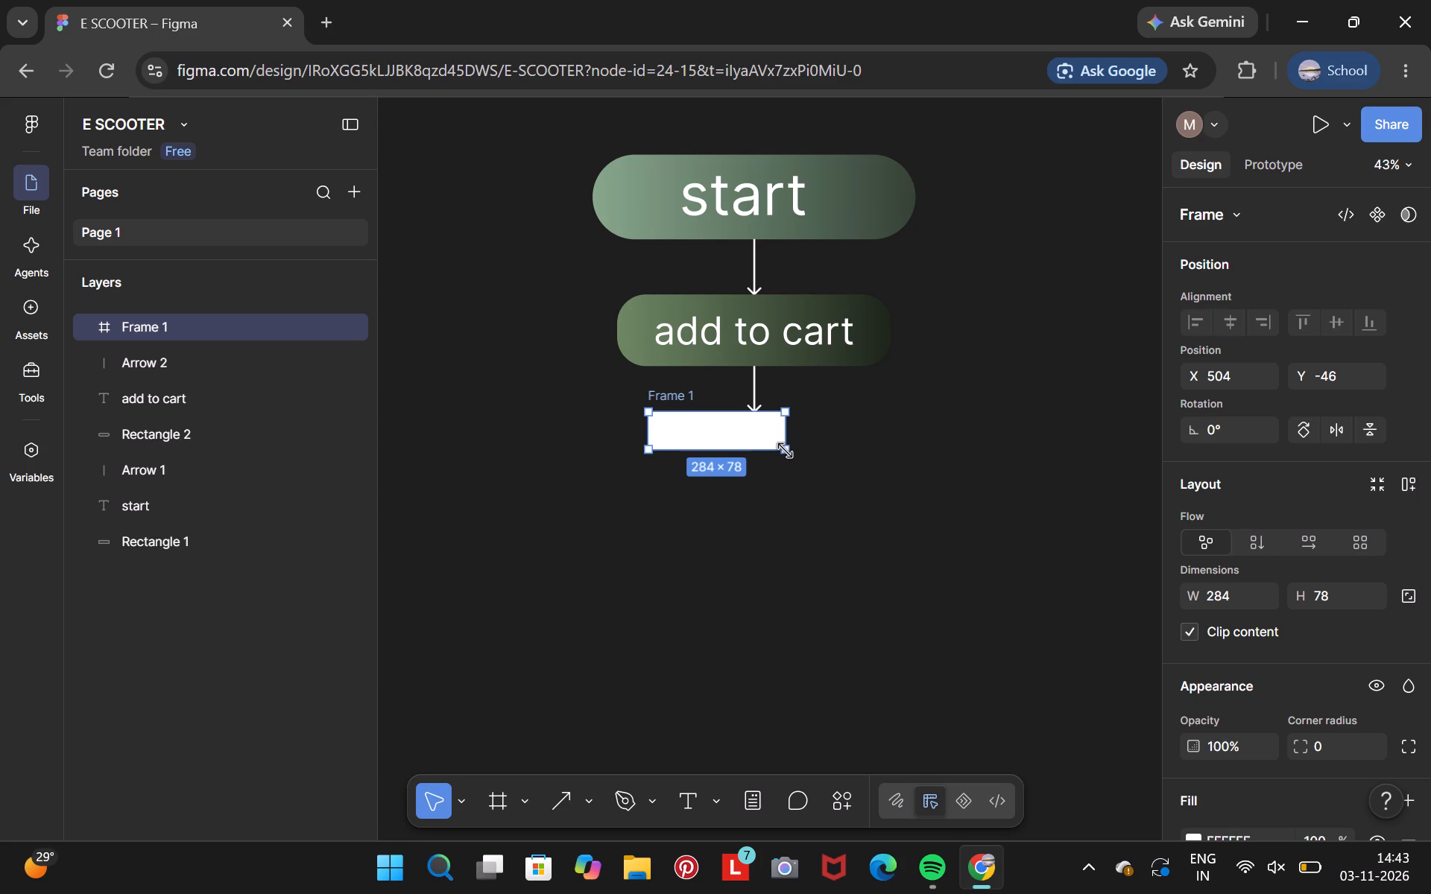
left_click_drag(785, 451, 856, 516)
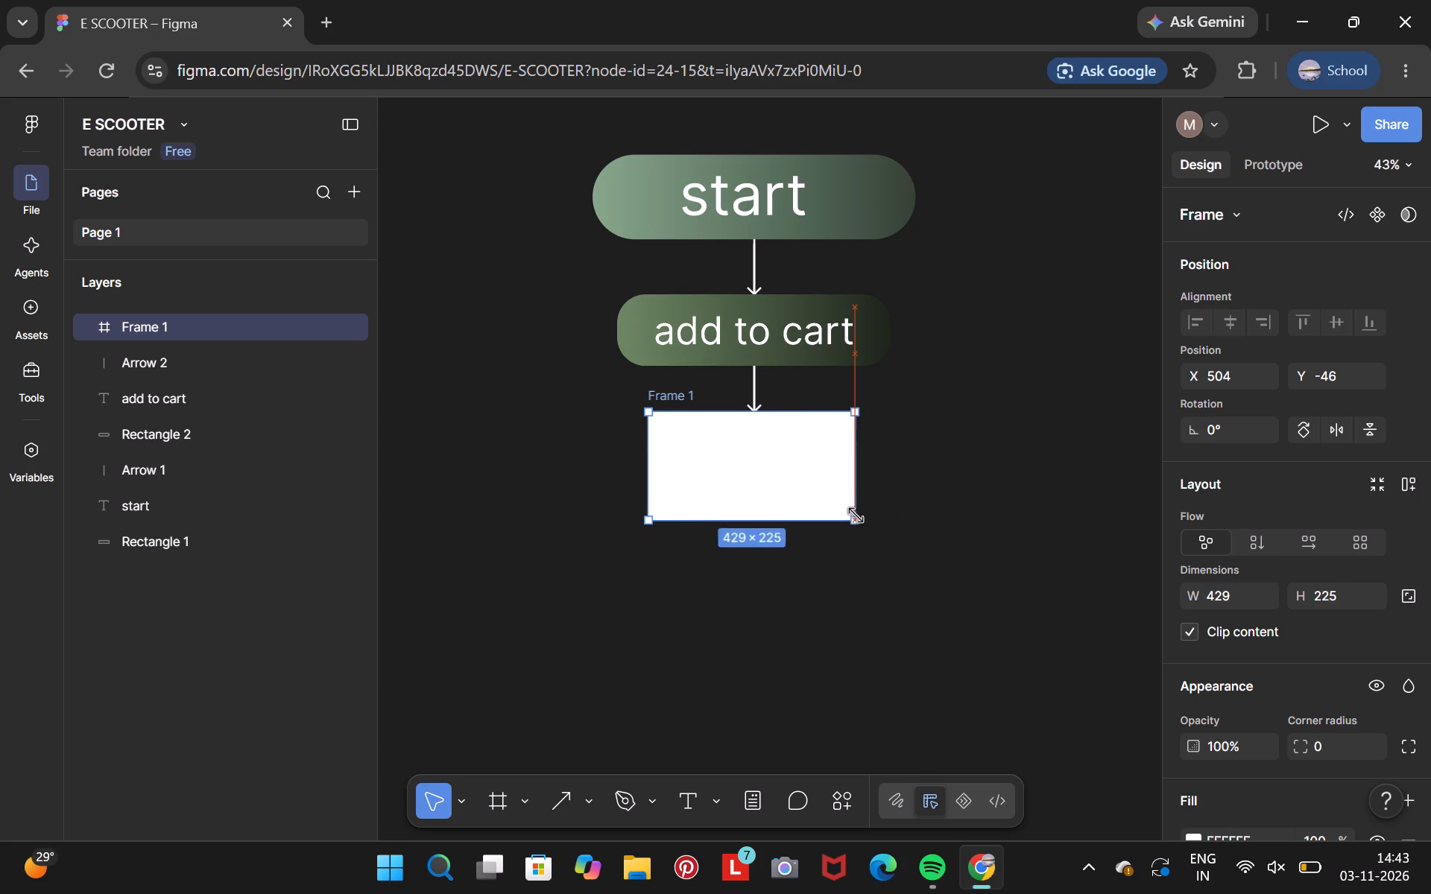
left_click_drag(856, 516, 899, 490)
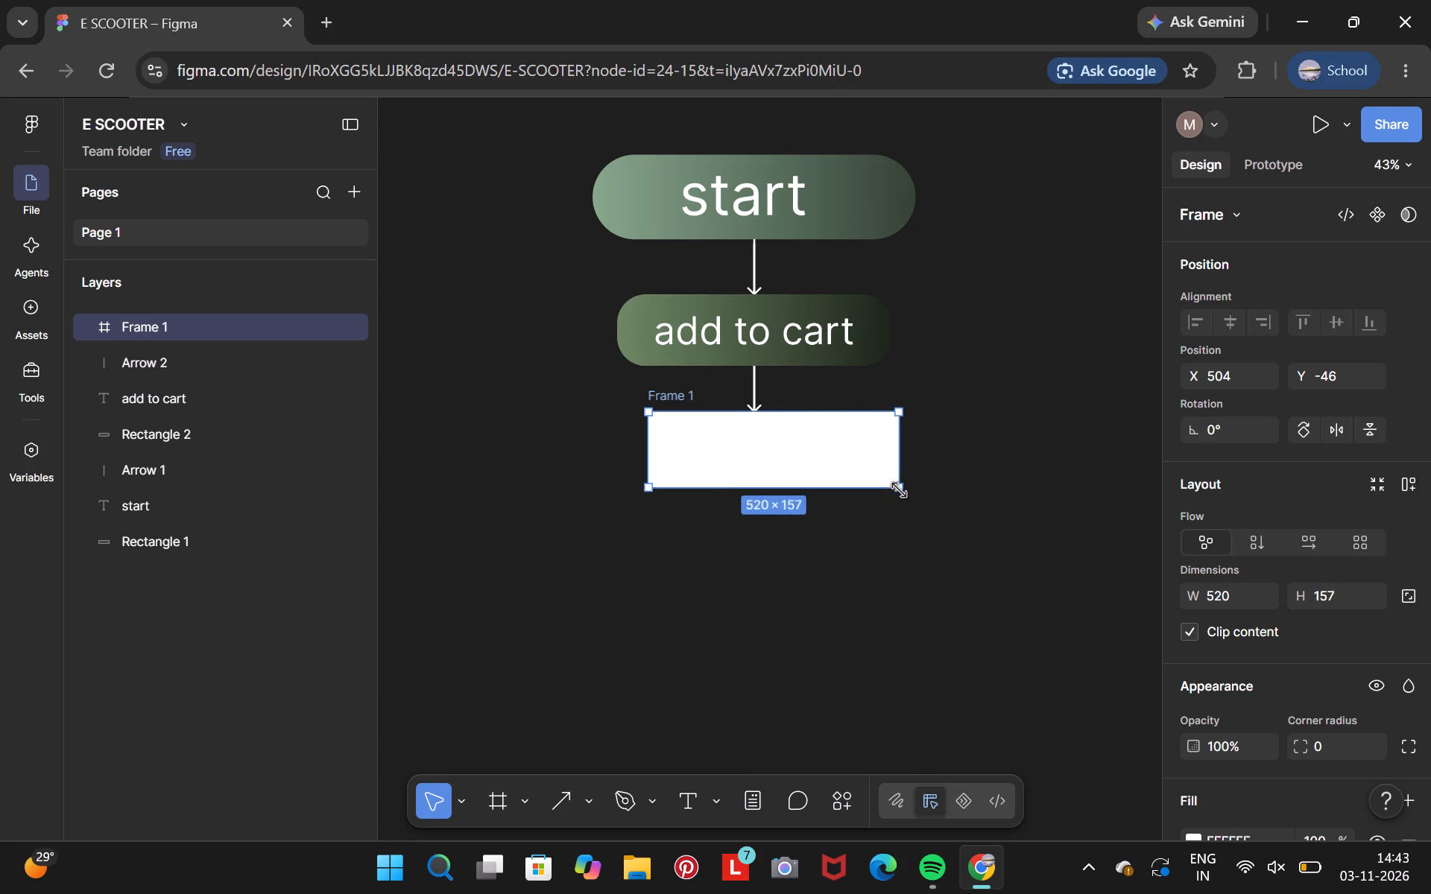
left_click_drag(899, 490, 882, 481)
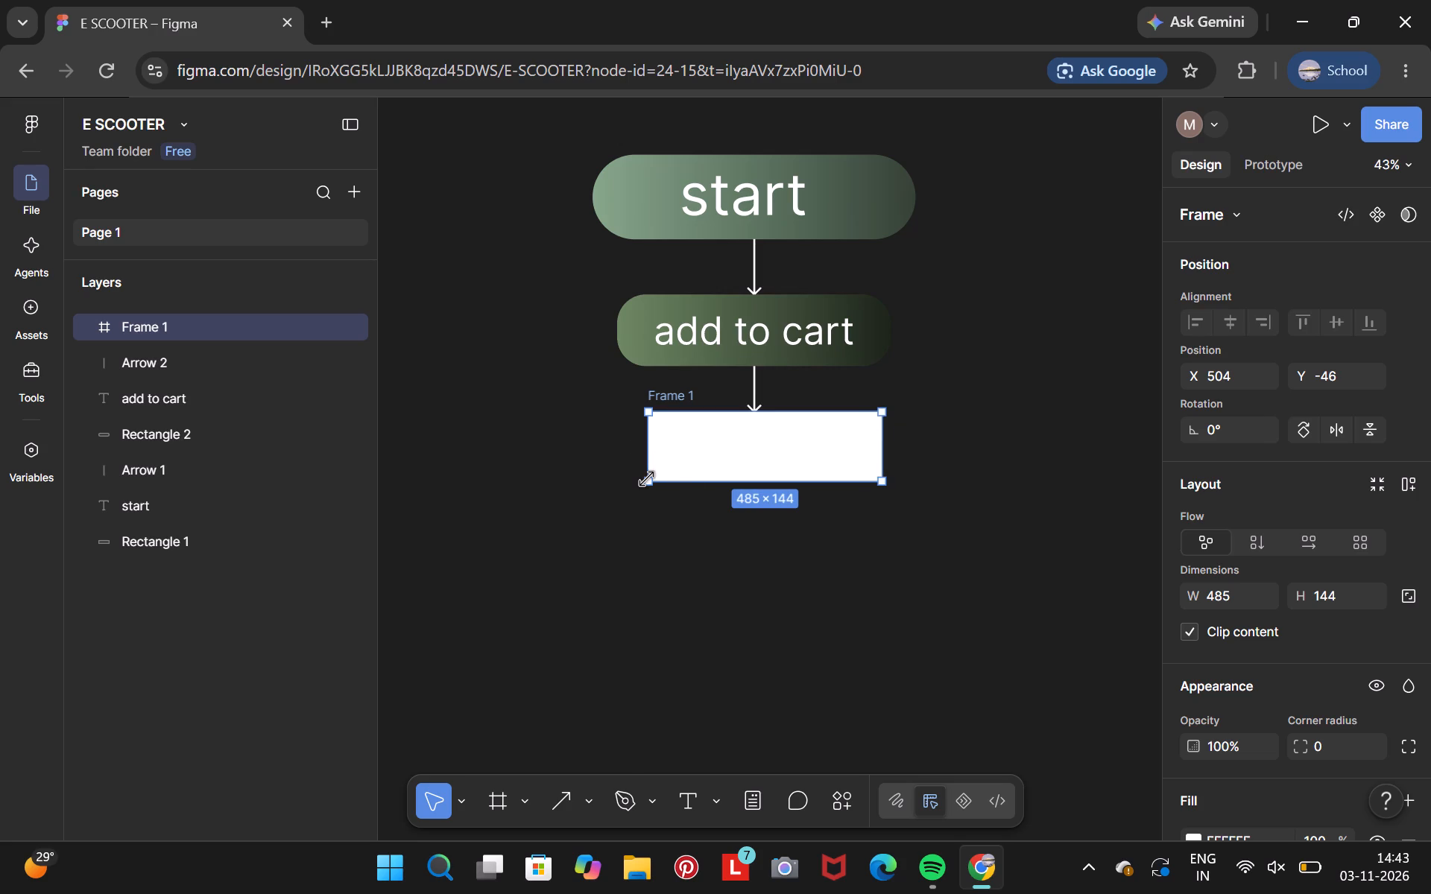
left_click_drag(646, 478, 628, 478)
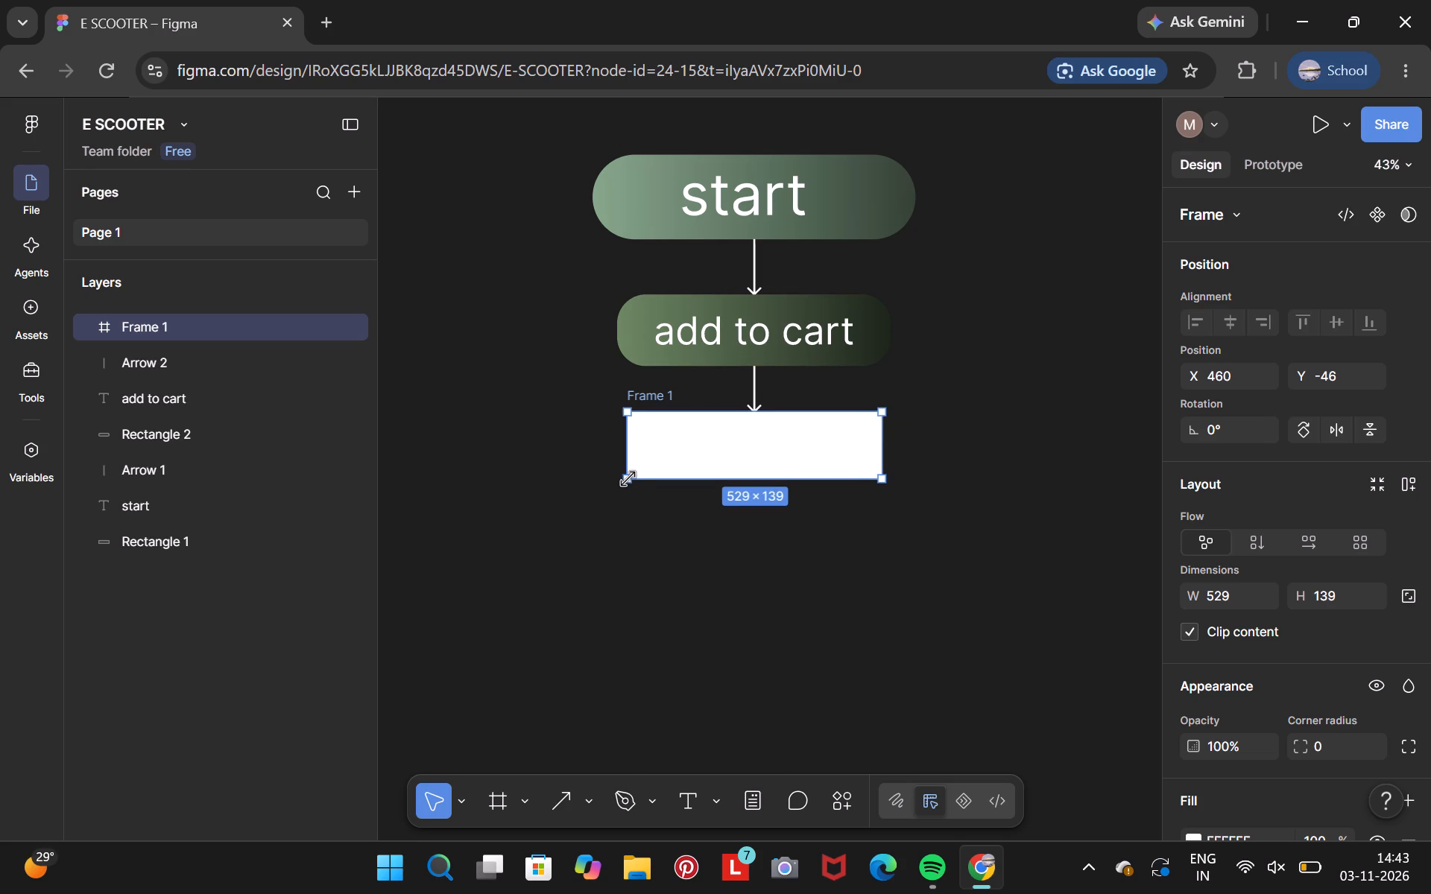
left_click_drag(628, 478, 625, 478)
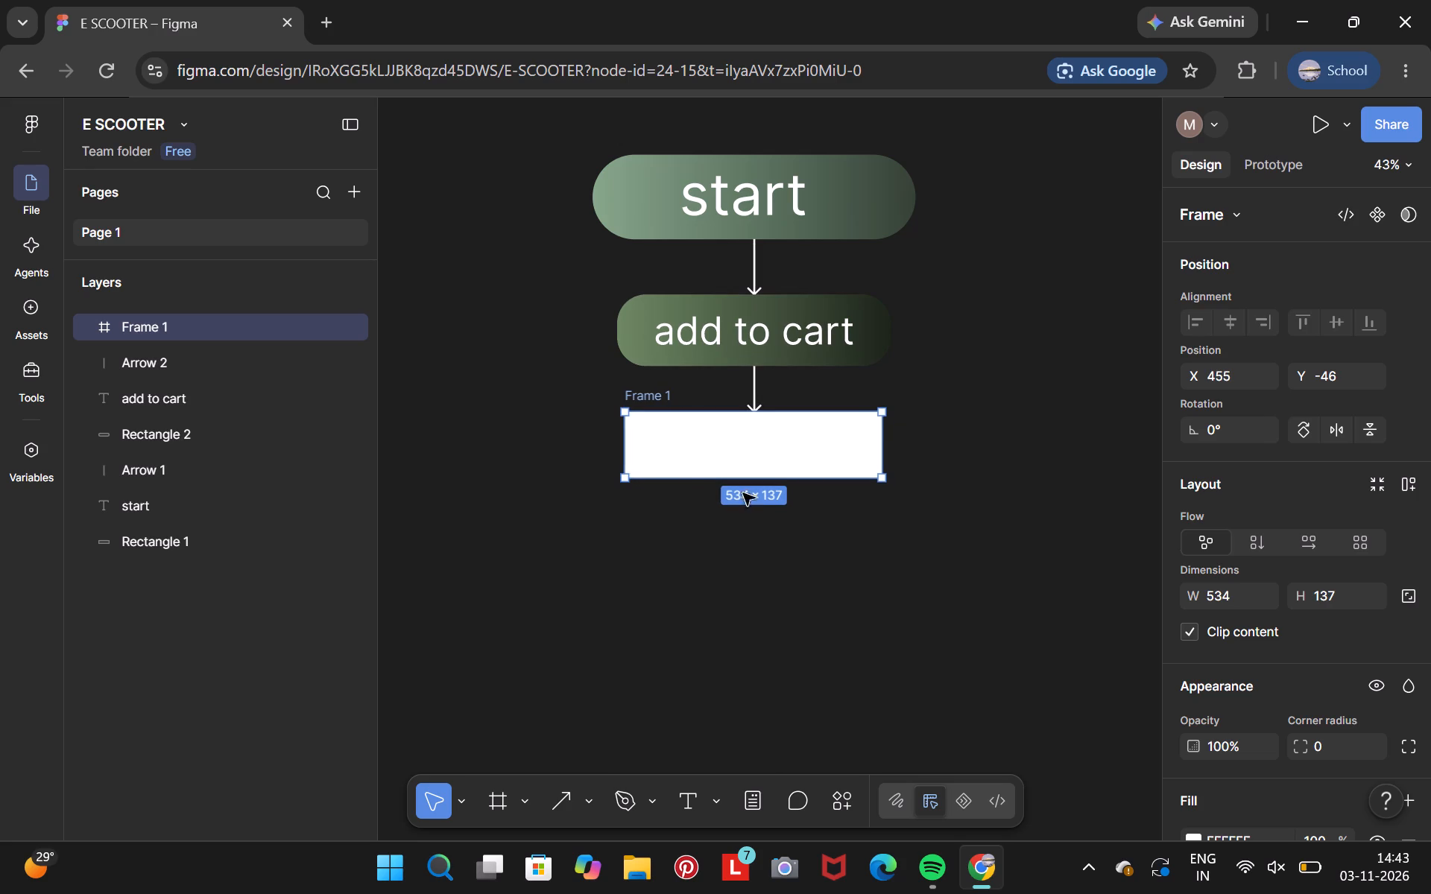
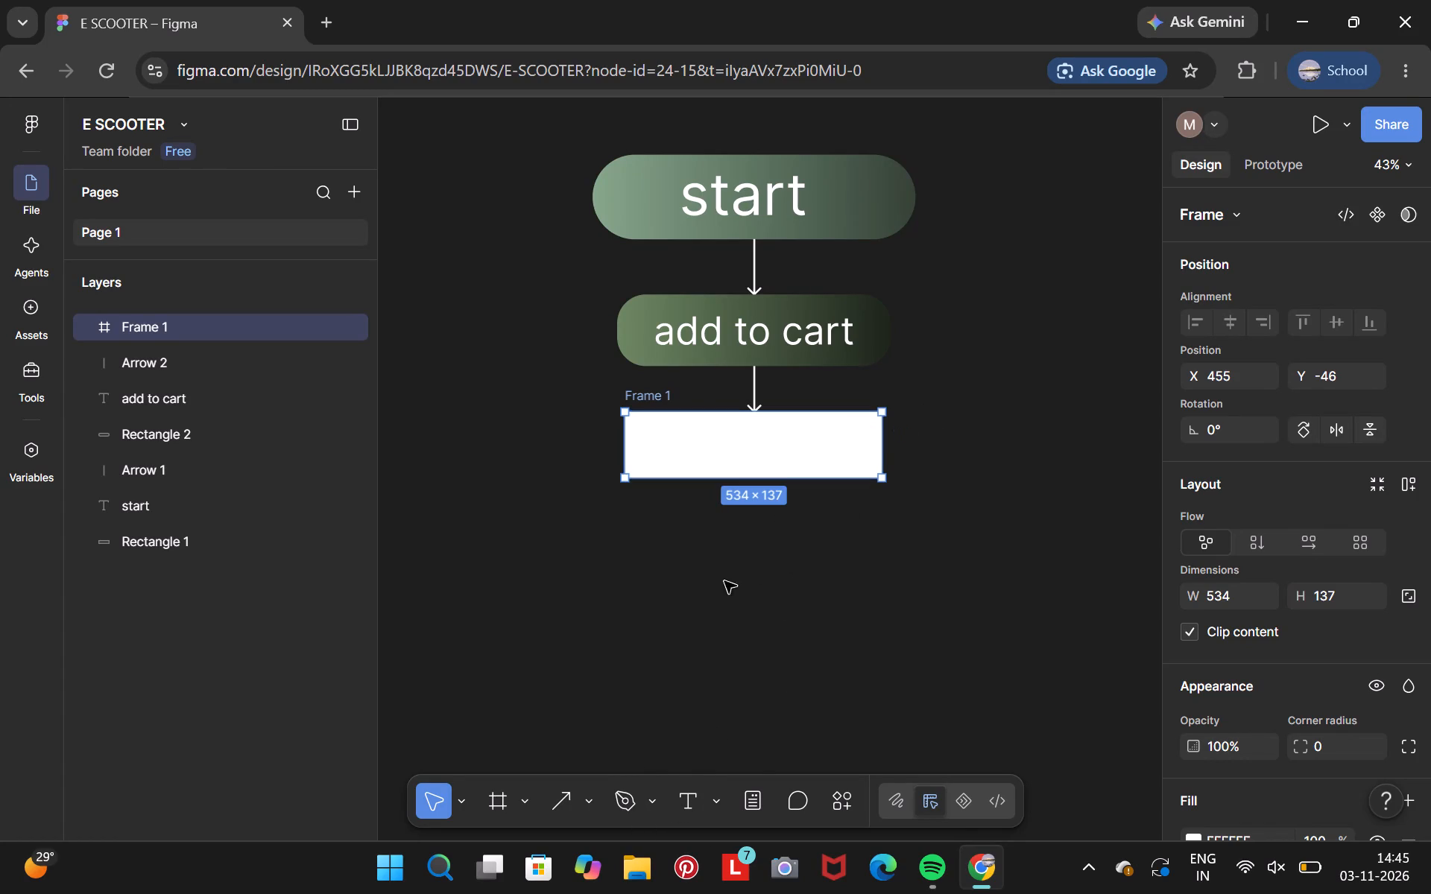
Resize the white frame below the lower arrow to about 553 × 141.
left_click_drag(875, 474, 898, 462)
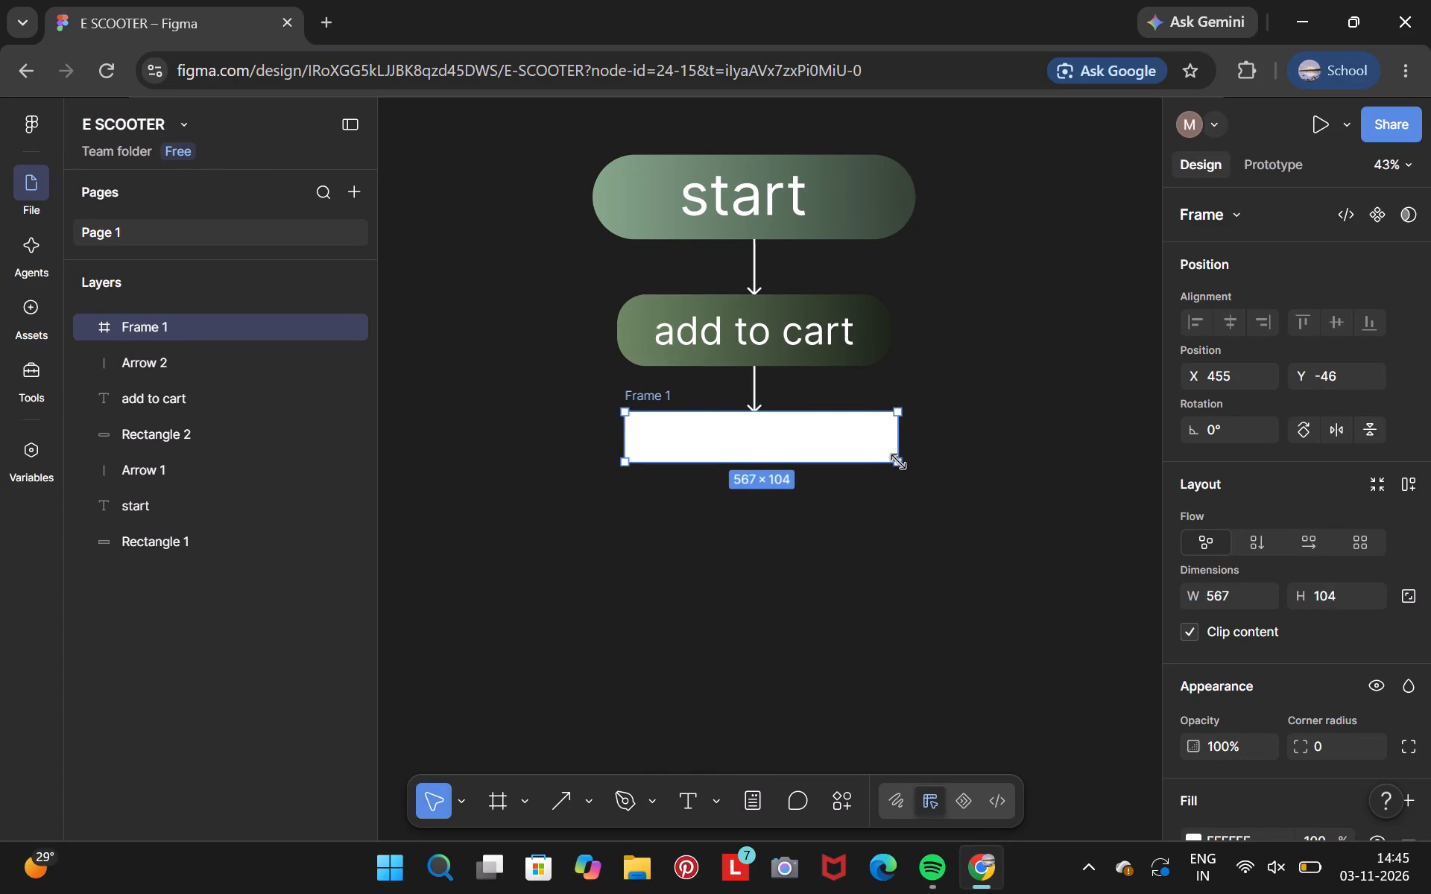
left_click_drag(898, 462, 894, 485)
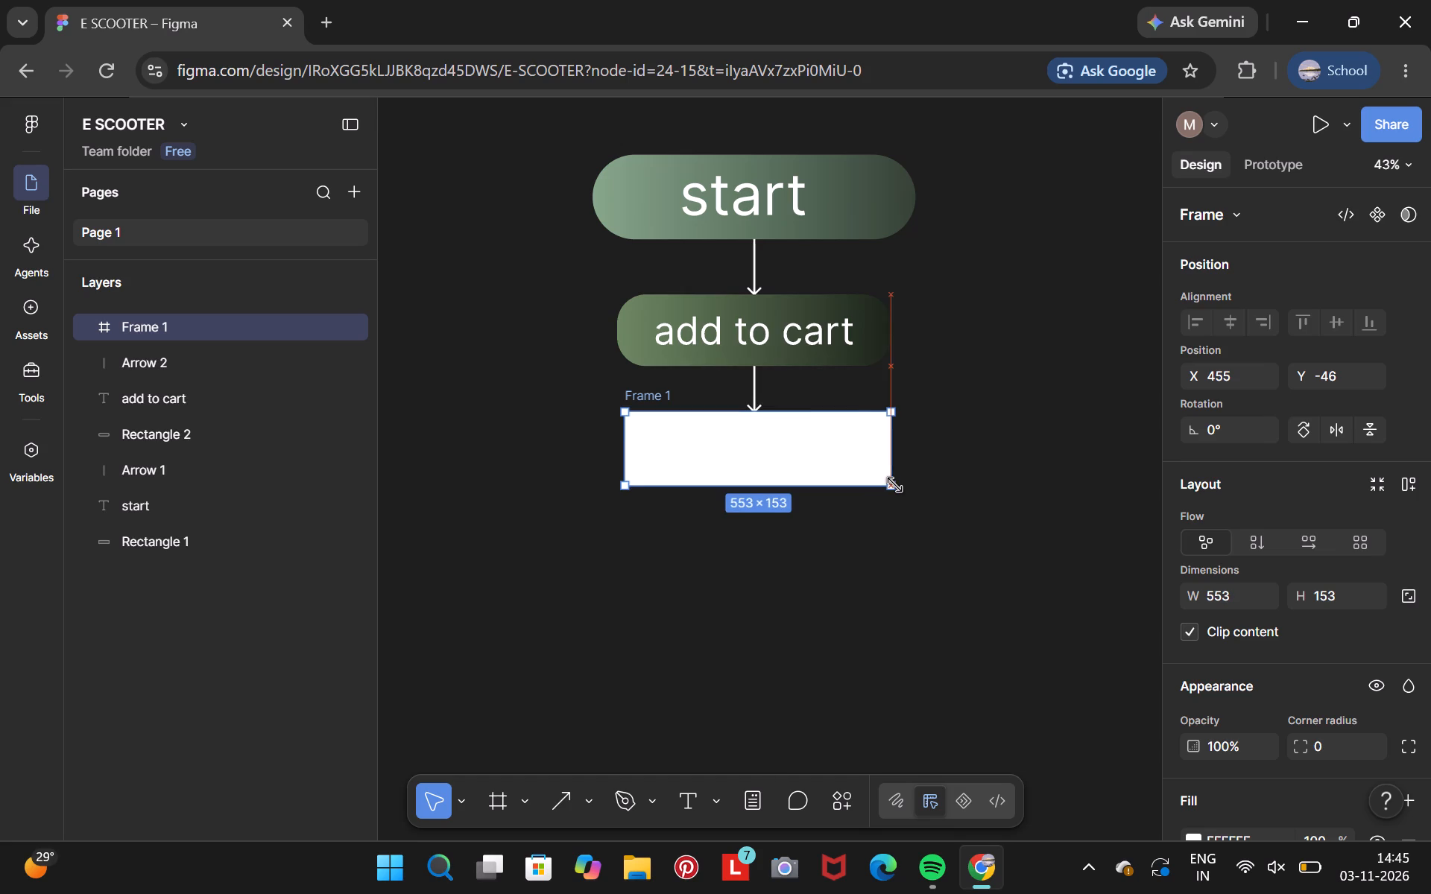
left_click_drag(894, 485, 894, 481)
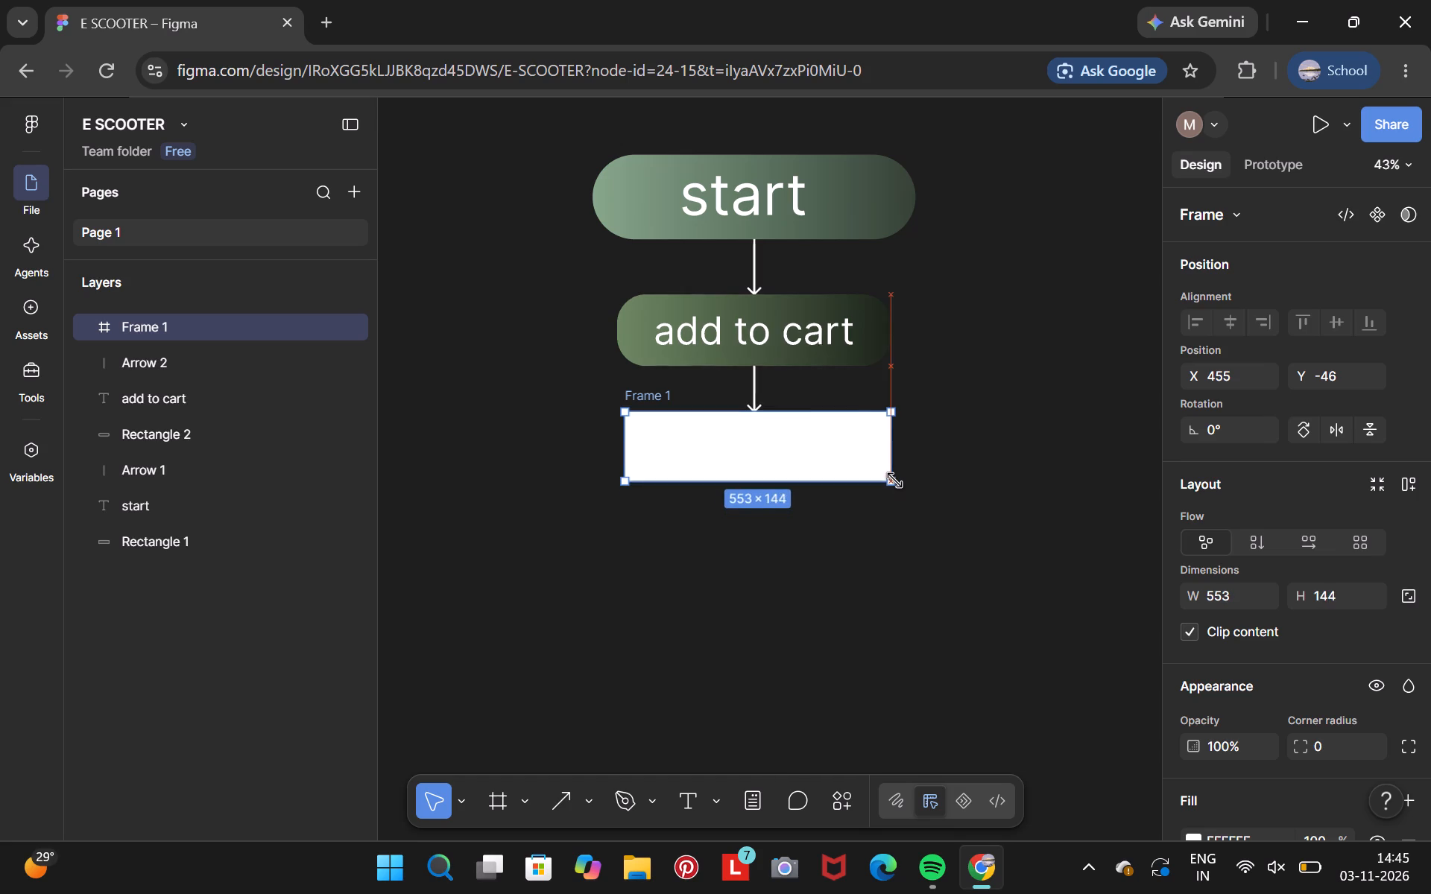
left_click_drag(894, 481, 894, 480)
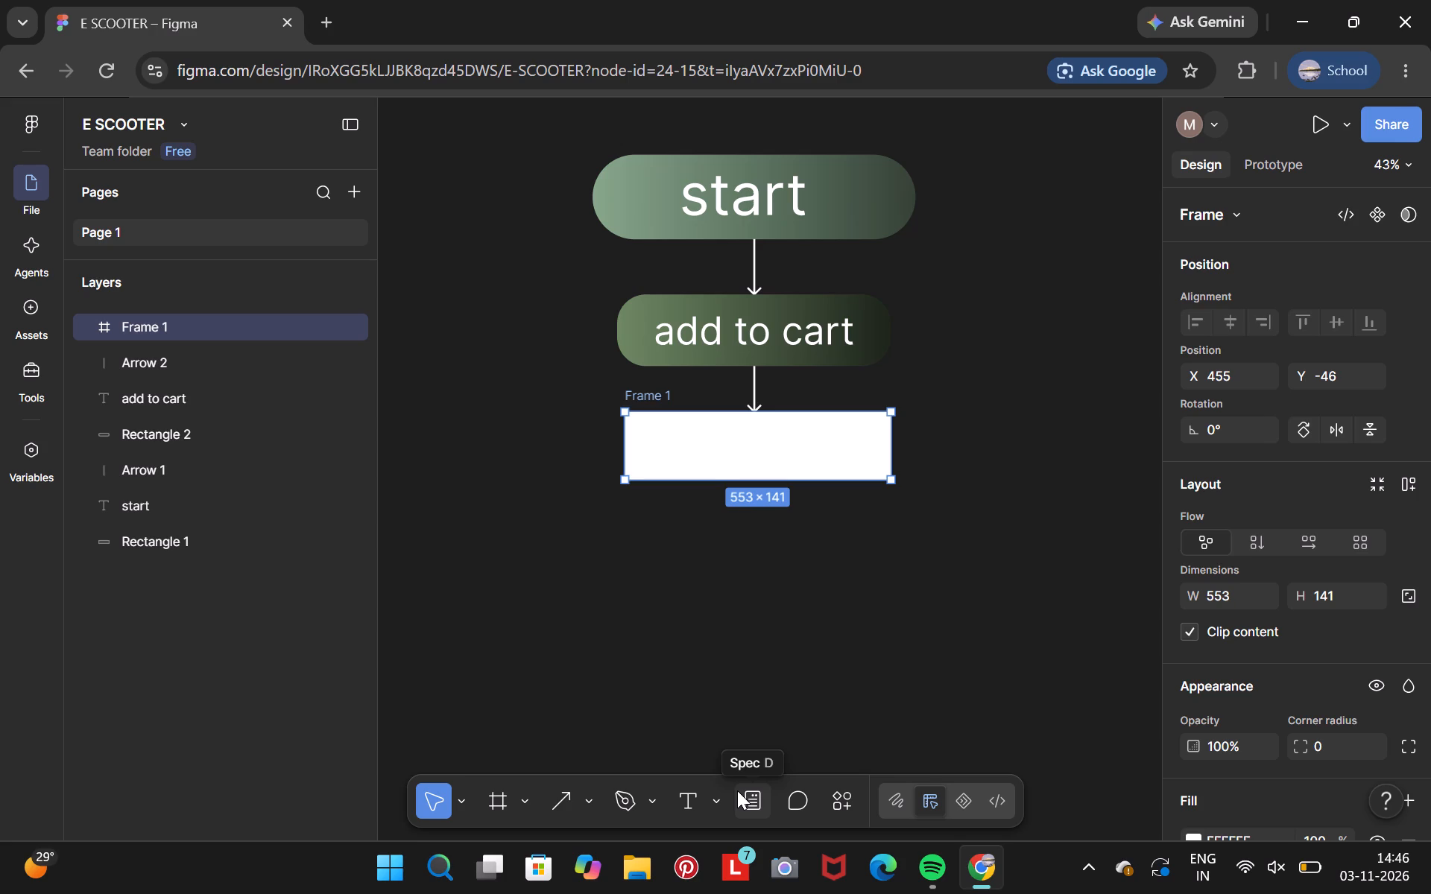
Draw a vertical downward arrow about 114 long from the middle of the white frame's bottom edge.
left_click(585, 794)
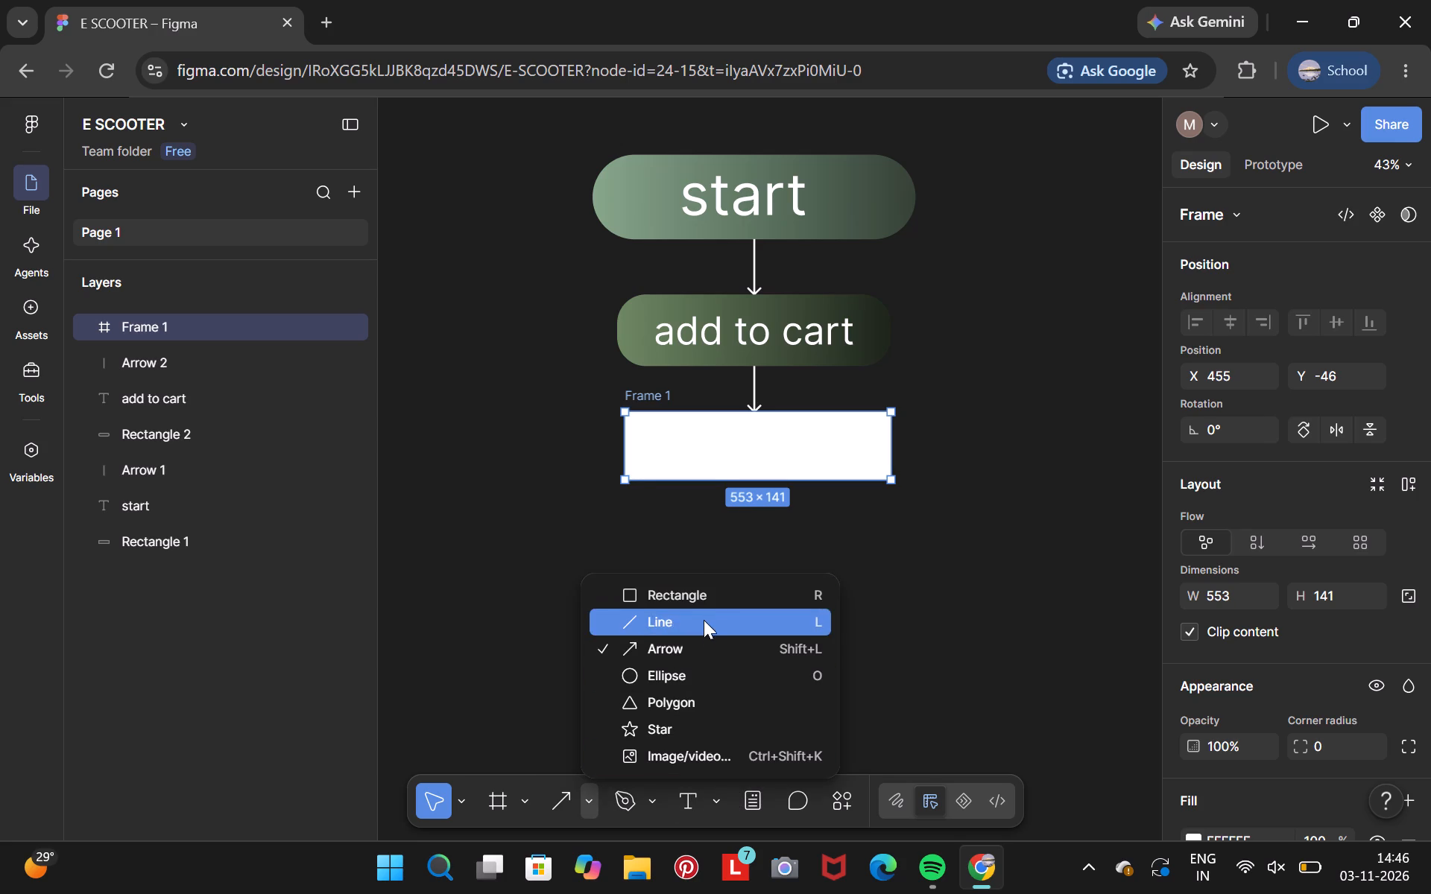
left_click(707, 639)
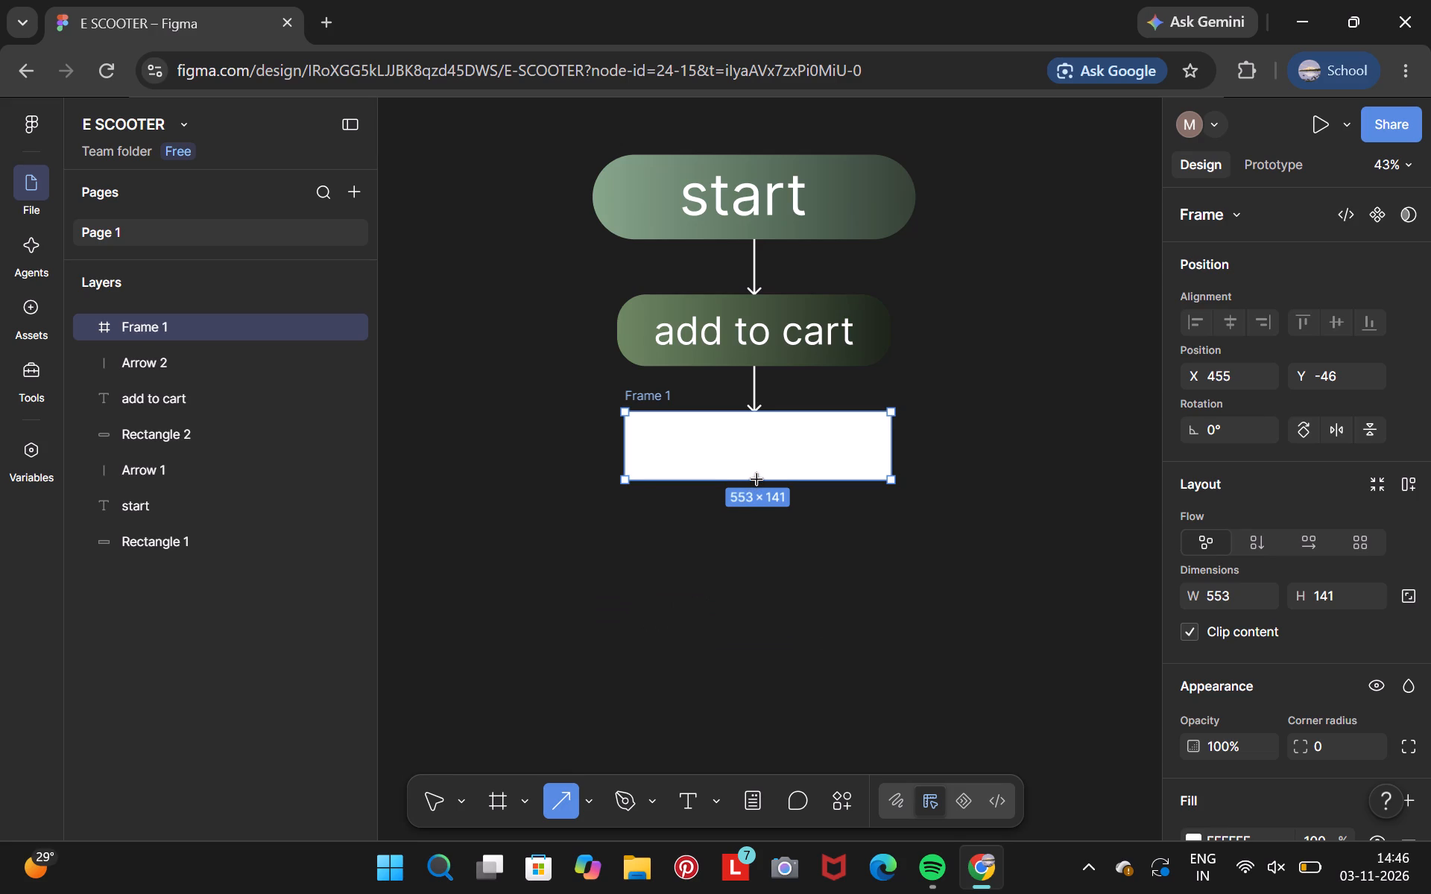
left_click_drag(757, 480, 755, 542)
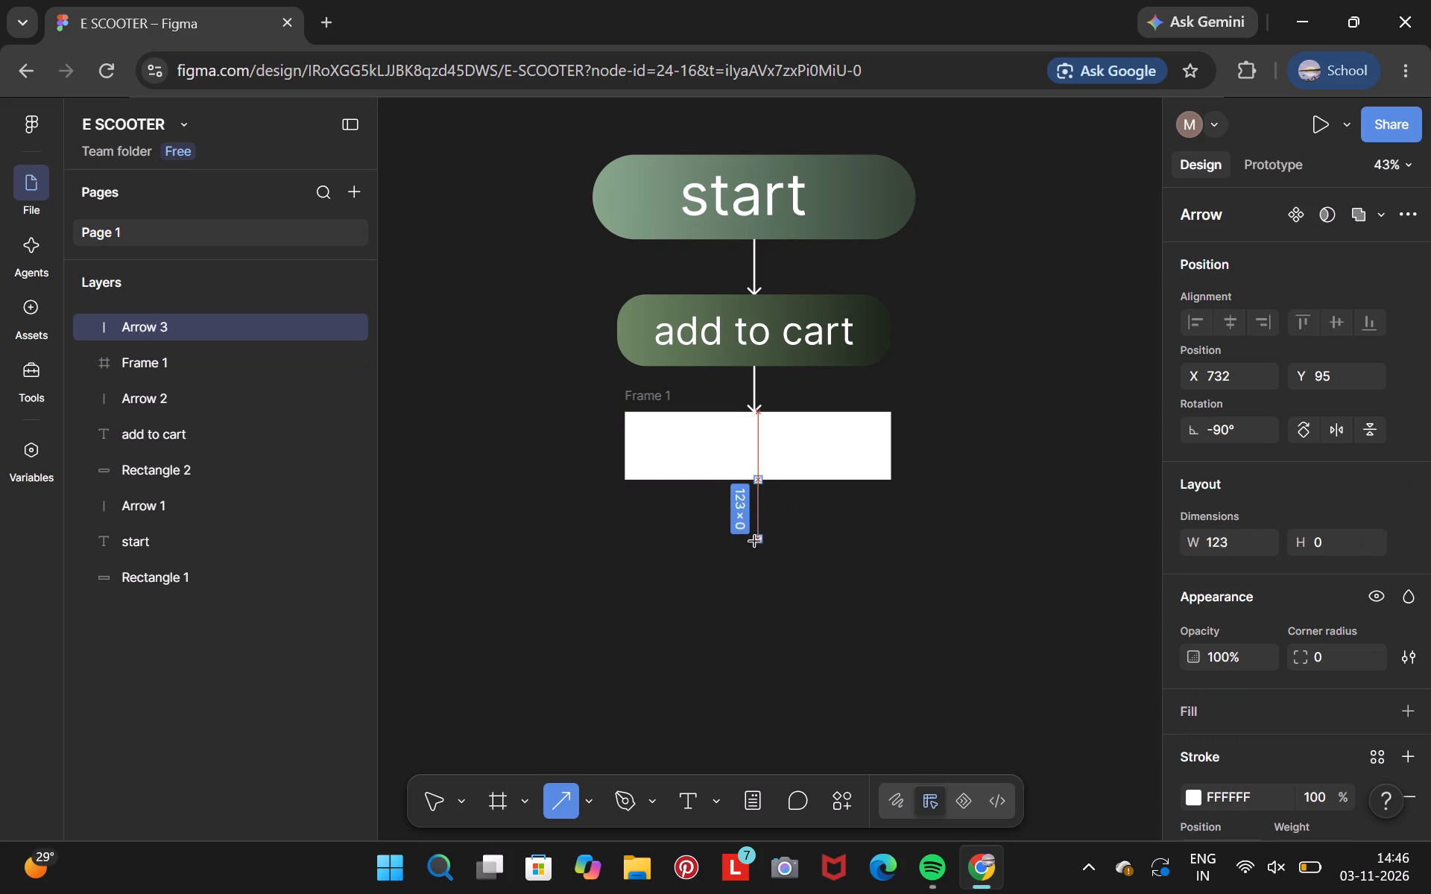
left_click_drag(755, 542, 754, 534)
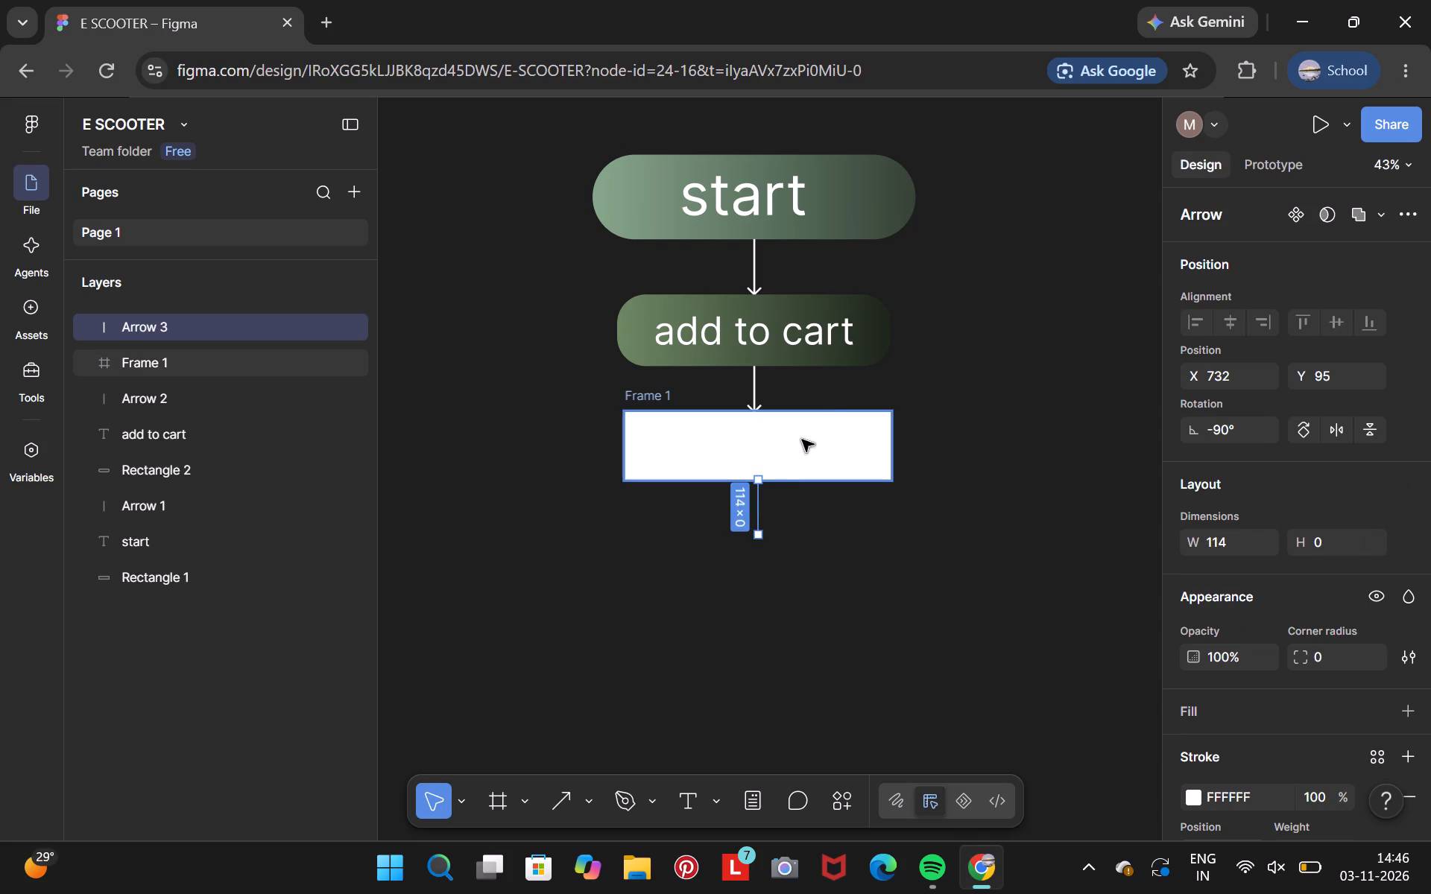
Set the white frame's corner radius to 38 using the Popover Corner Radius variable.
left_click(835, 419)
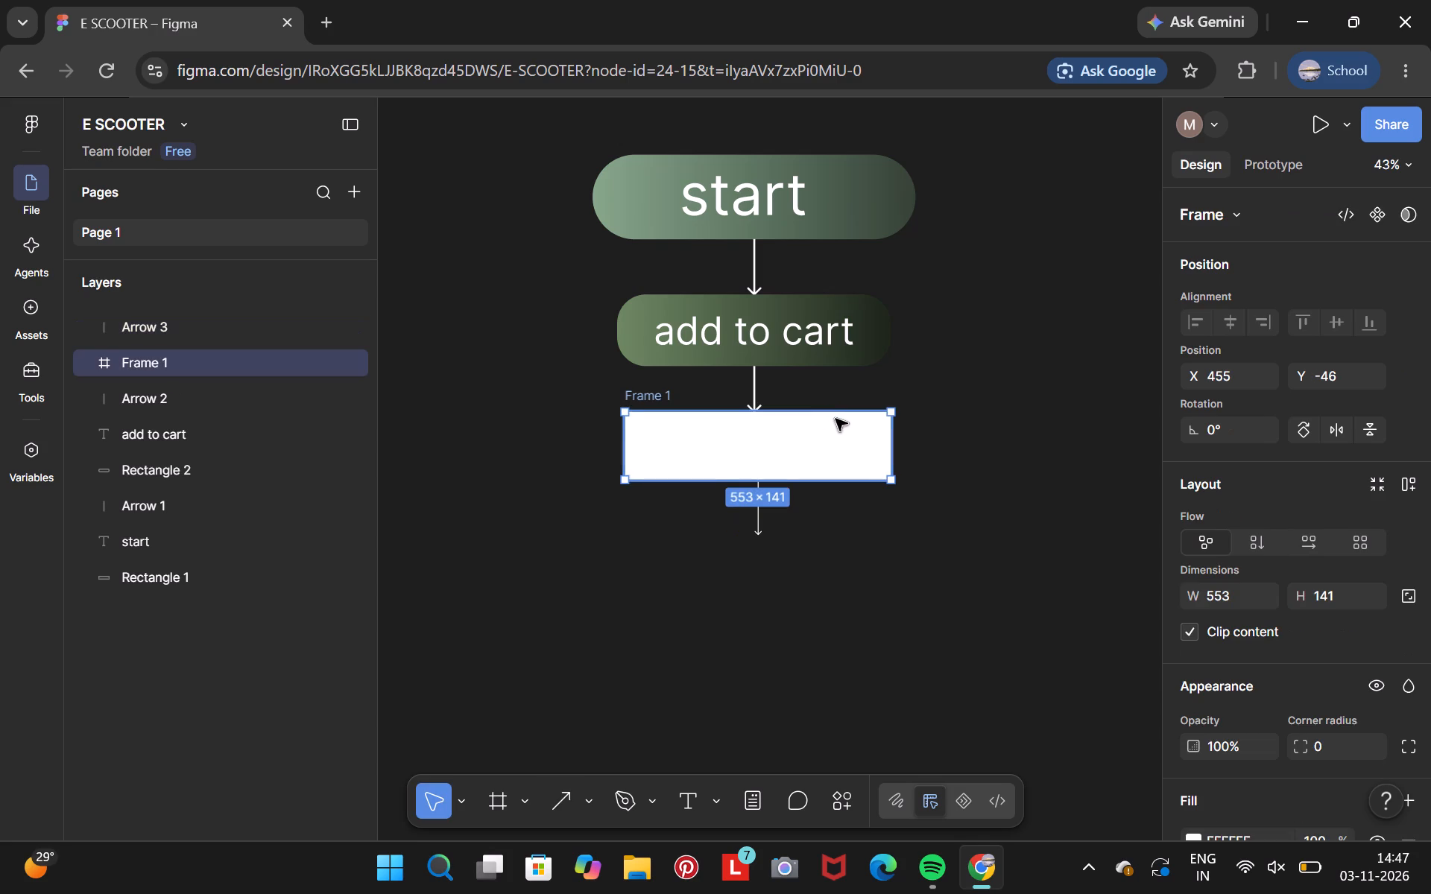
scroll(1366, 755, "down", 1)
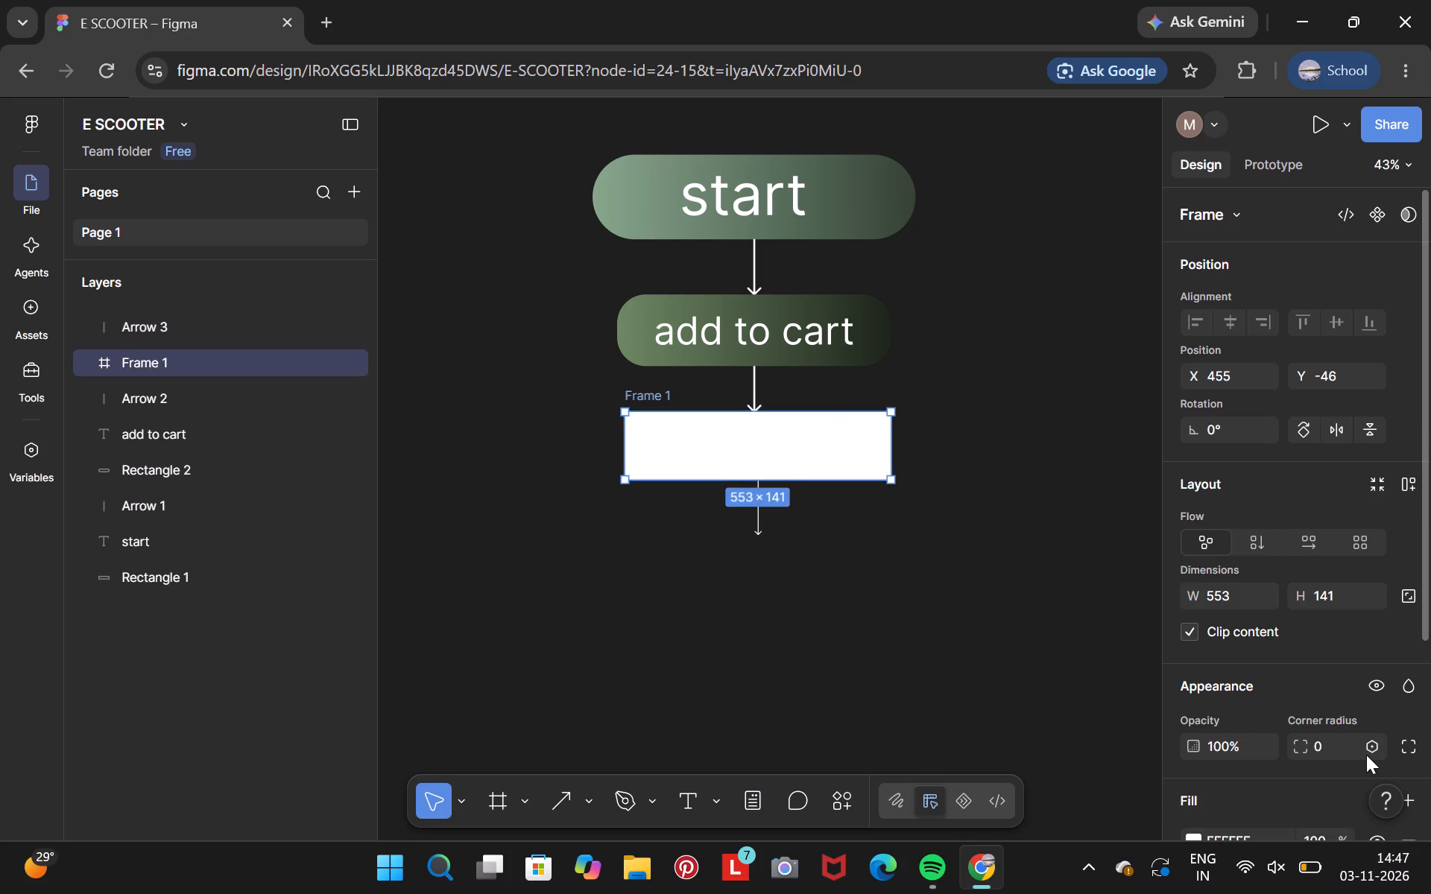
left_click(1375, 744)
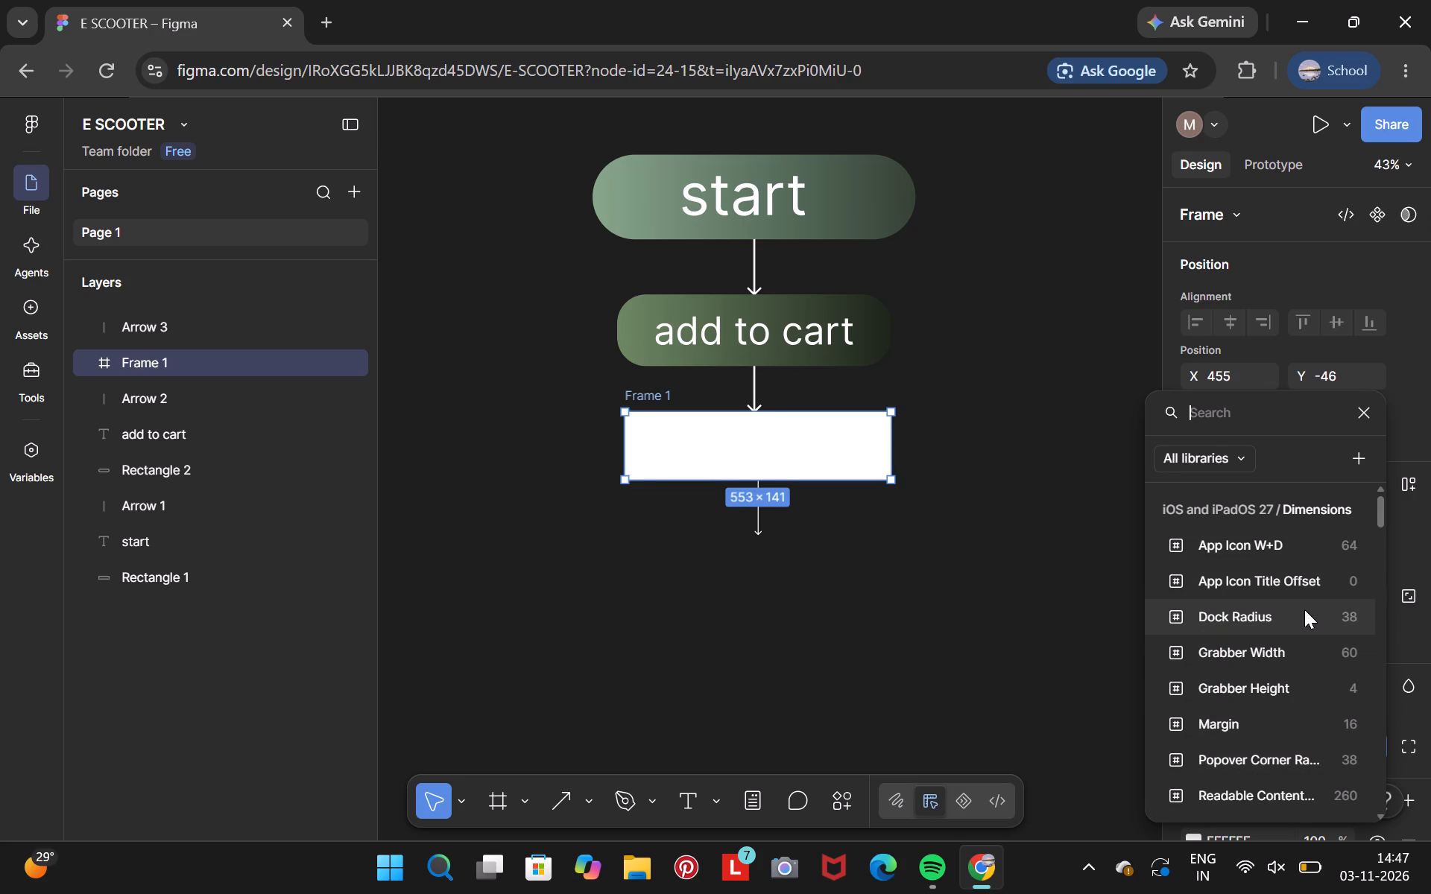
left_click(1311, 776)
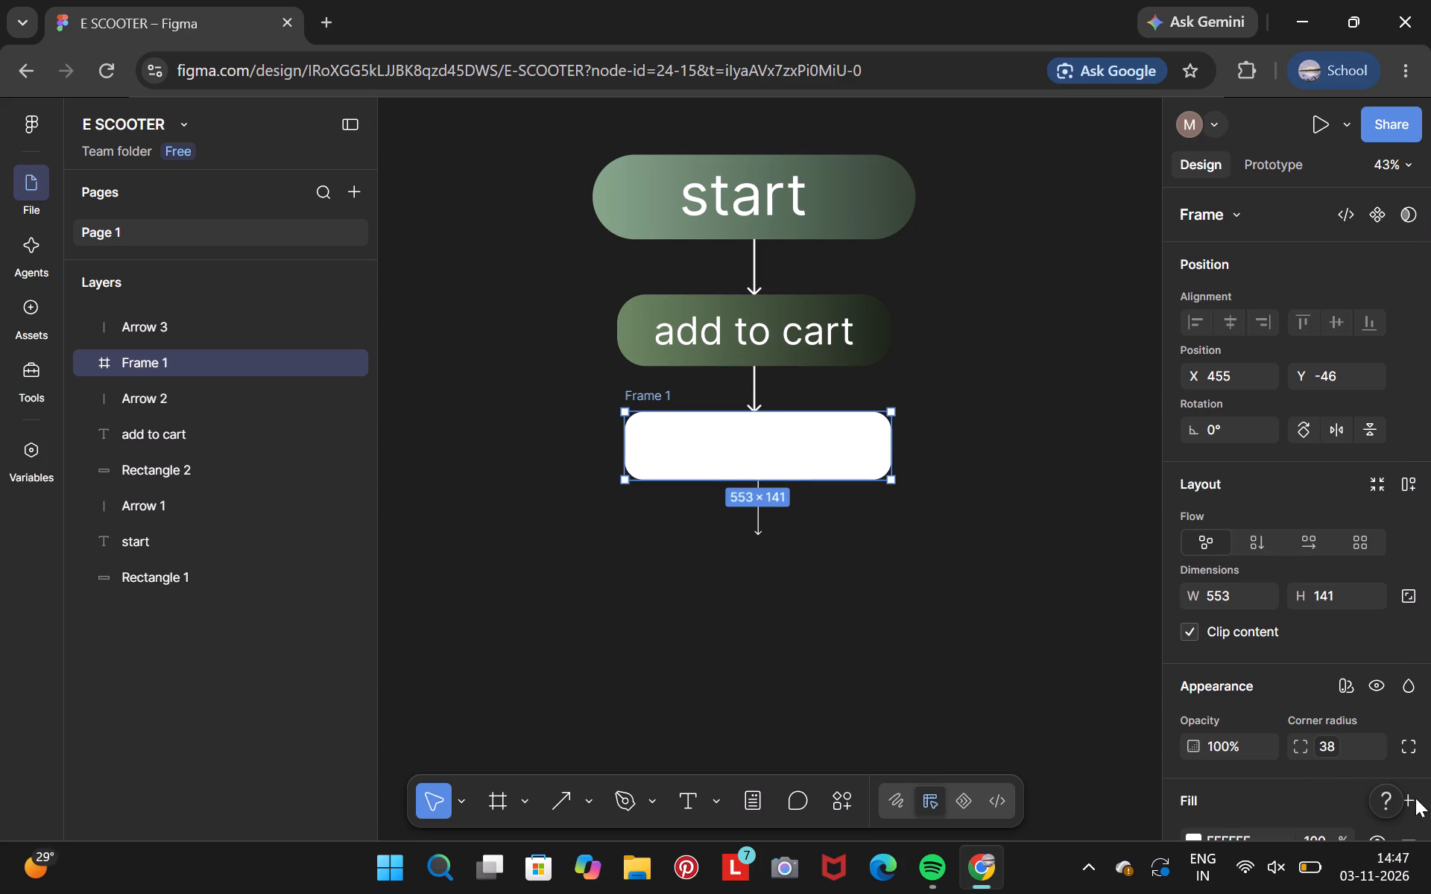
Set the white frame's corner radius to 64 using the App Icon W+D variable.
left_click(1372, 746)
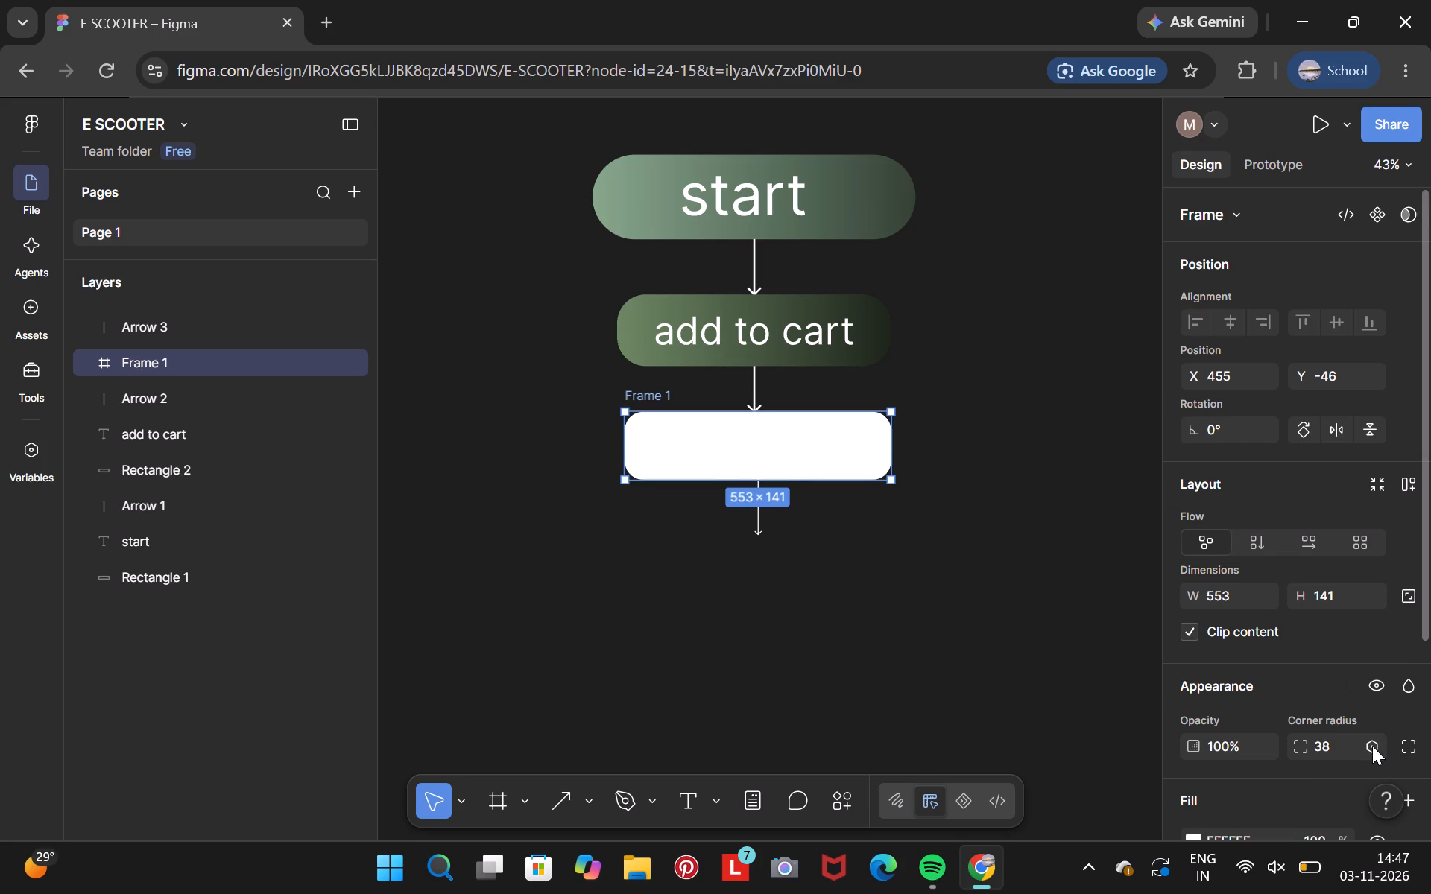
left_click(1372, 744)
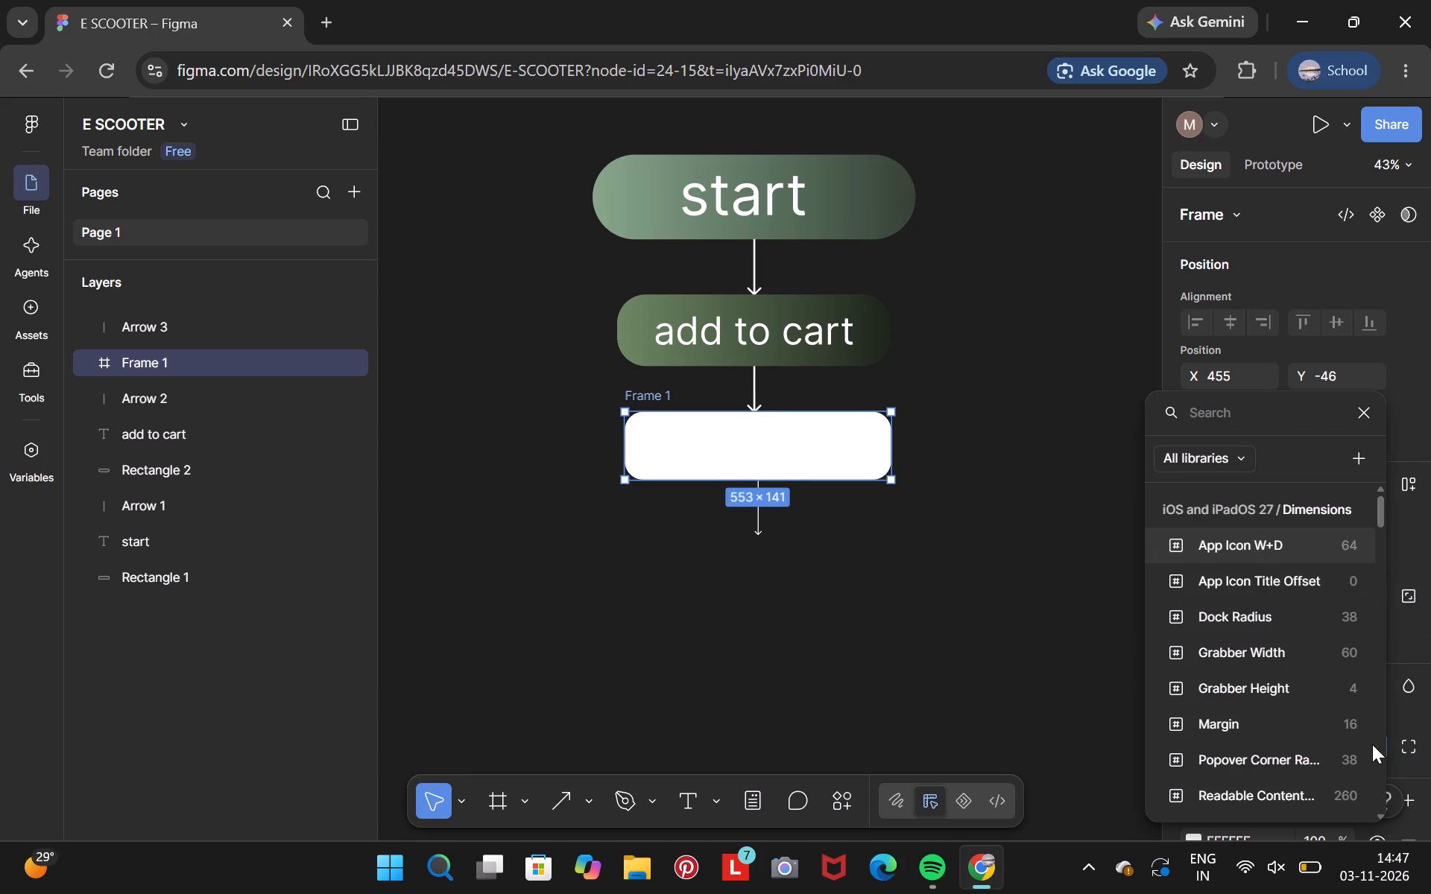
left_click(1311, 538)
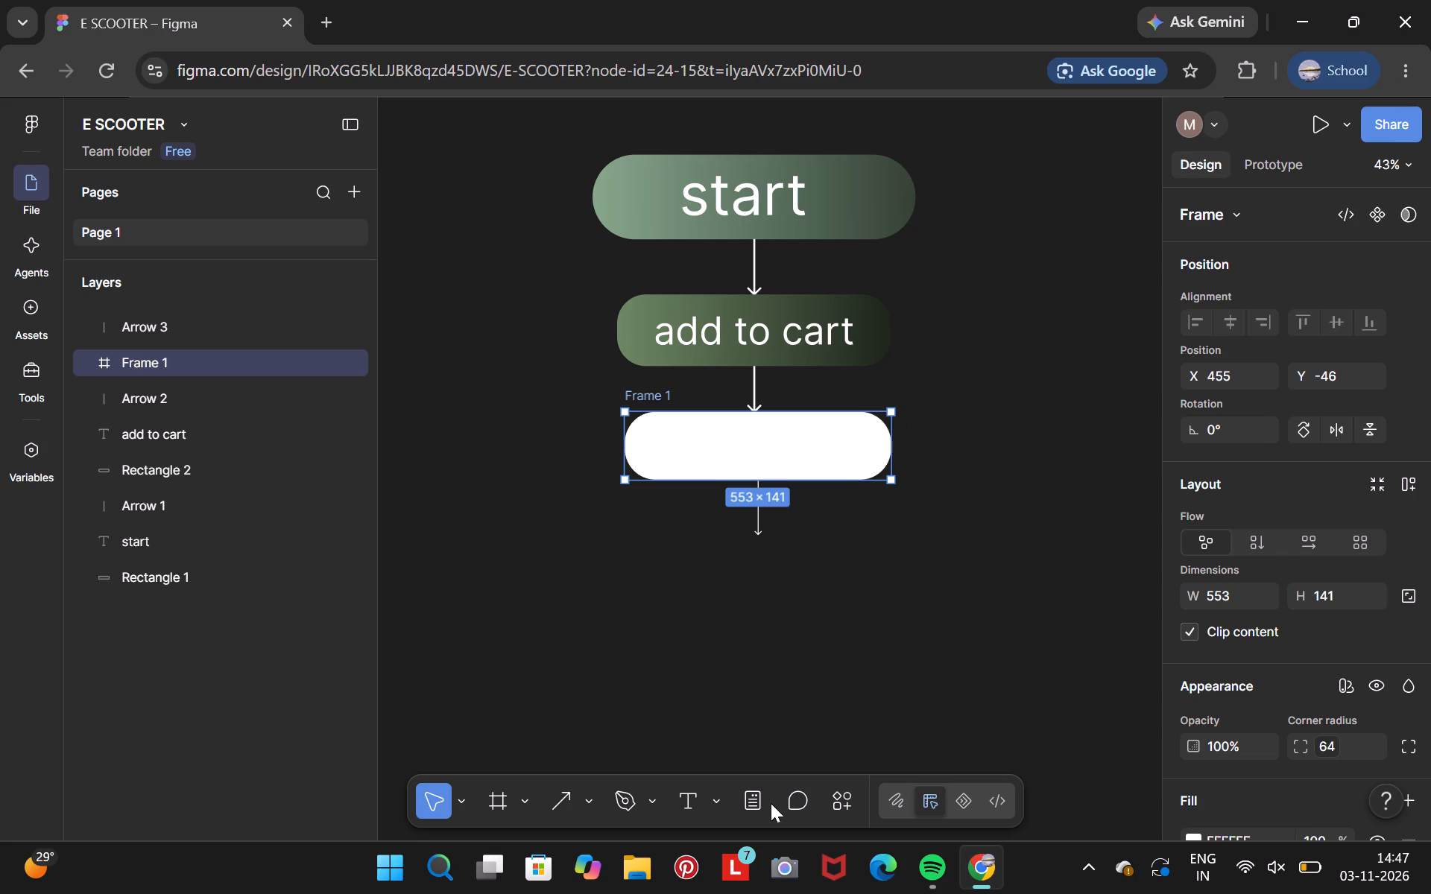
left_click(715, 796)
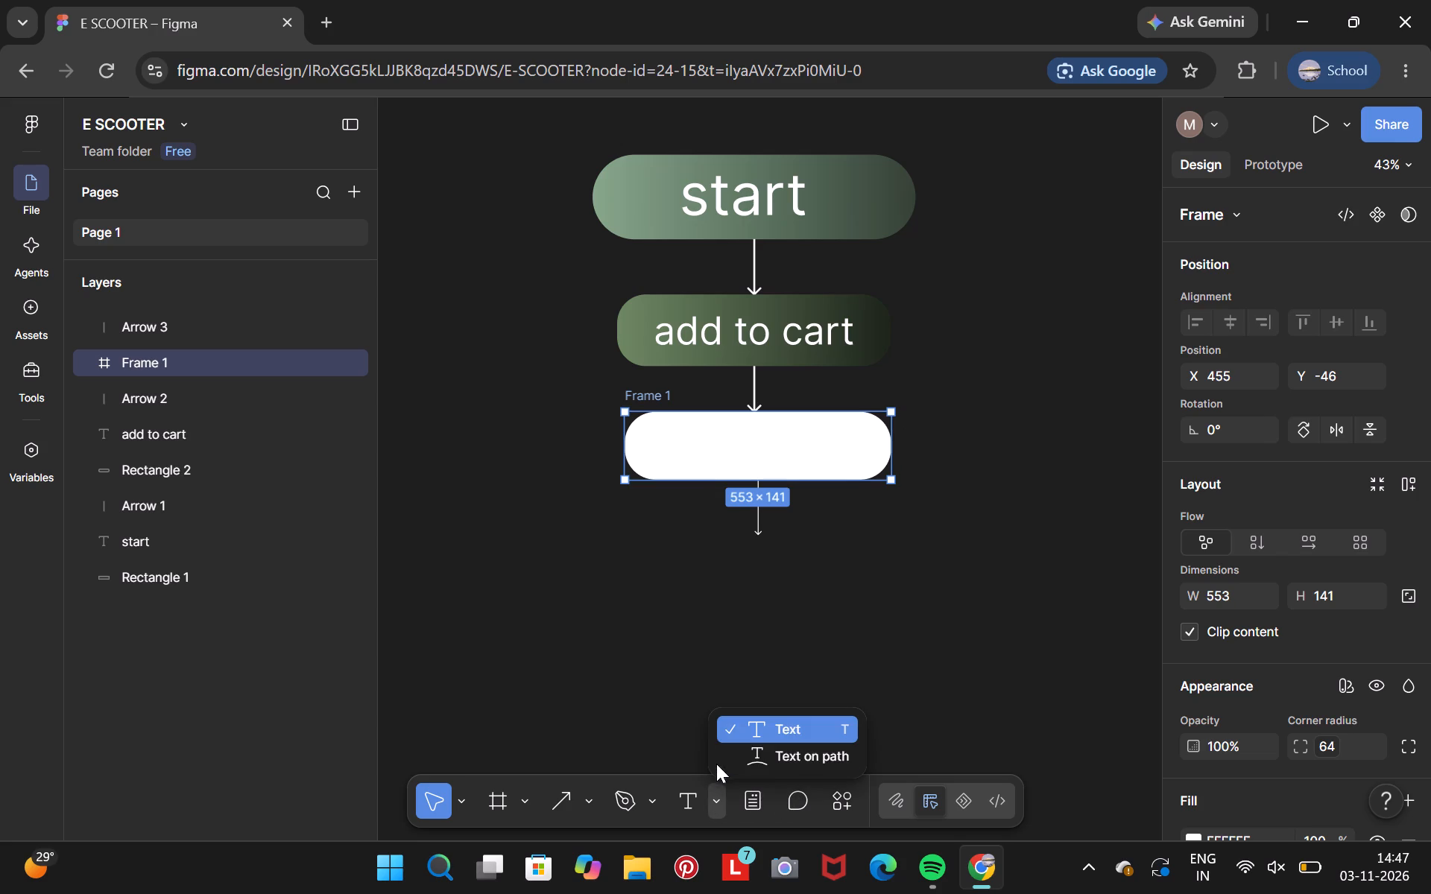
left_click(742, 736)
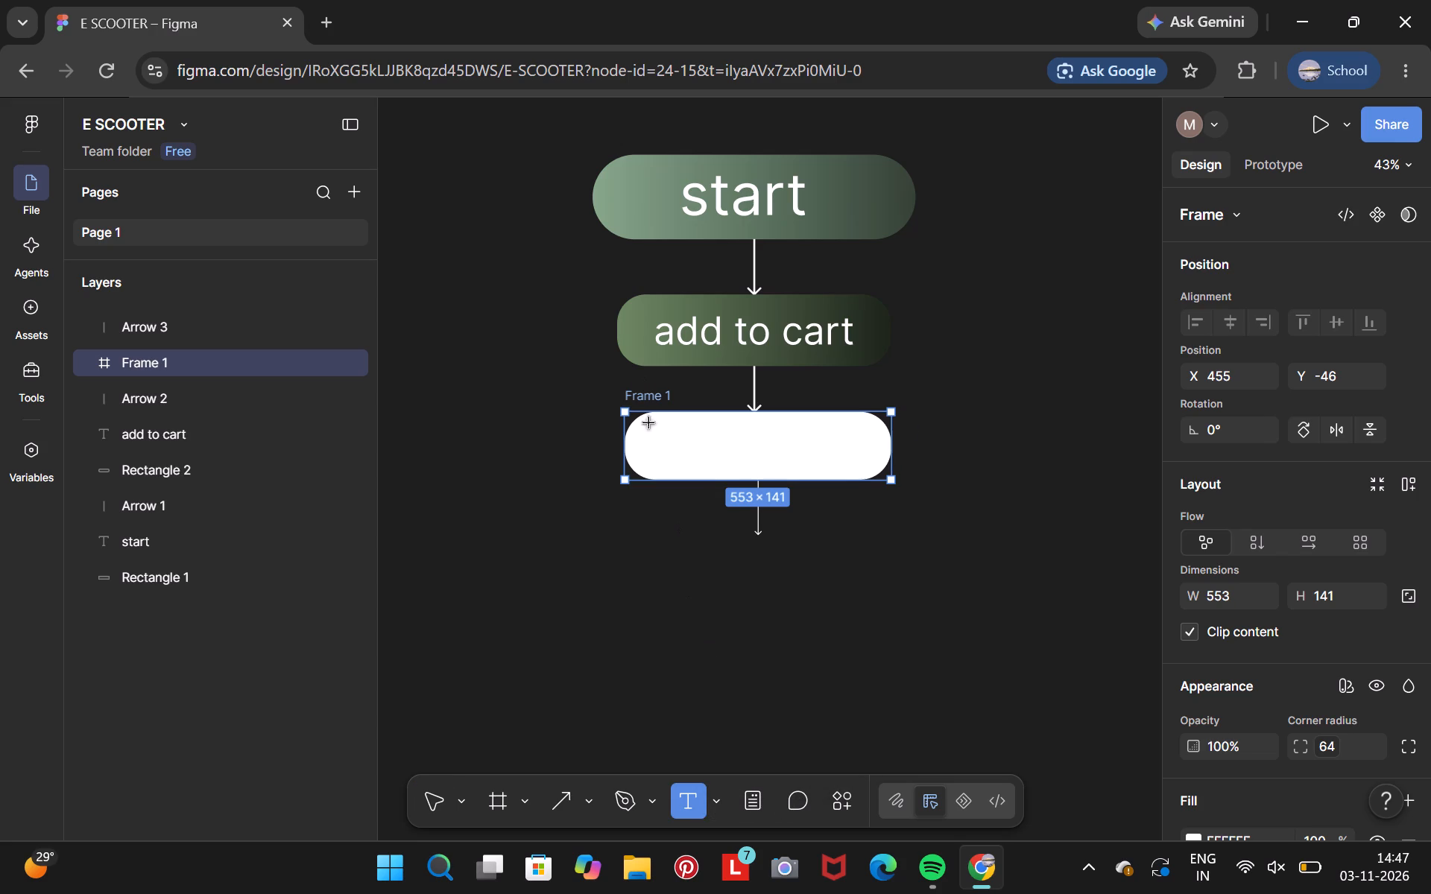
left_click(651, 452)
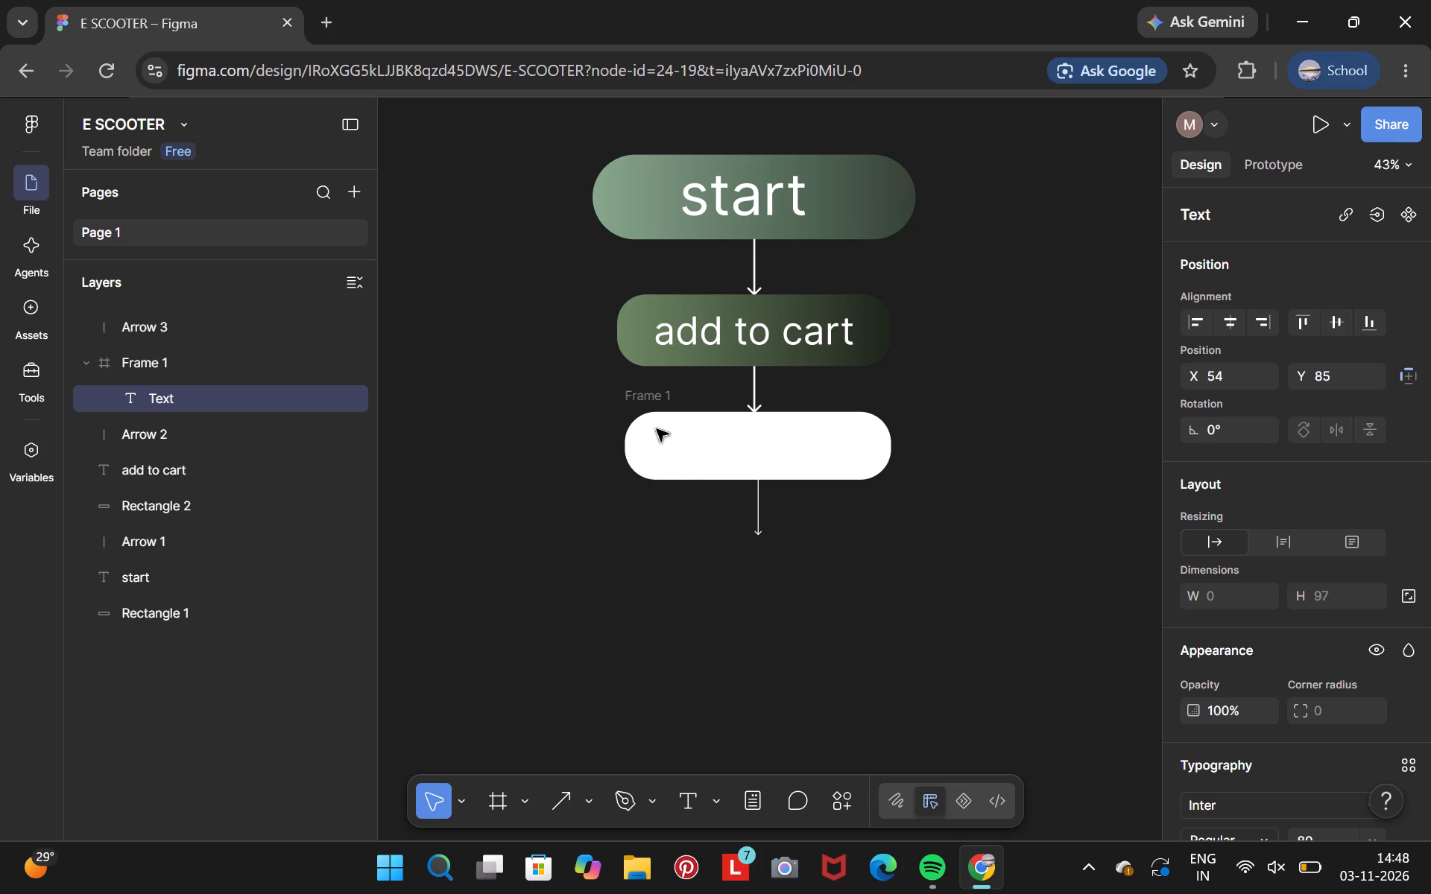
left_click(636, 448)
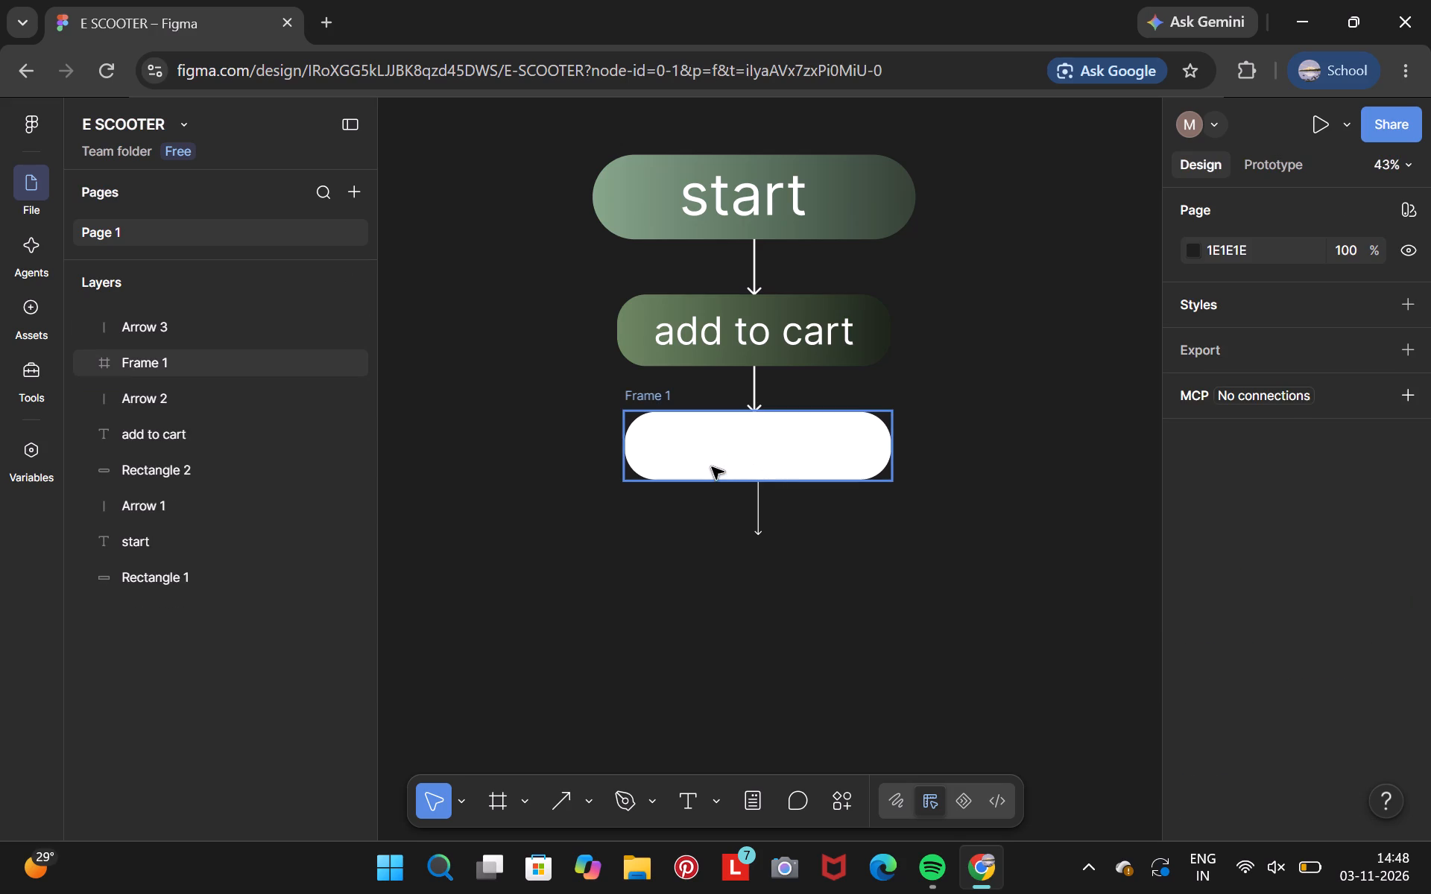
Add the text "browse products and select items" inside the white rounded frame.
left_click(677, 451)
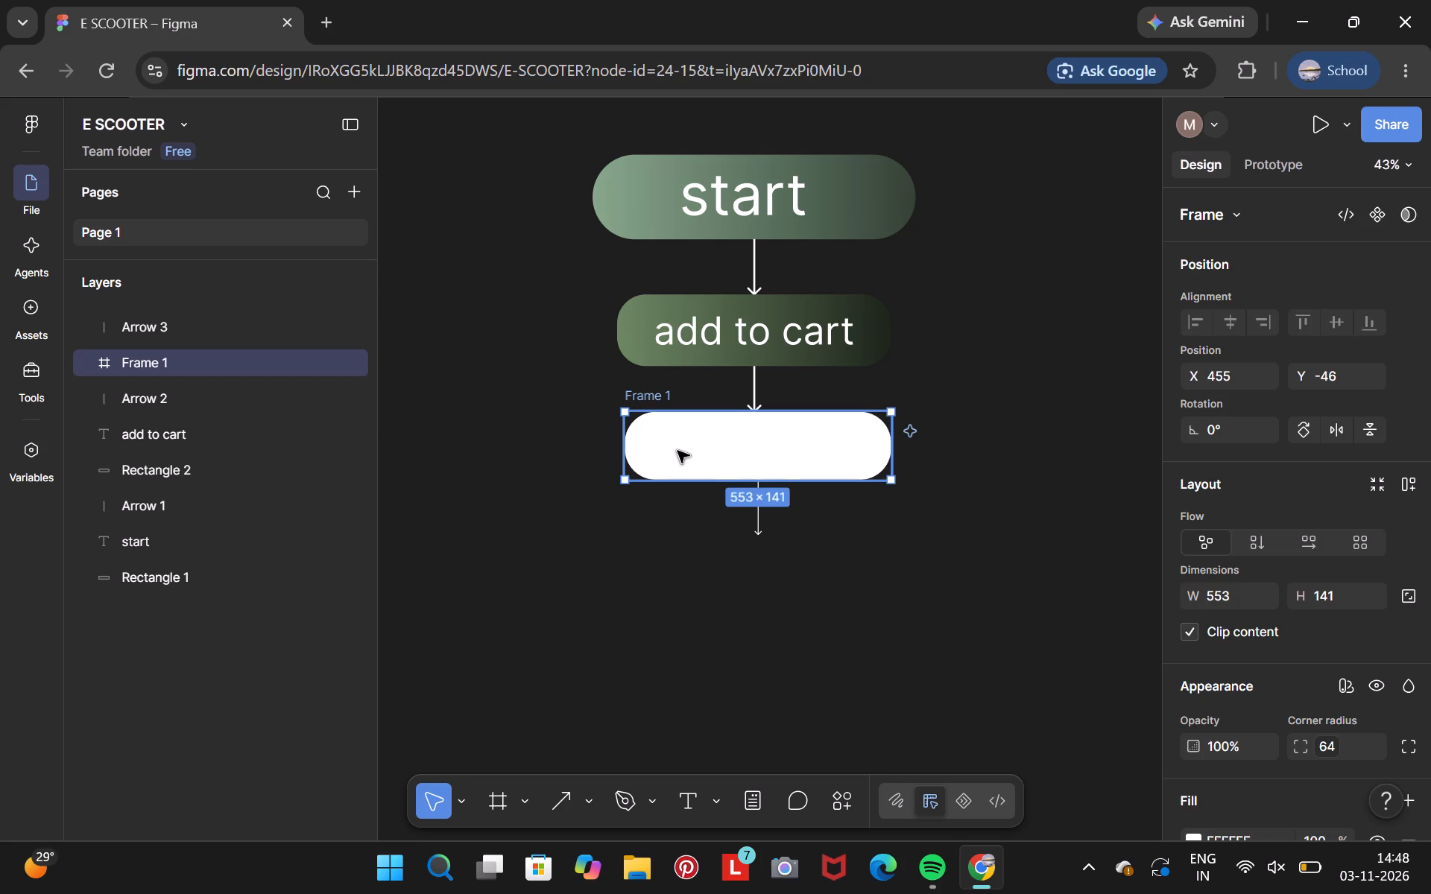
left_click(717, 798)
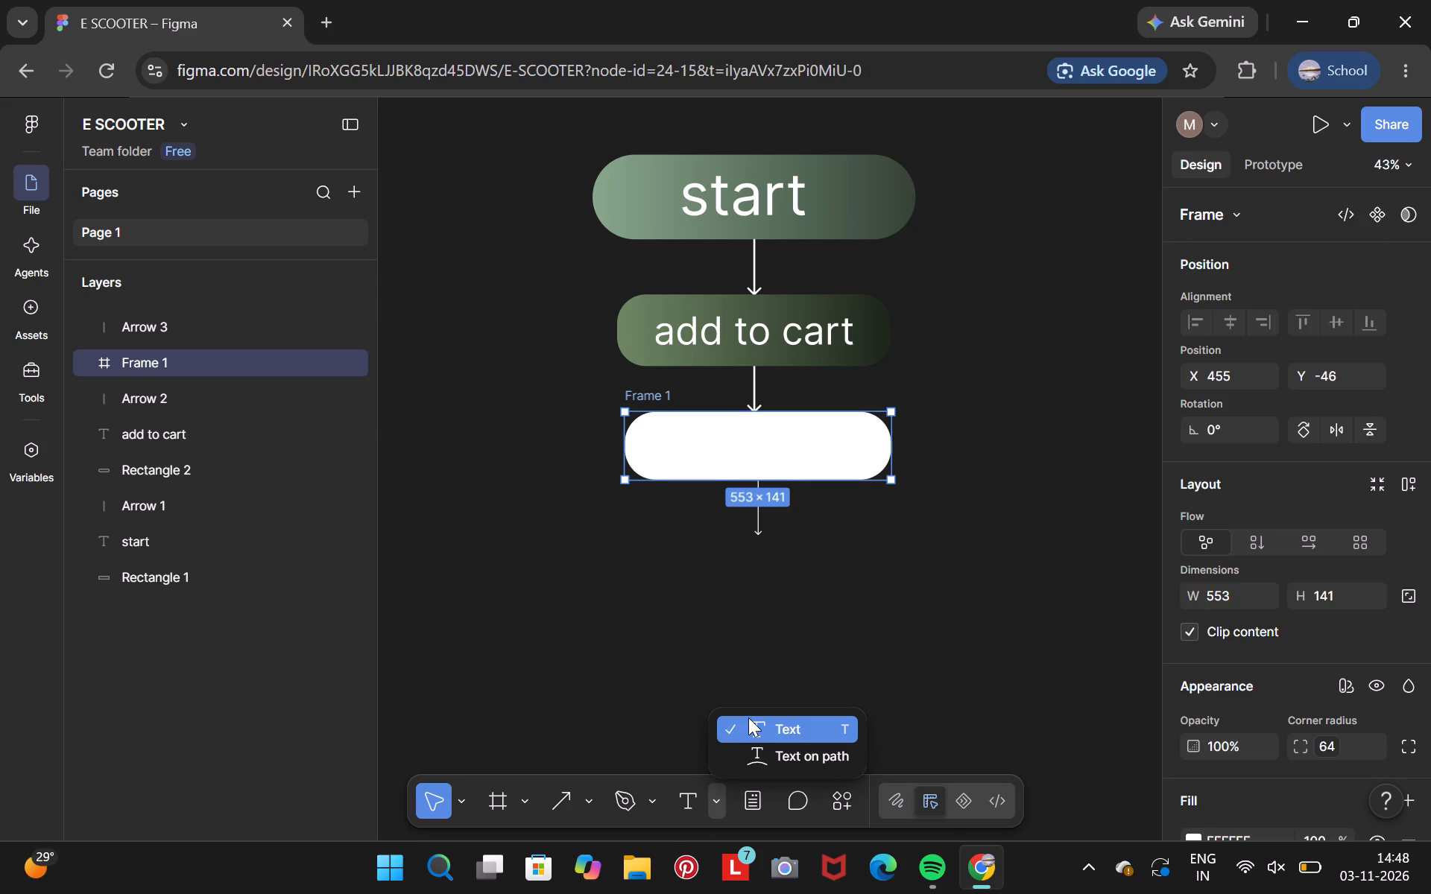
left_click(748, 717)
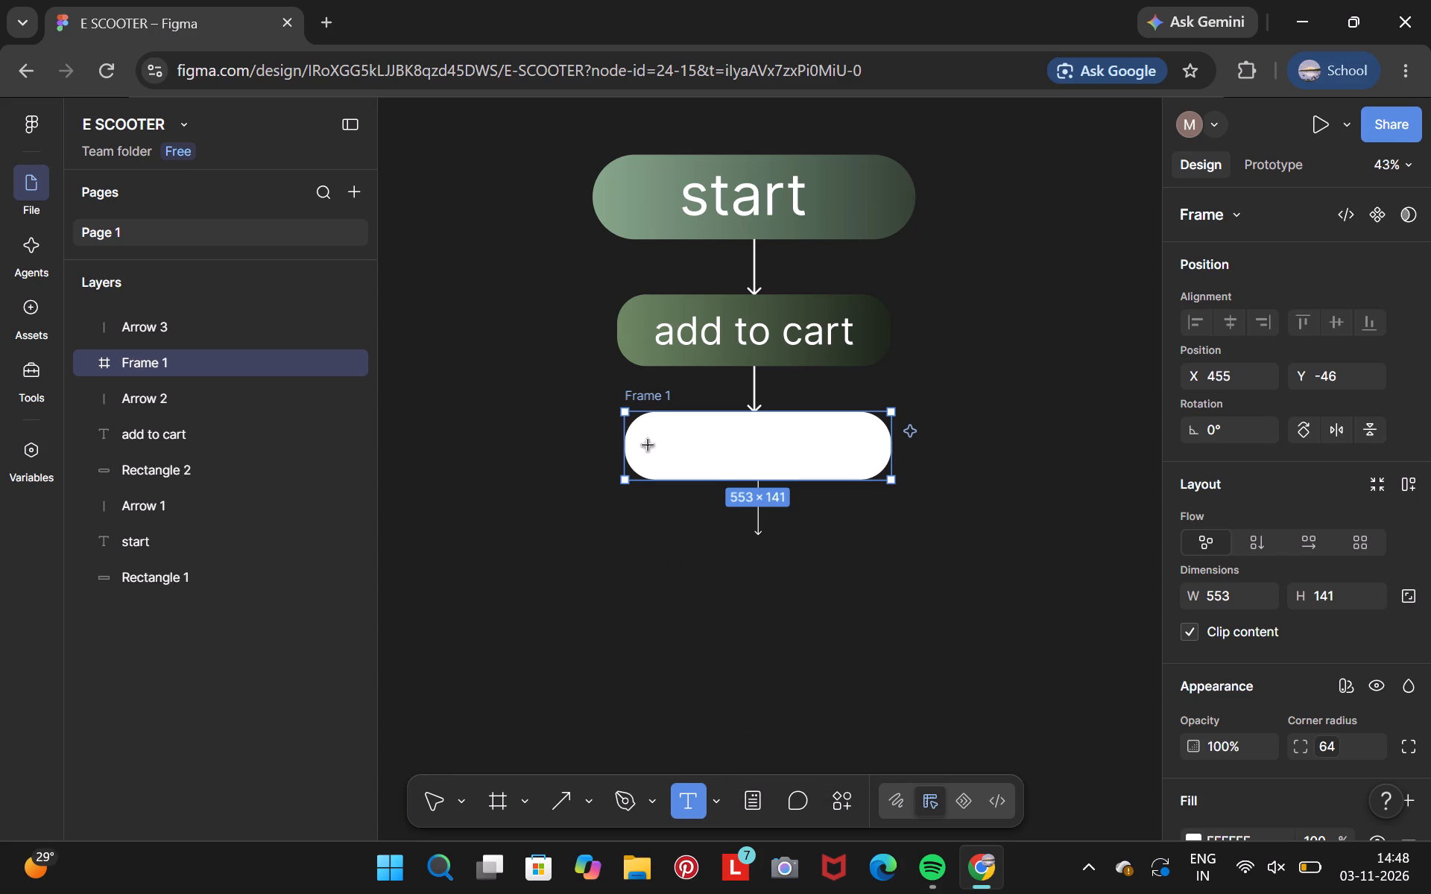
left_click(651, 448)
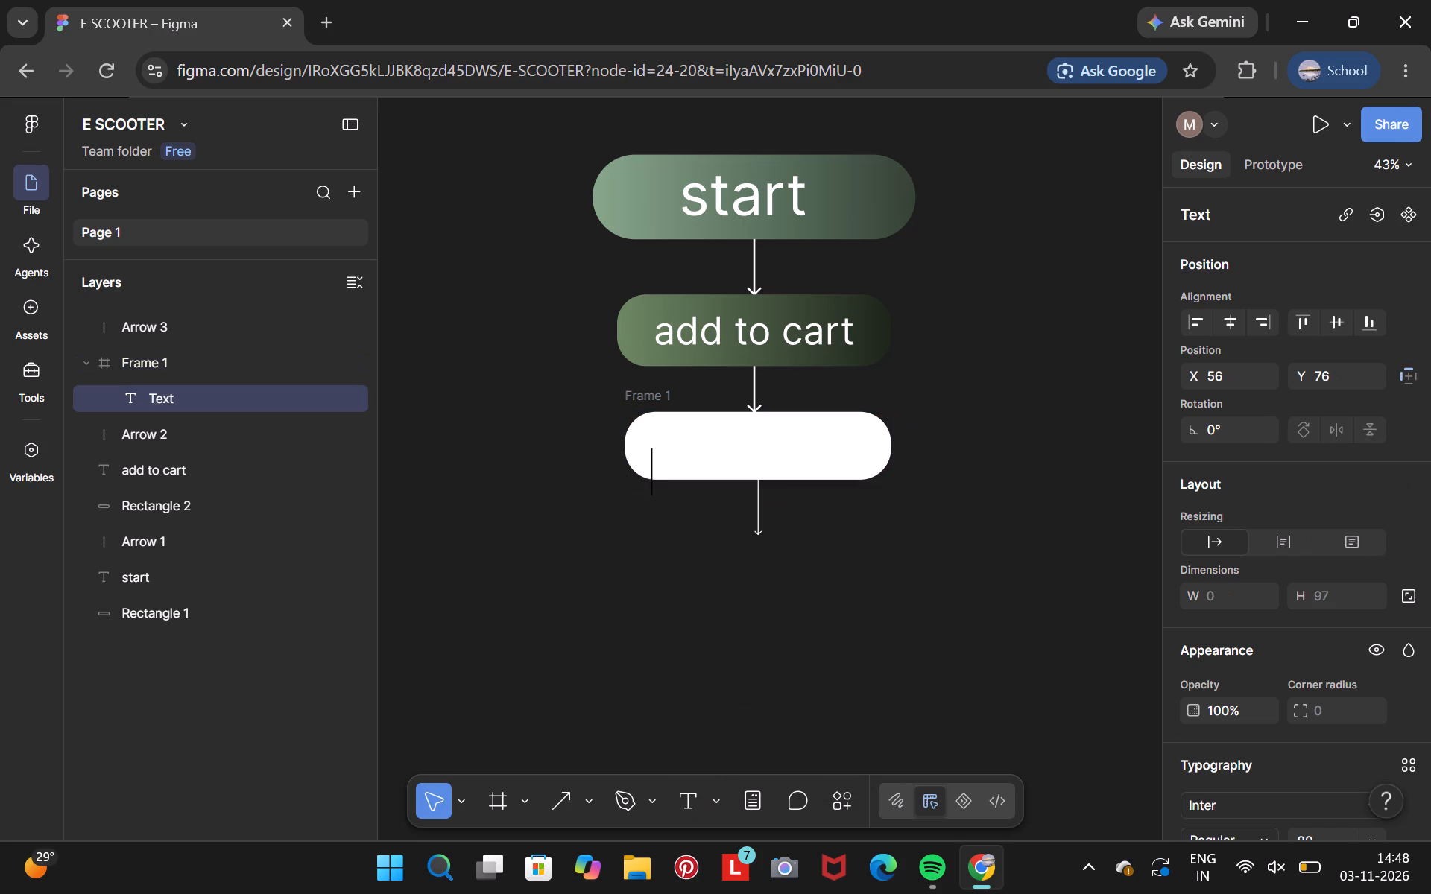
type("brows")
type("e products")
key("space")
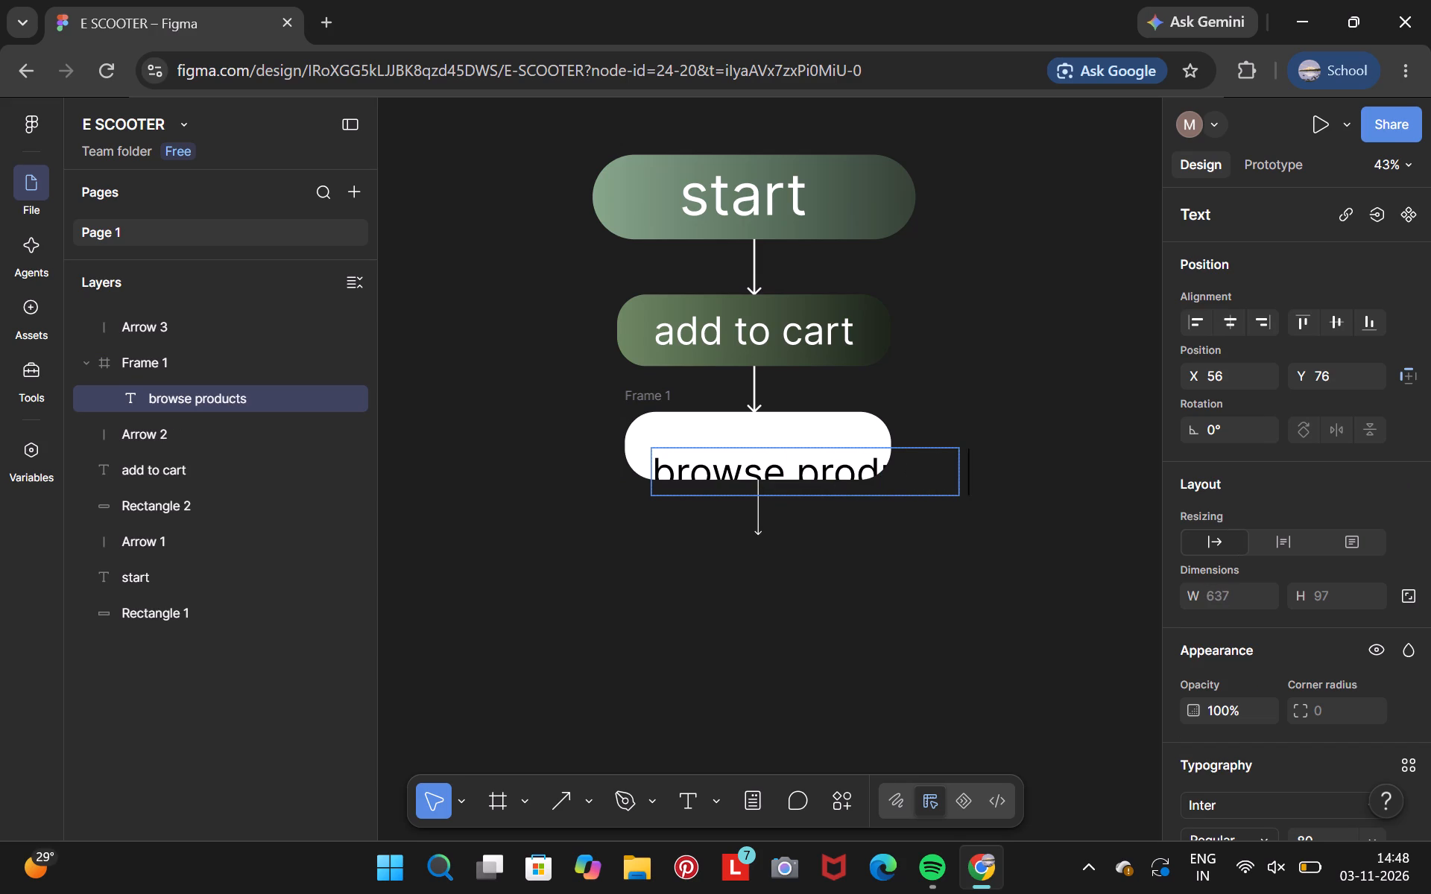
type("and select items")
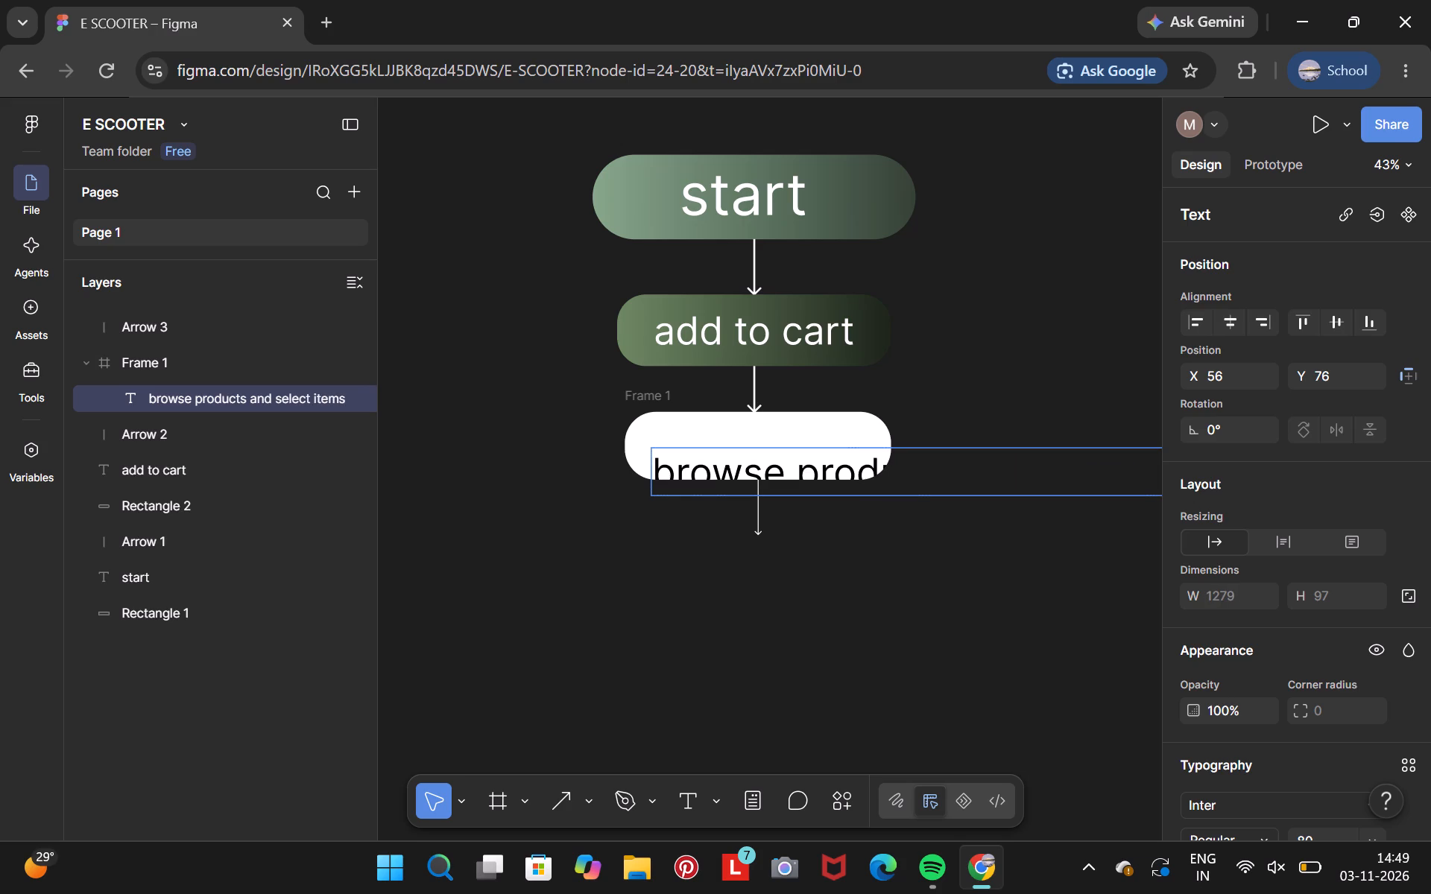
left_click(913, 485)
Move the "browse products and select items" text to about X 72, Y 22 inside the white frame, centred vertically.
left_click_drag(649, 497, 902, 491)
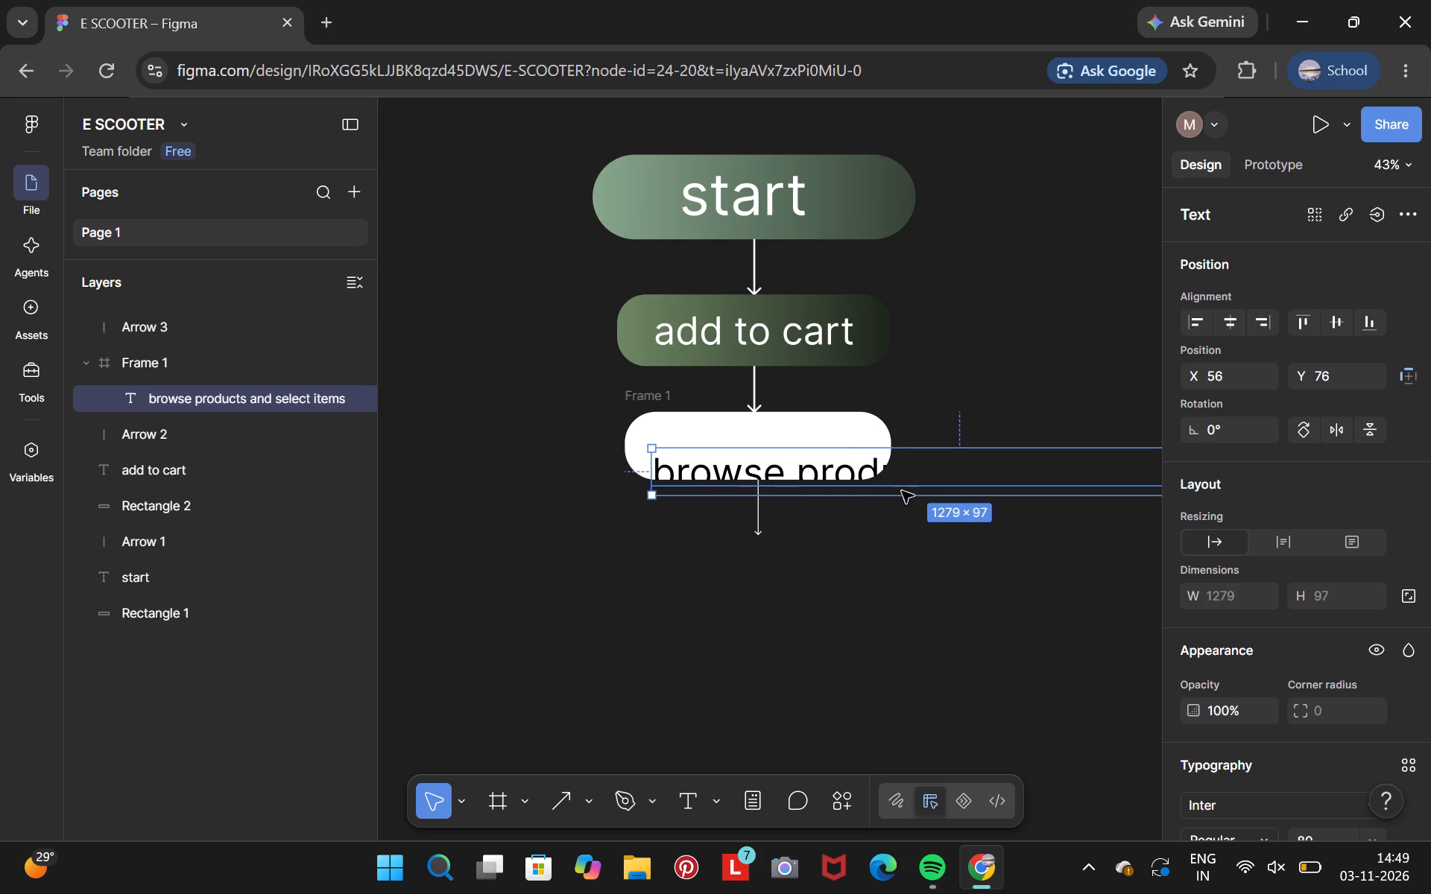
left_click_drag(902, 491, 860, 467)
left_click_drag(860, 467, 598, 472)
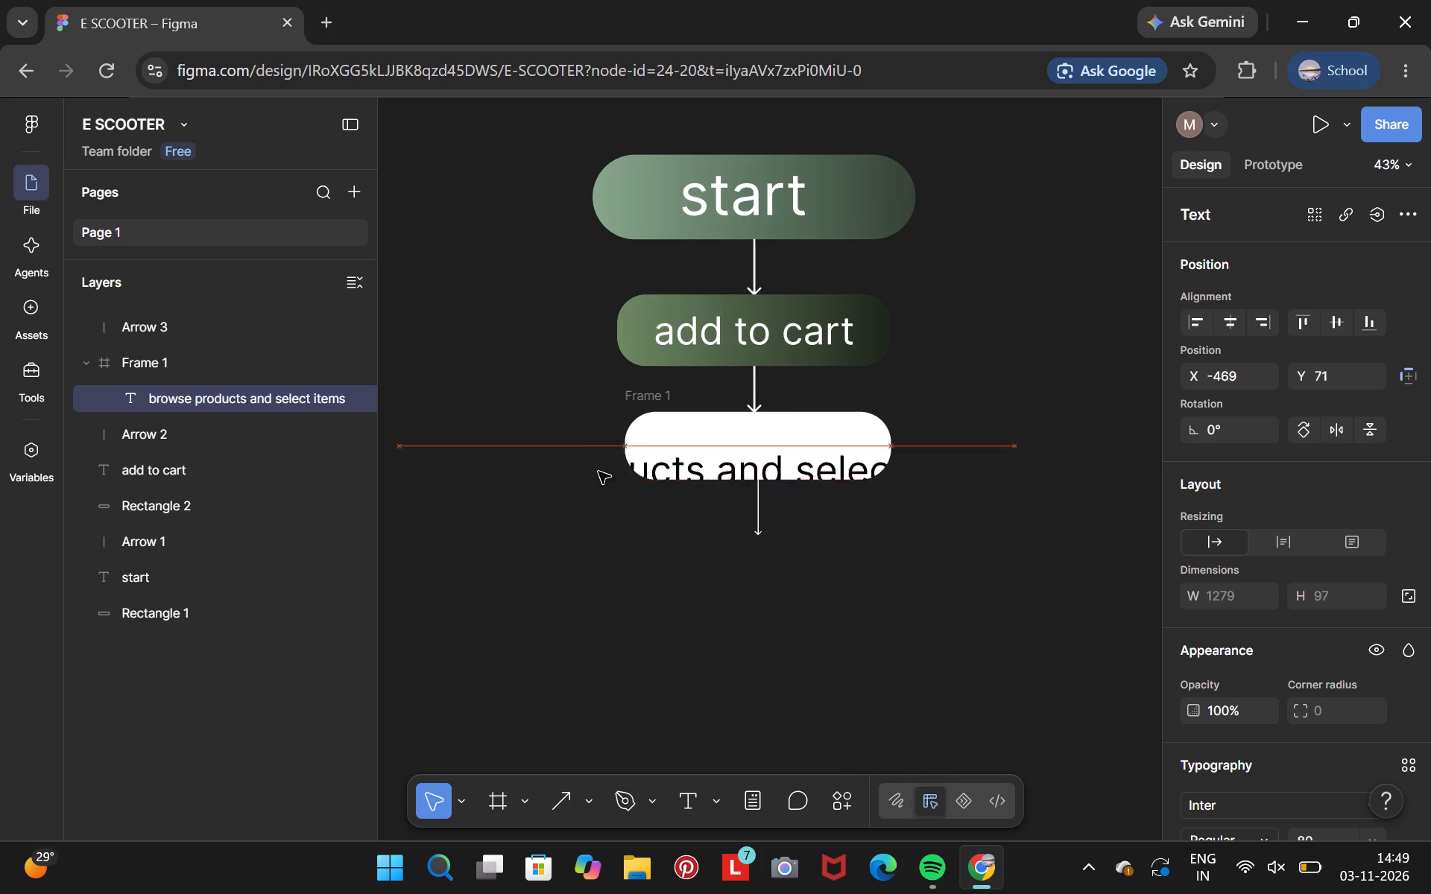
left_click_drag(598, 472, 633, 441)
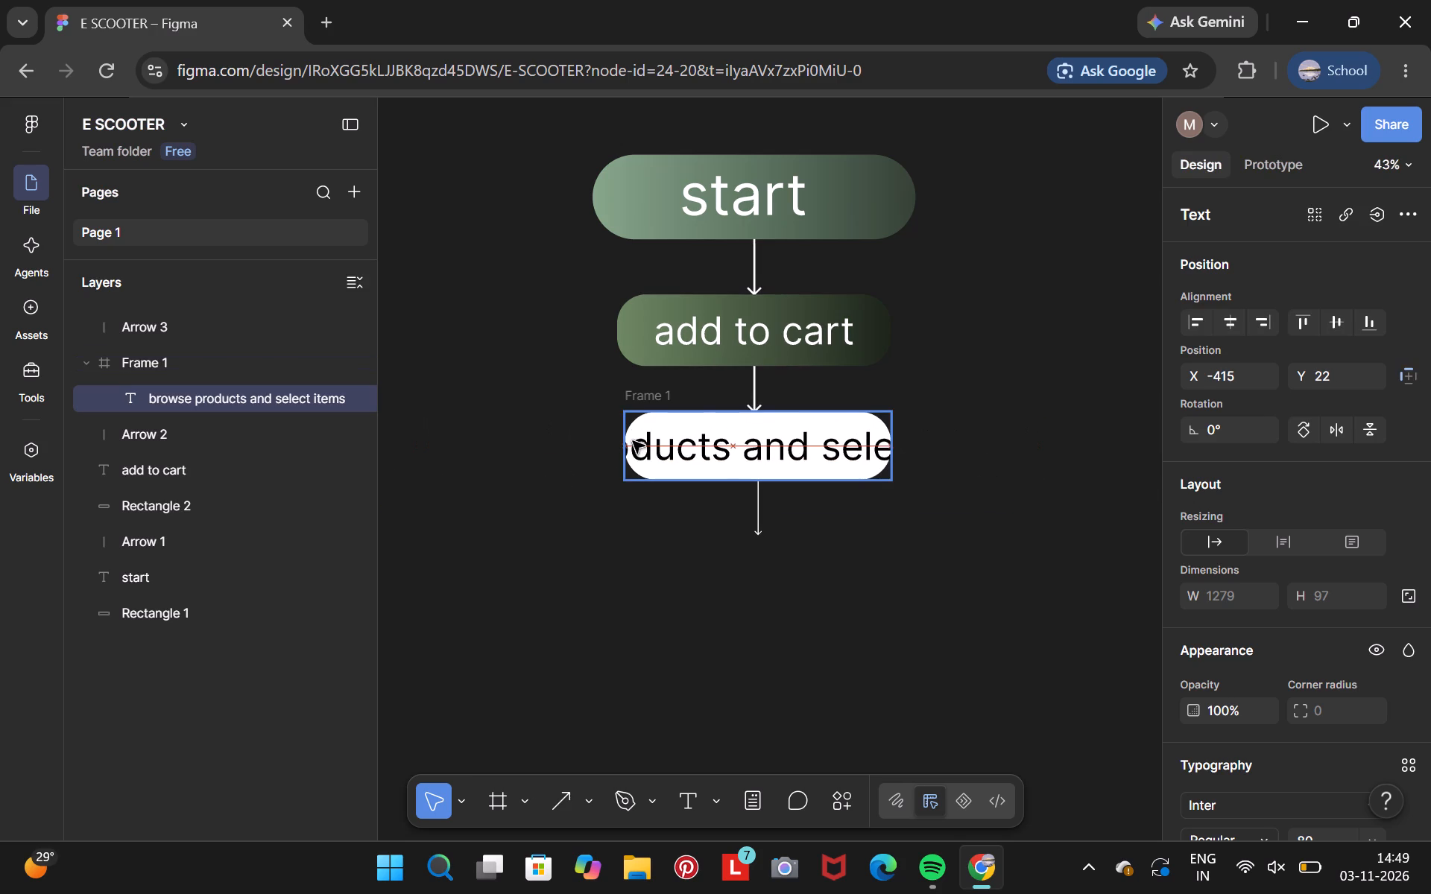
left_click_drag(633, 441, 961, 438)
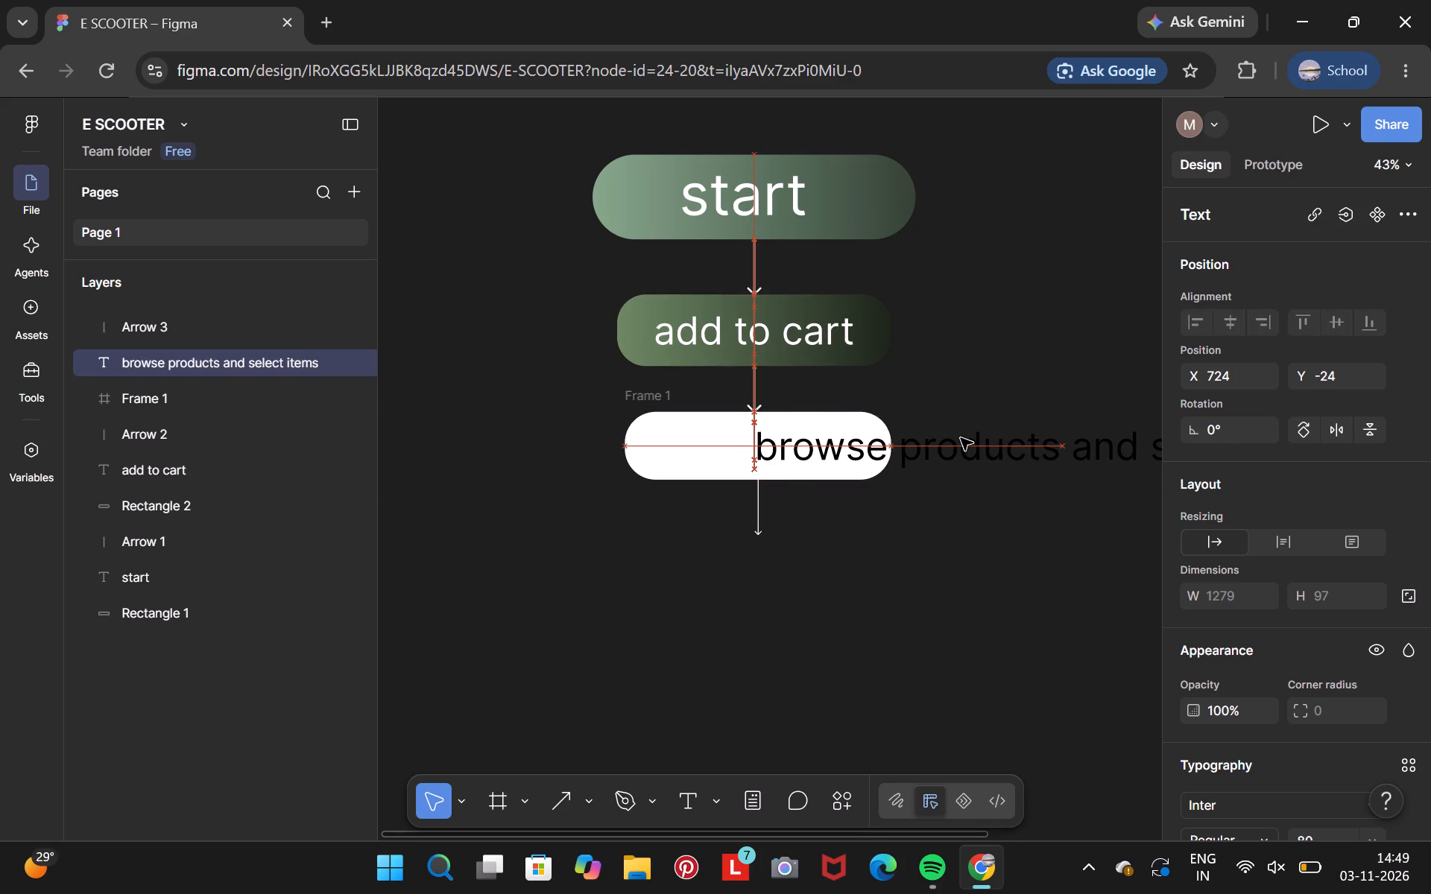
left_click_drag(961, 438, 892, 426)
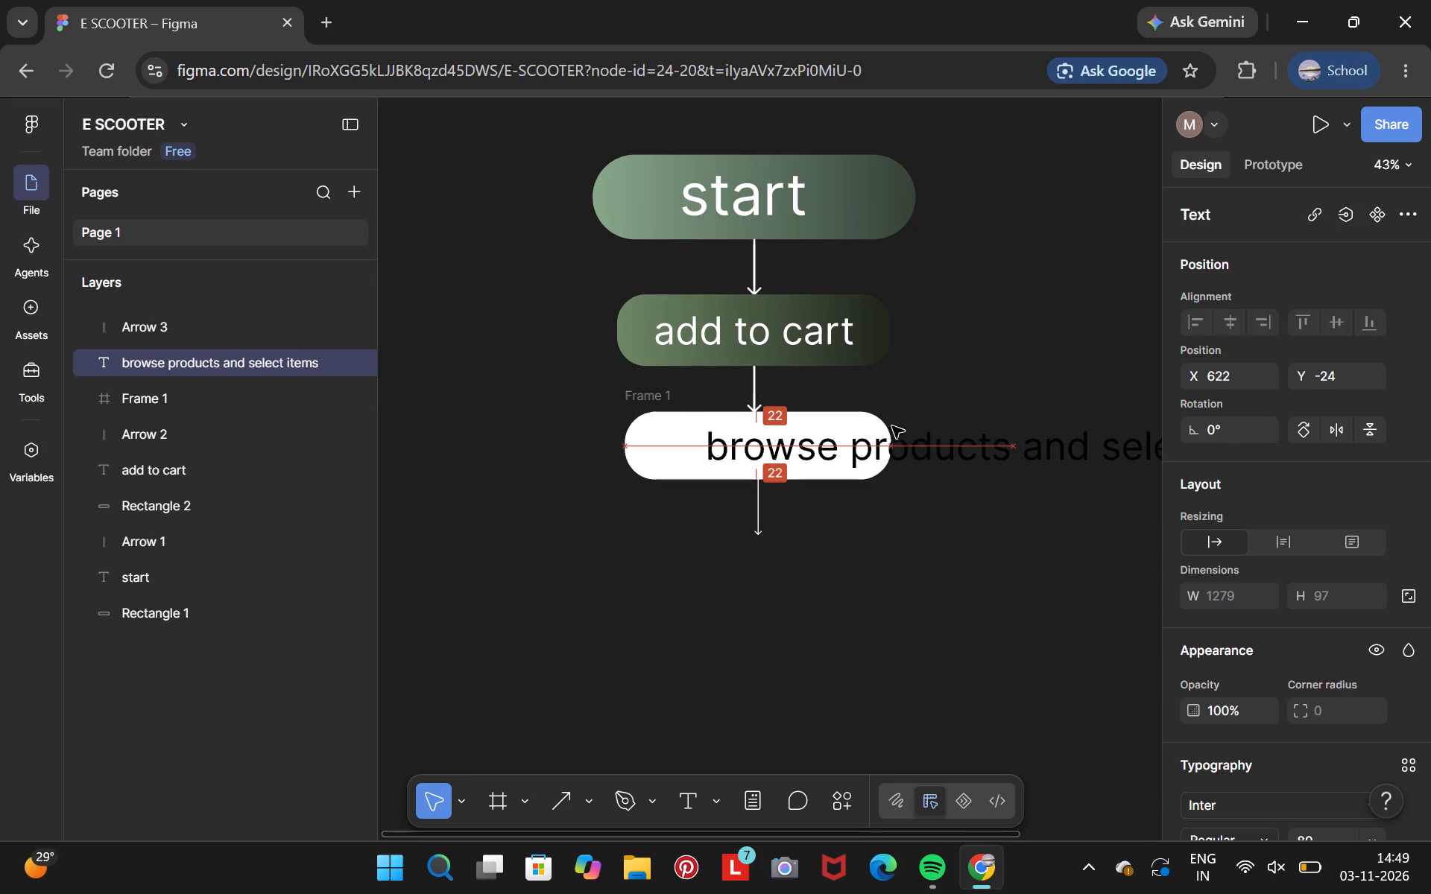
left_click_drag(892, 426, 847, 304)
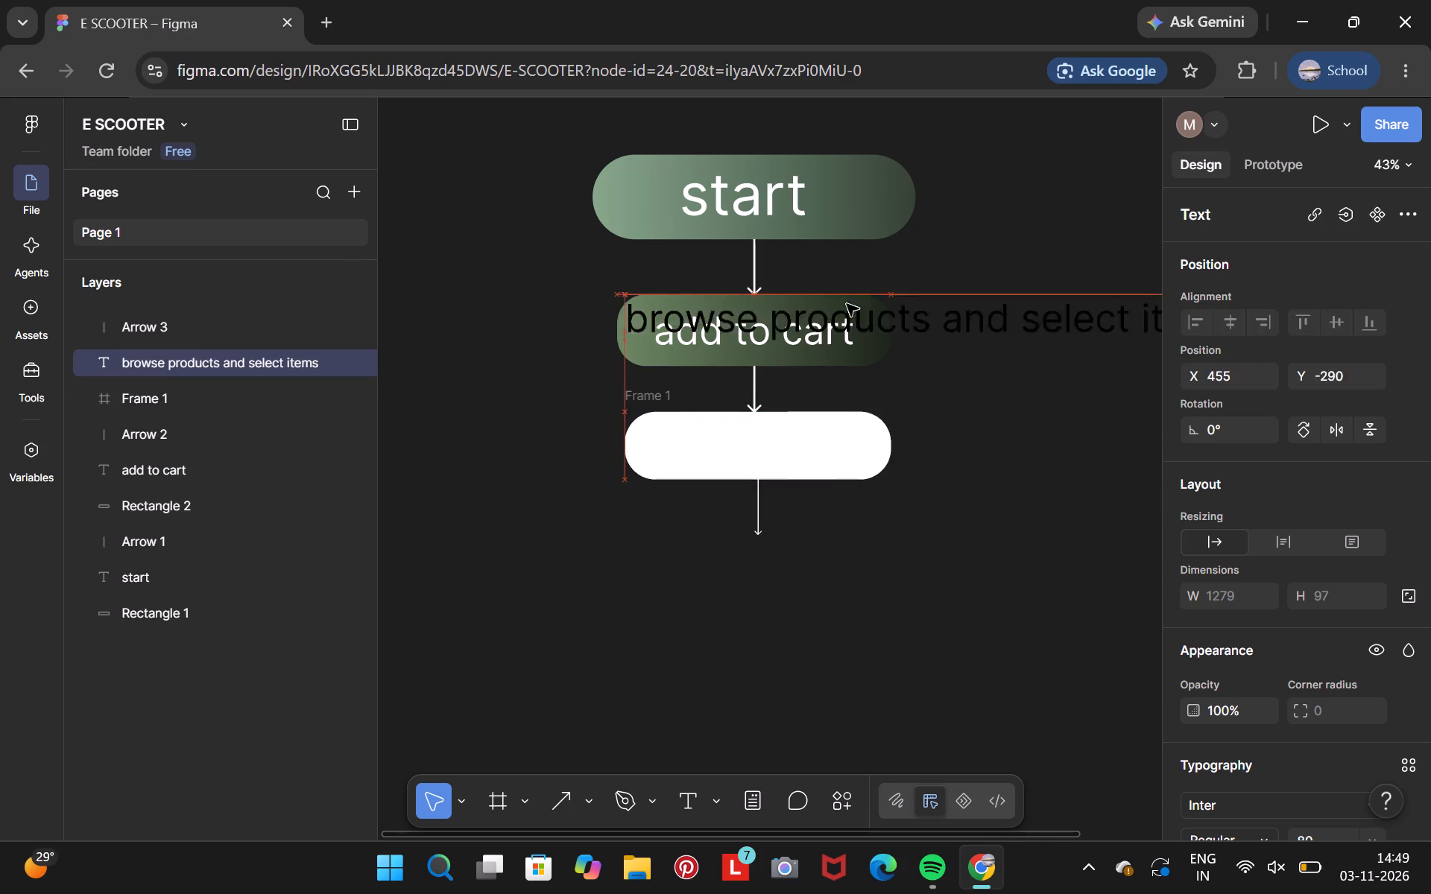
left_click_drag(847, 304, 874, 506)
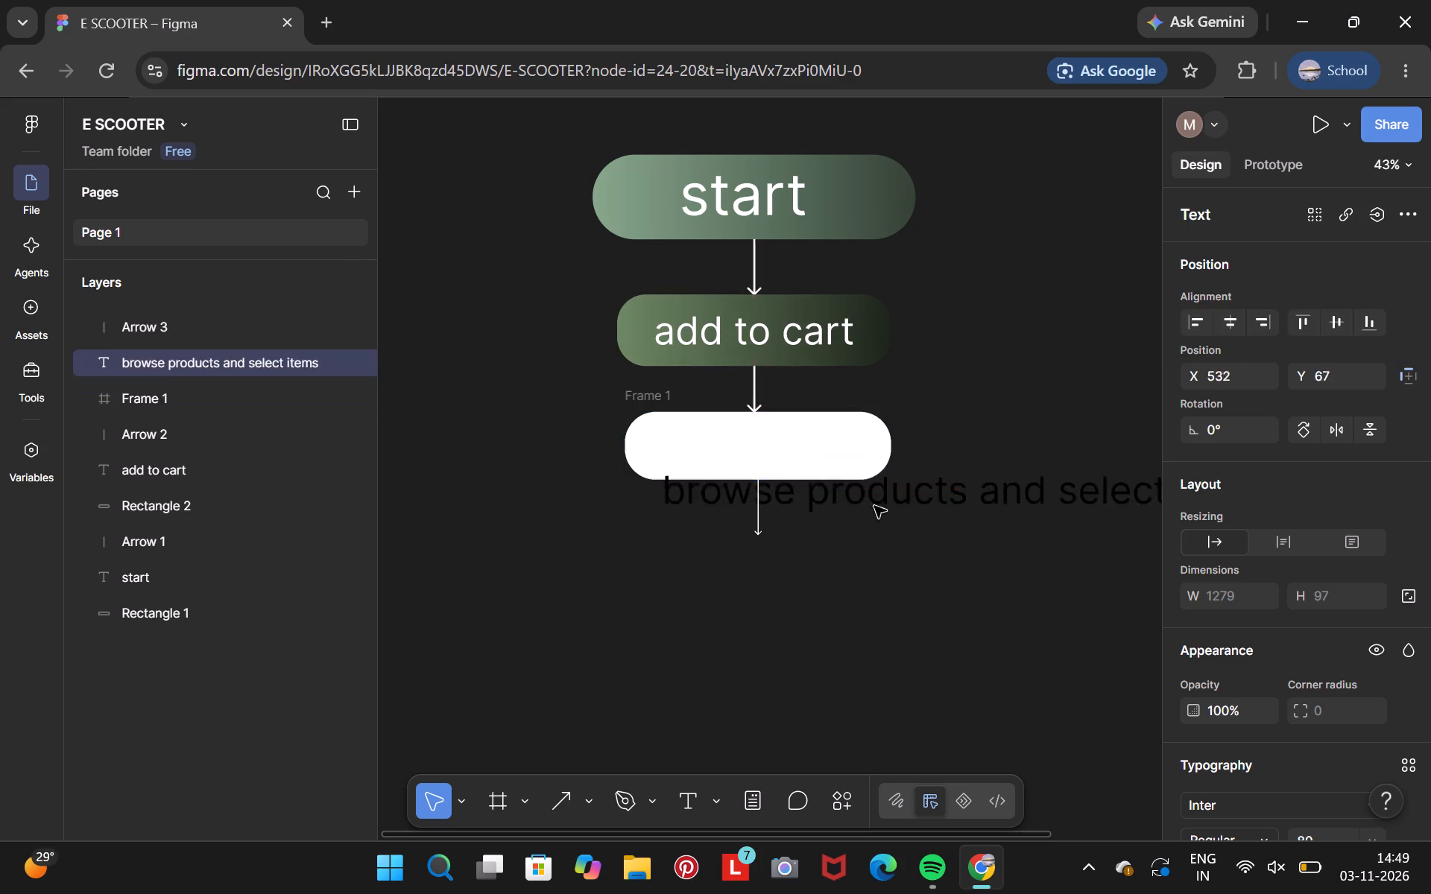
left_click_drag(874, 506, 852, 432)
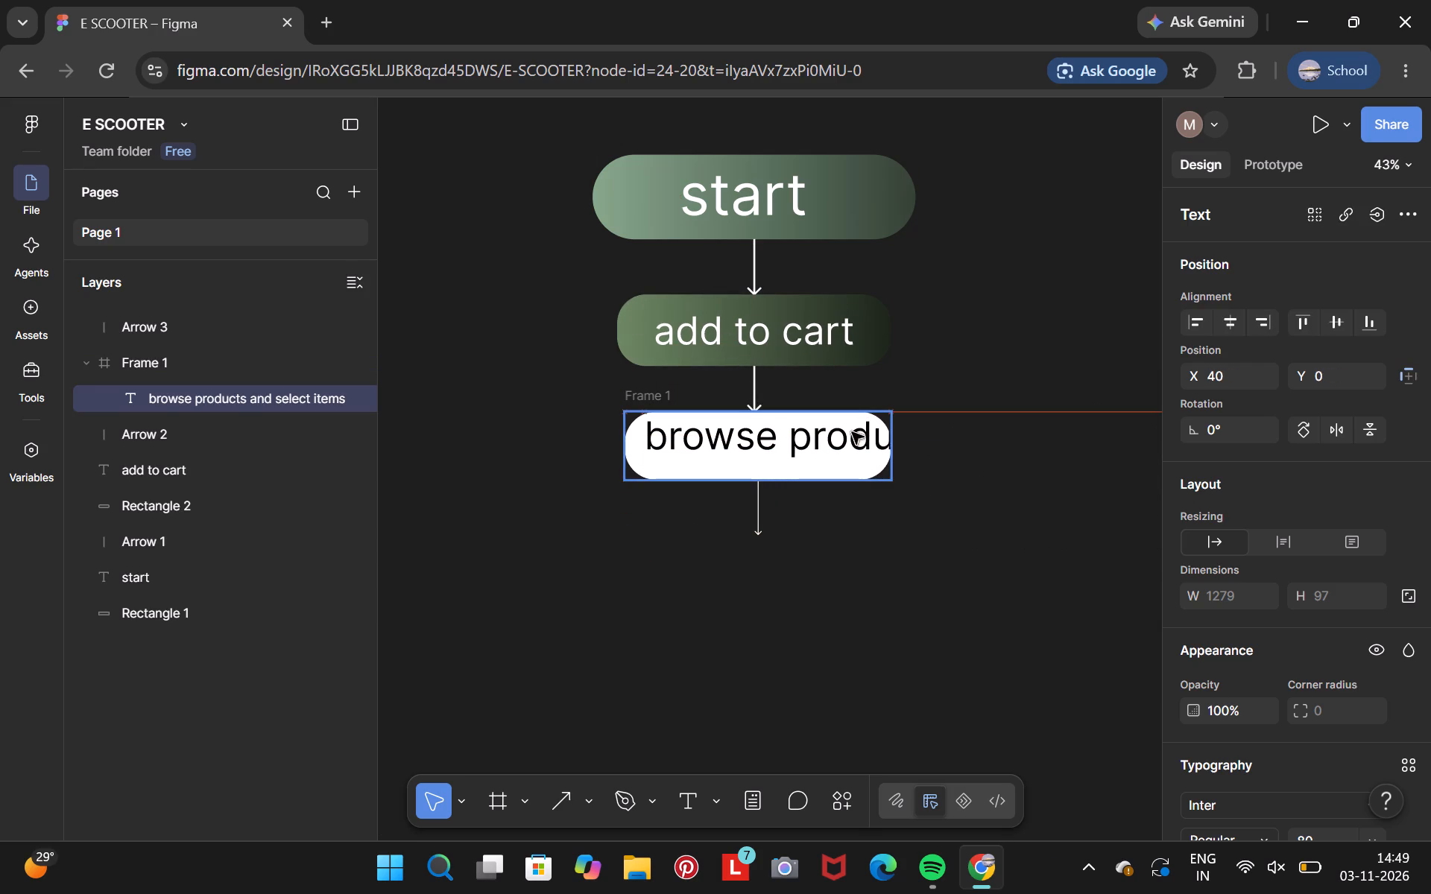
left_click_drag(852, 432, 868, 438)
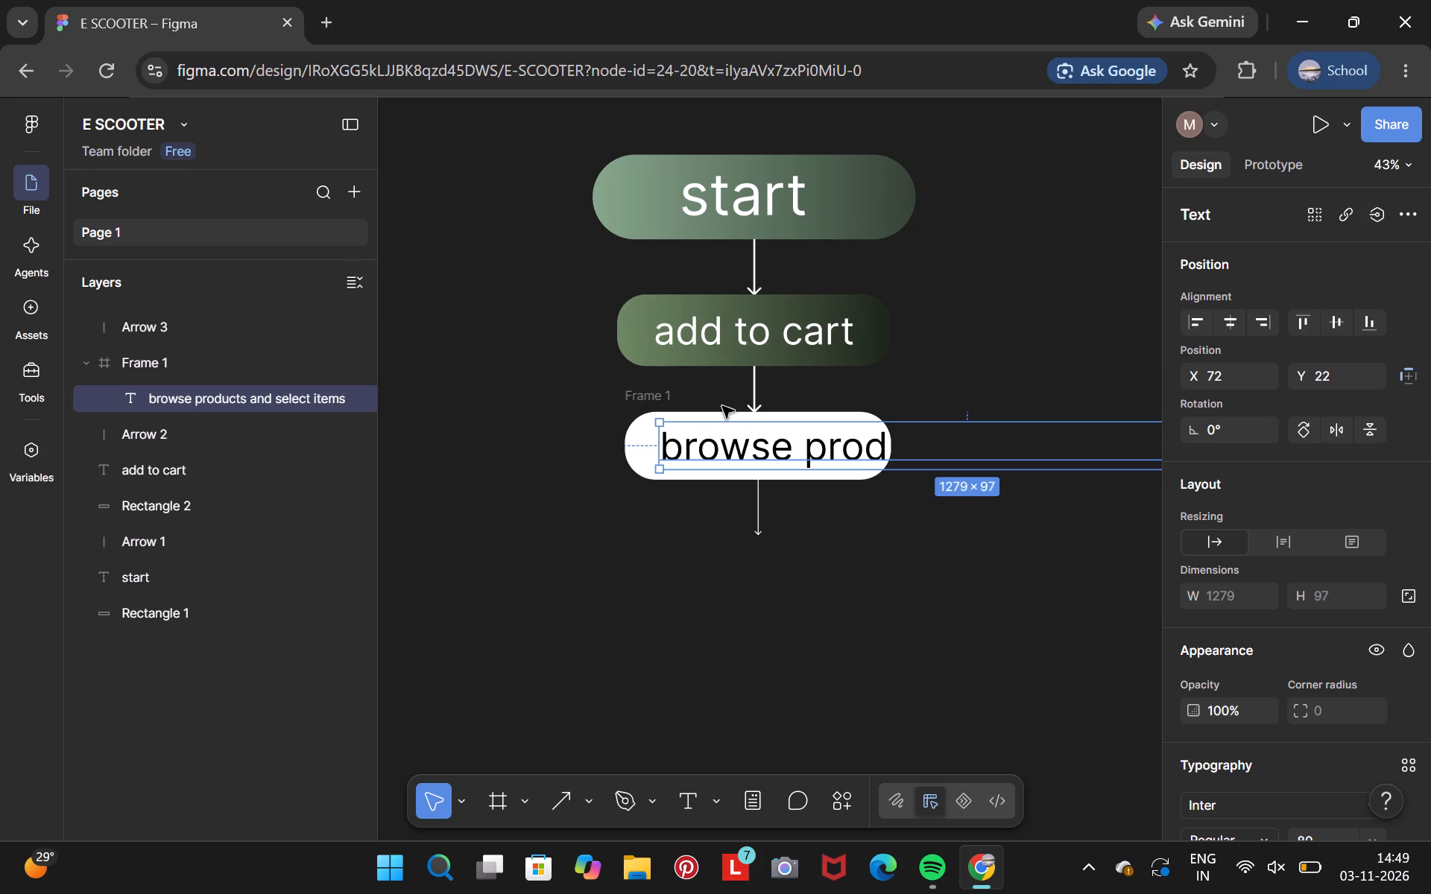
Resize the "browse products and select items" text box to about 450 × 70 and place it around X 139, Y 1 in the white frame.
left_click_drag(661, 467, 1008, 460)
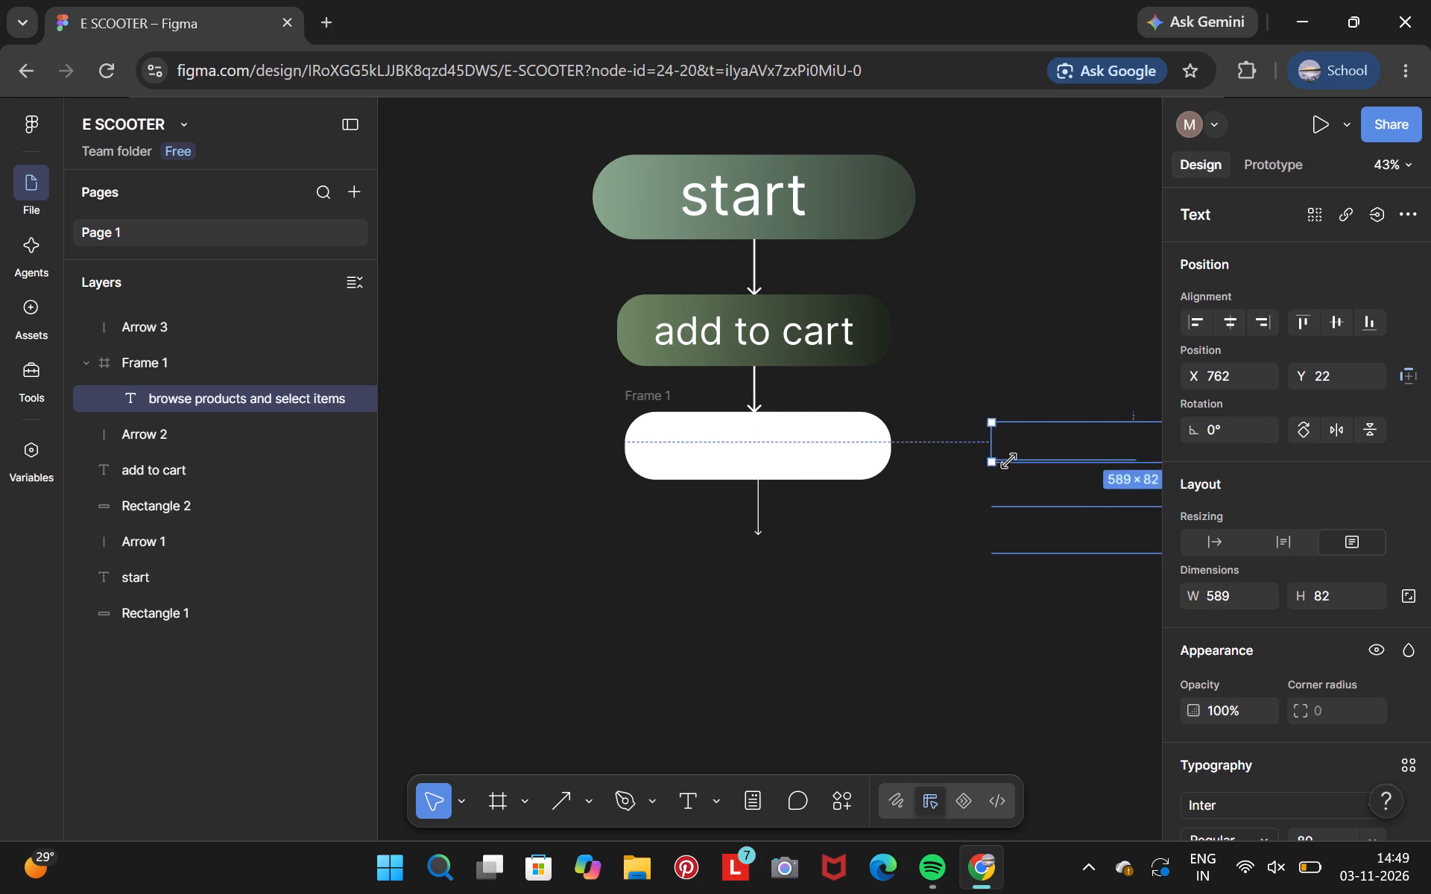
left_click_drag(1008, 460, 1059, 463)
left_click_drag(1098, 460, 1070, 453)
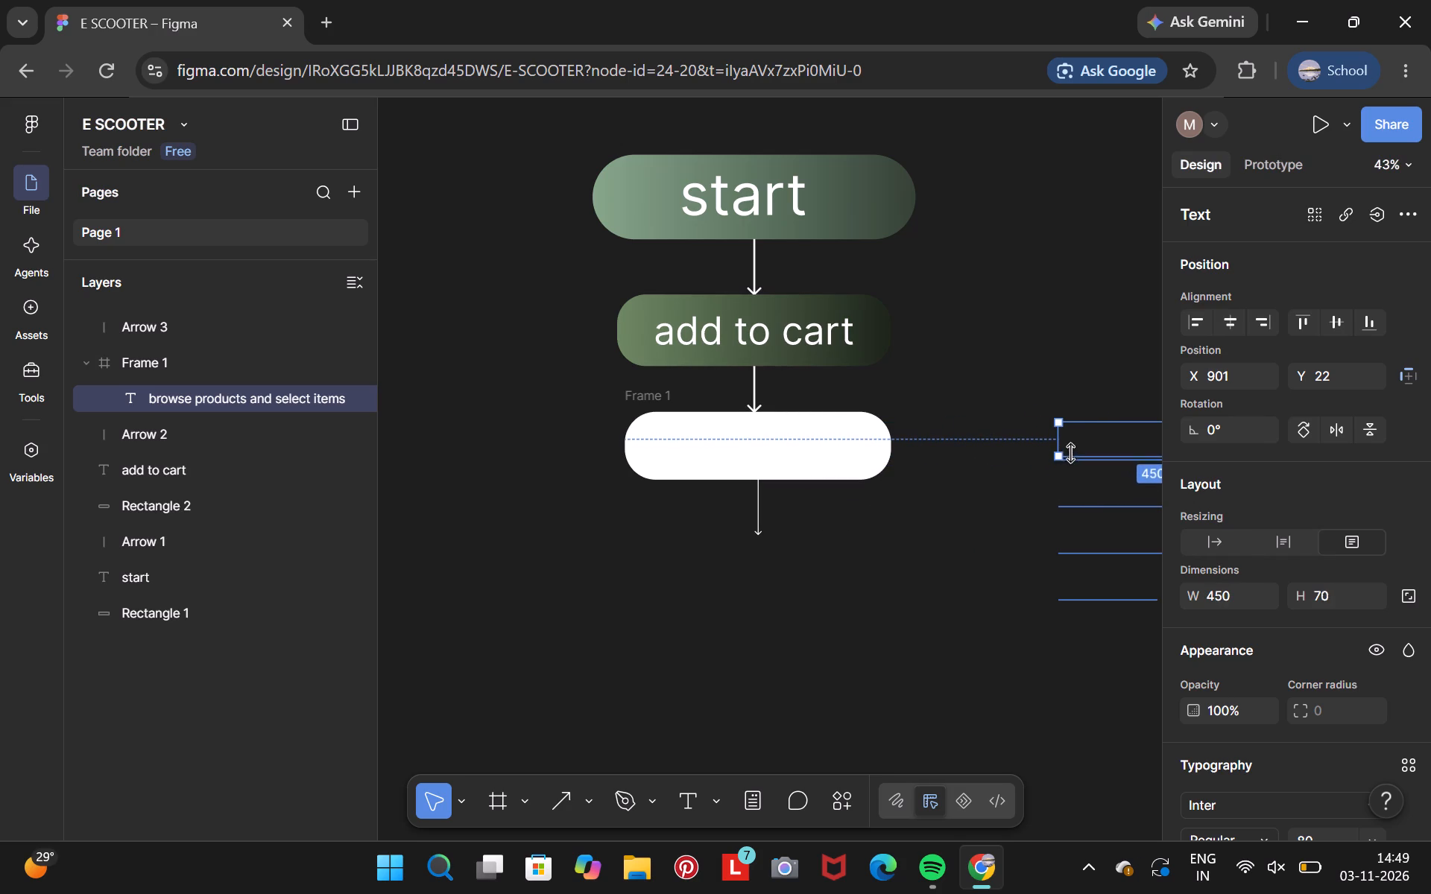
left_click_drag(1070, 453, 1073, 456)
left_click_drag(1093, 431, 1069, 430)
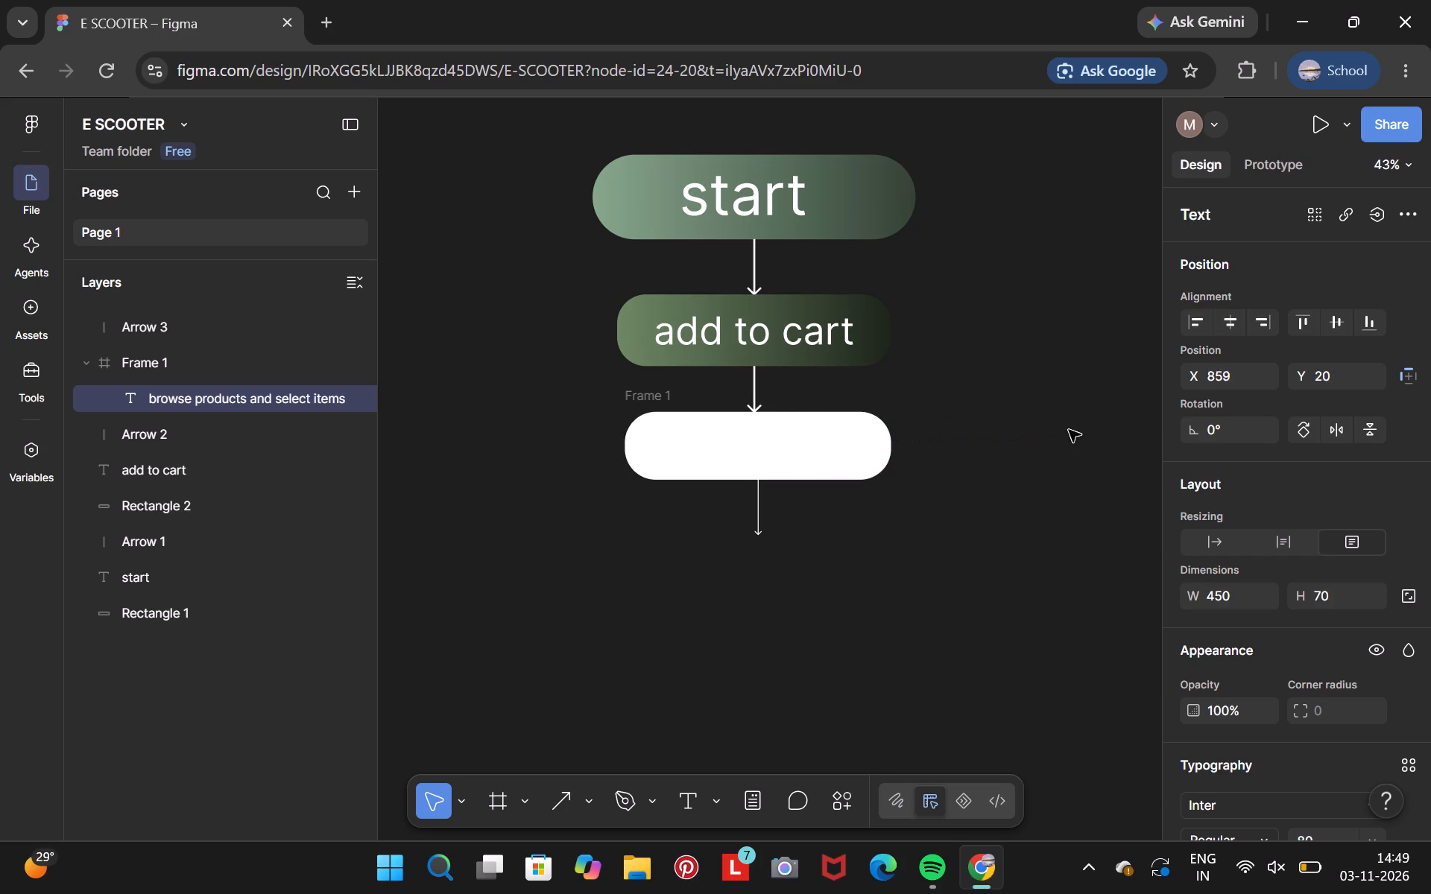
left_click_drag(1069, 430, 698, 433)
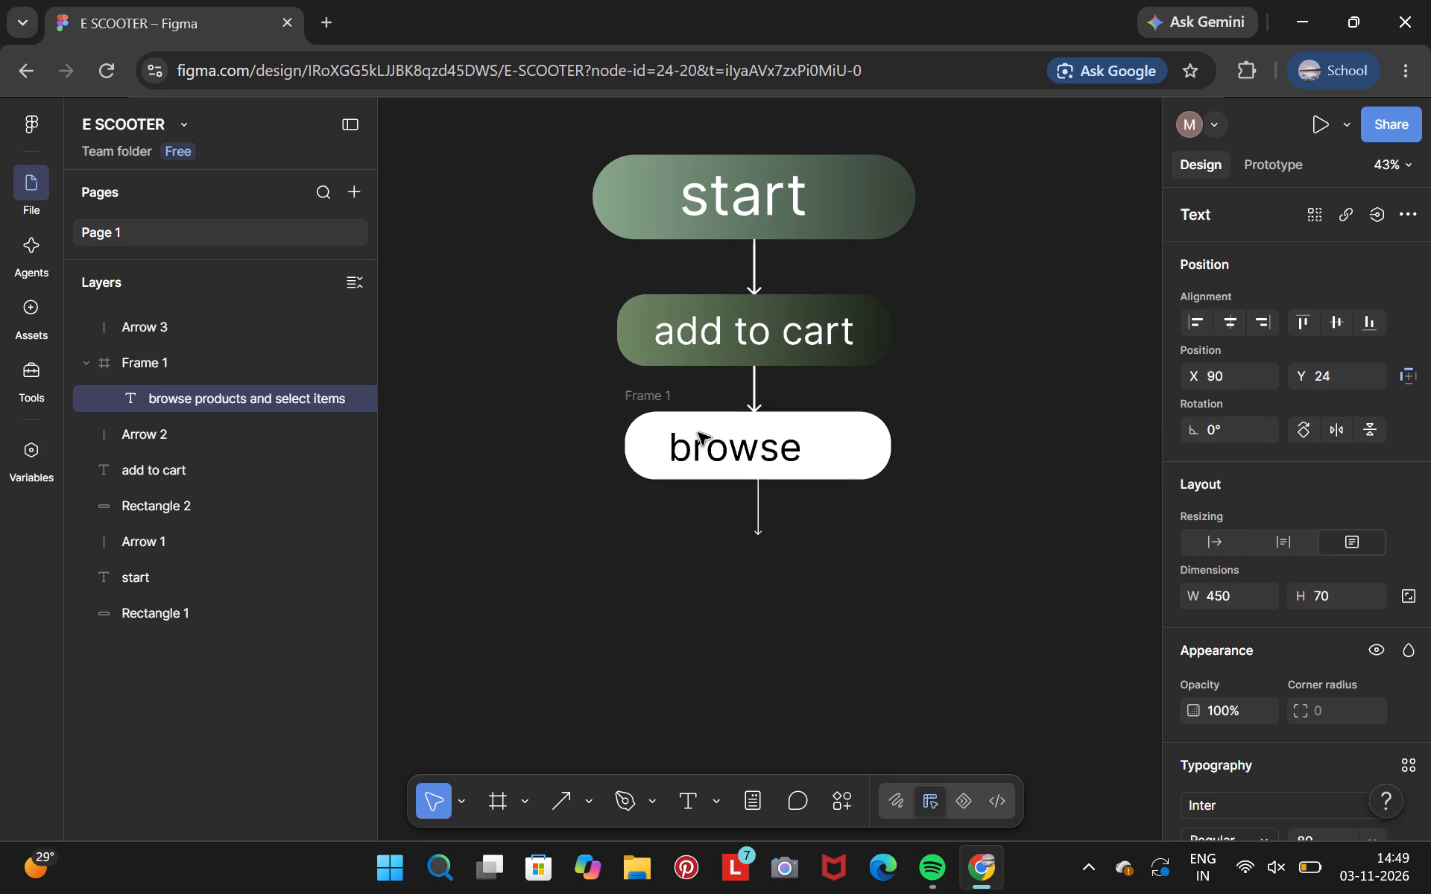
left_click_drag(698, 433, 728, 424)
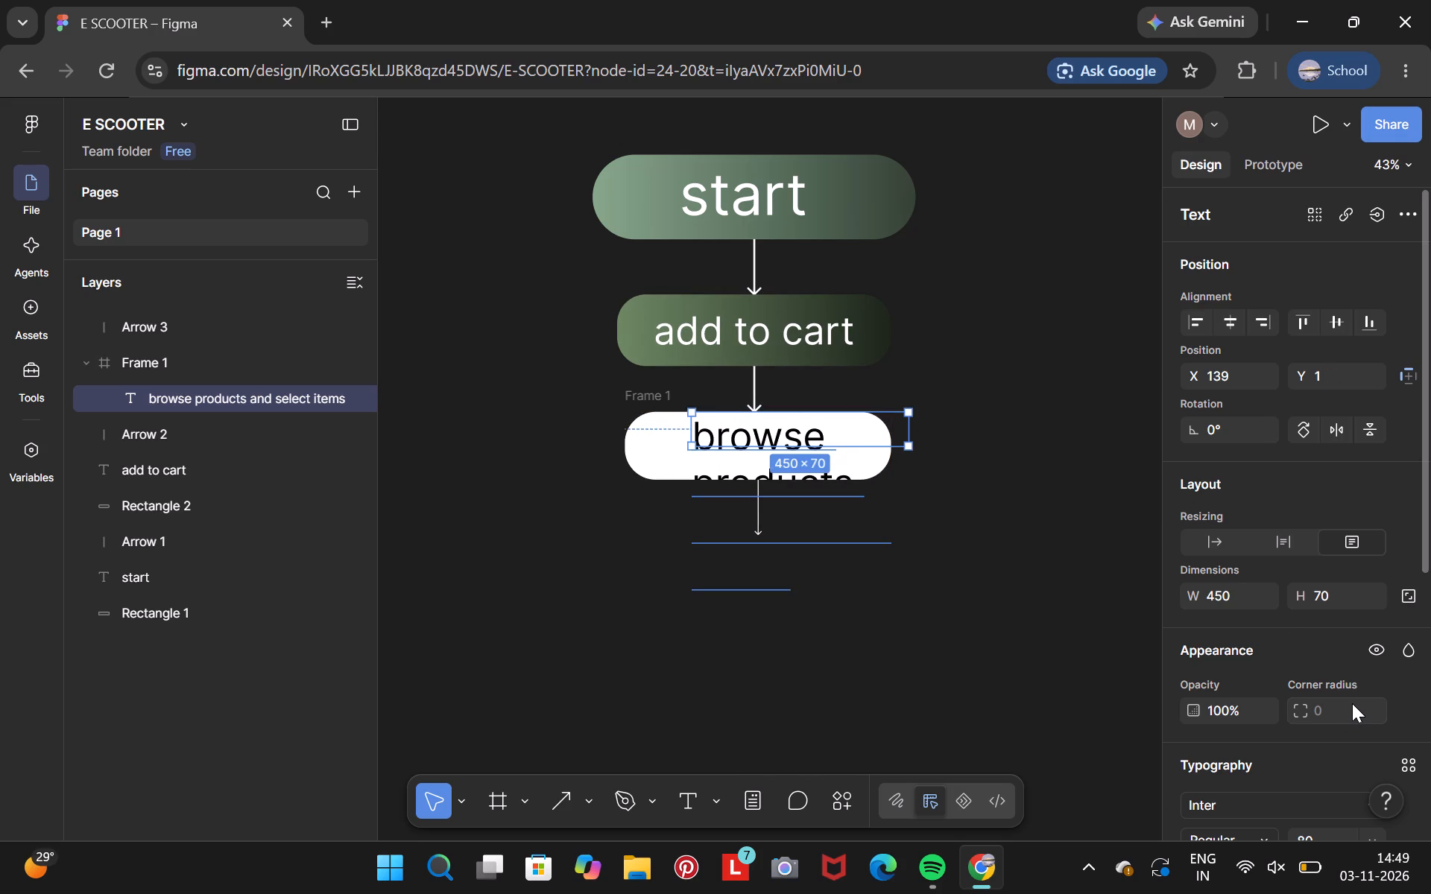
Set the font size of the "browse products and select items" text to 40.
scroll(1352, 703, "down", 2)
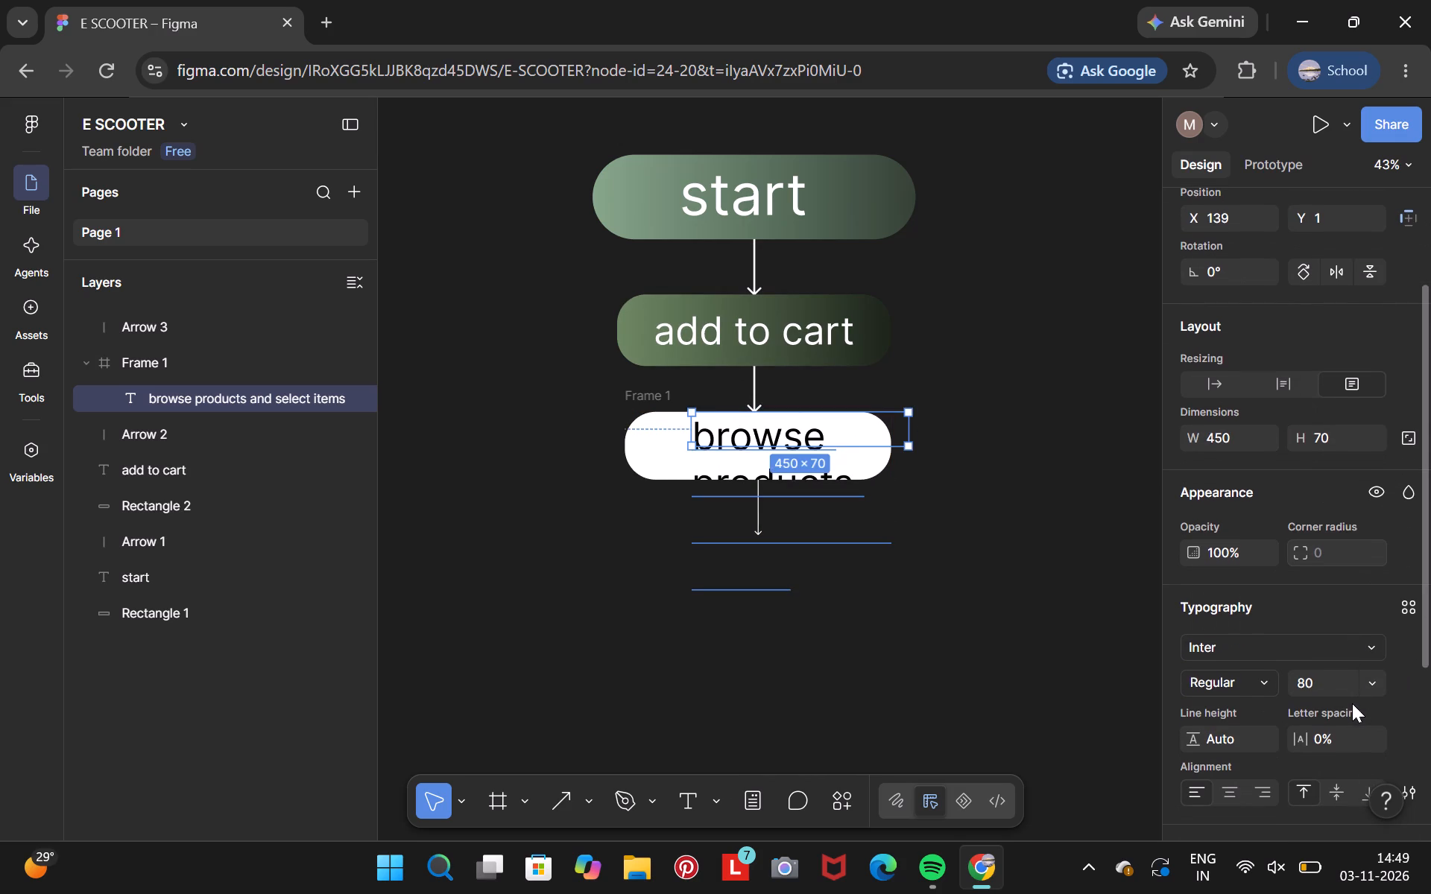
scroll(1352, 703, "down", 2)
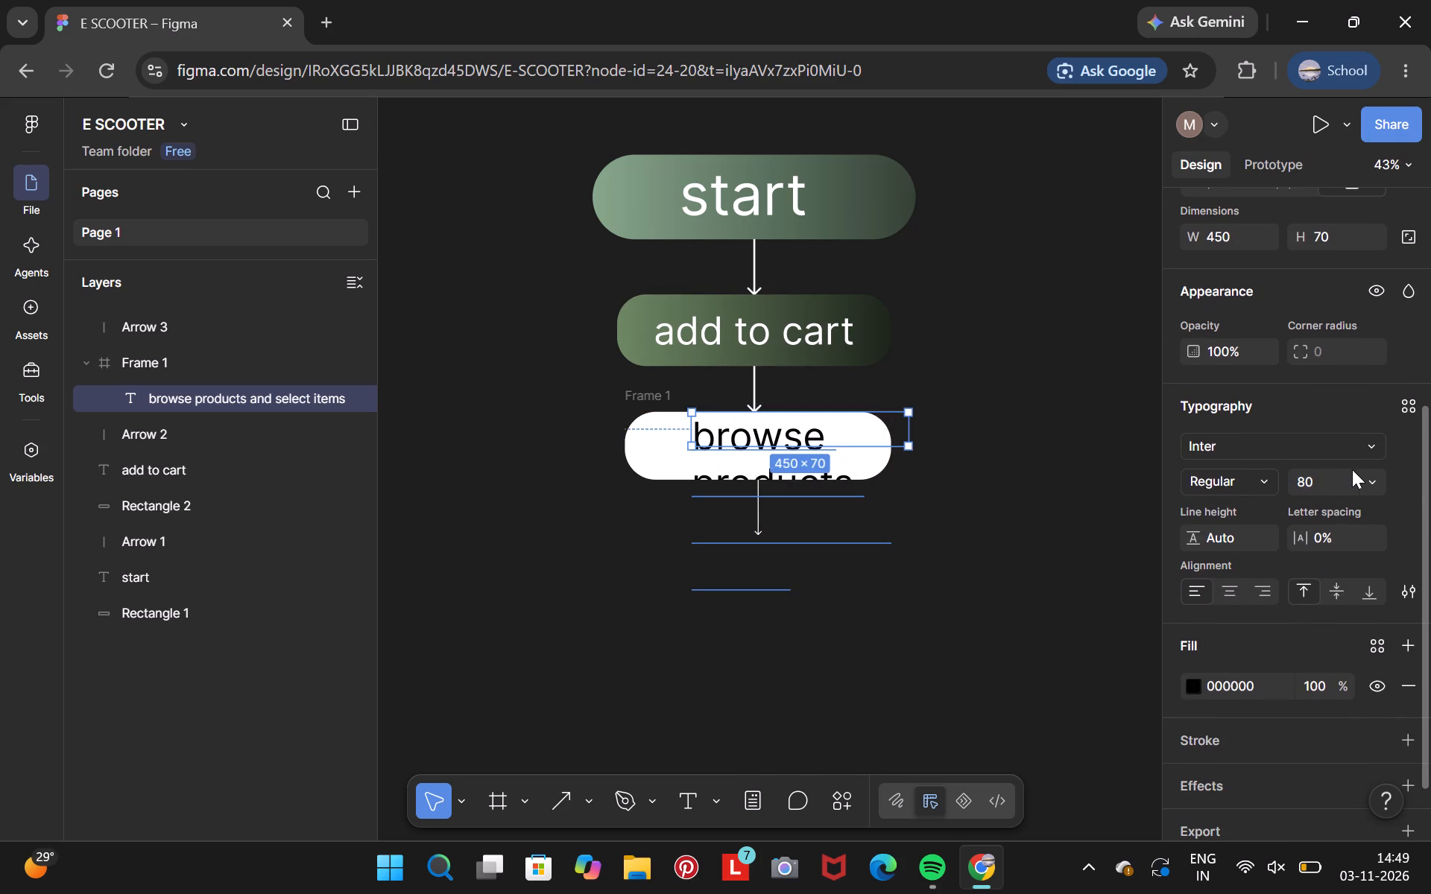
left_click(1336, 475)
key("BackSpace")
type("40")
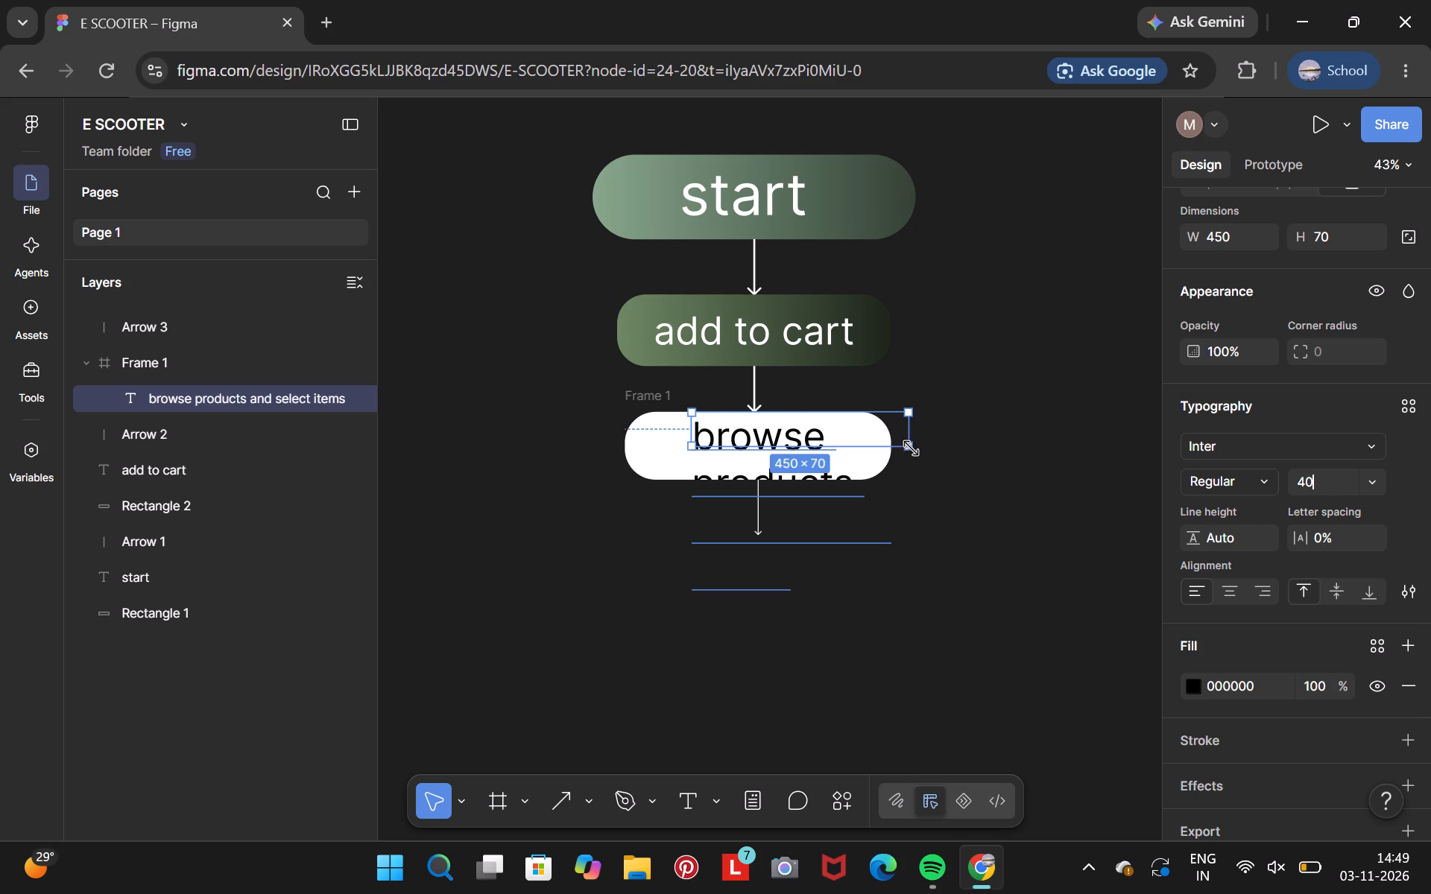
Resize the "browse products and select items" text box to about 333 × 122 and centre it horizontally in the white frame.
left_click_drag(911, 448, 852, 470)
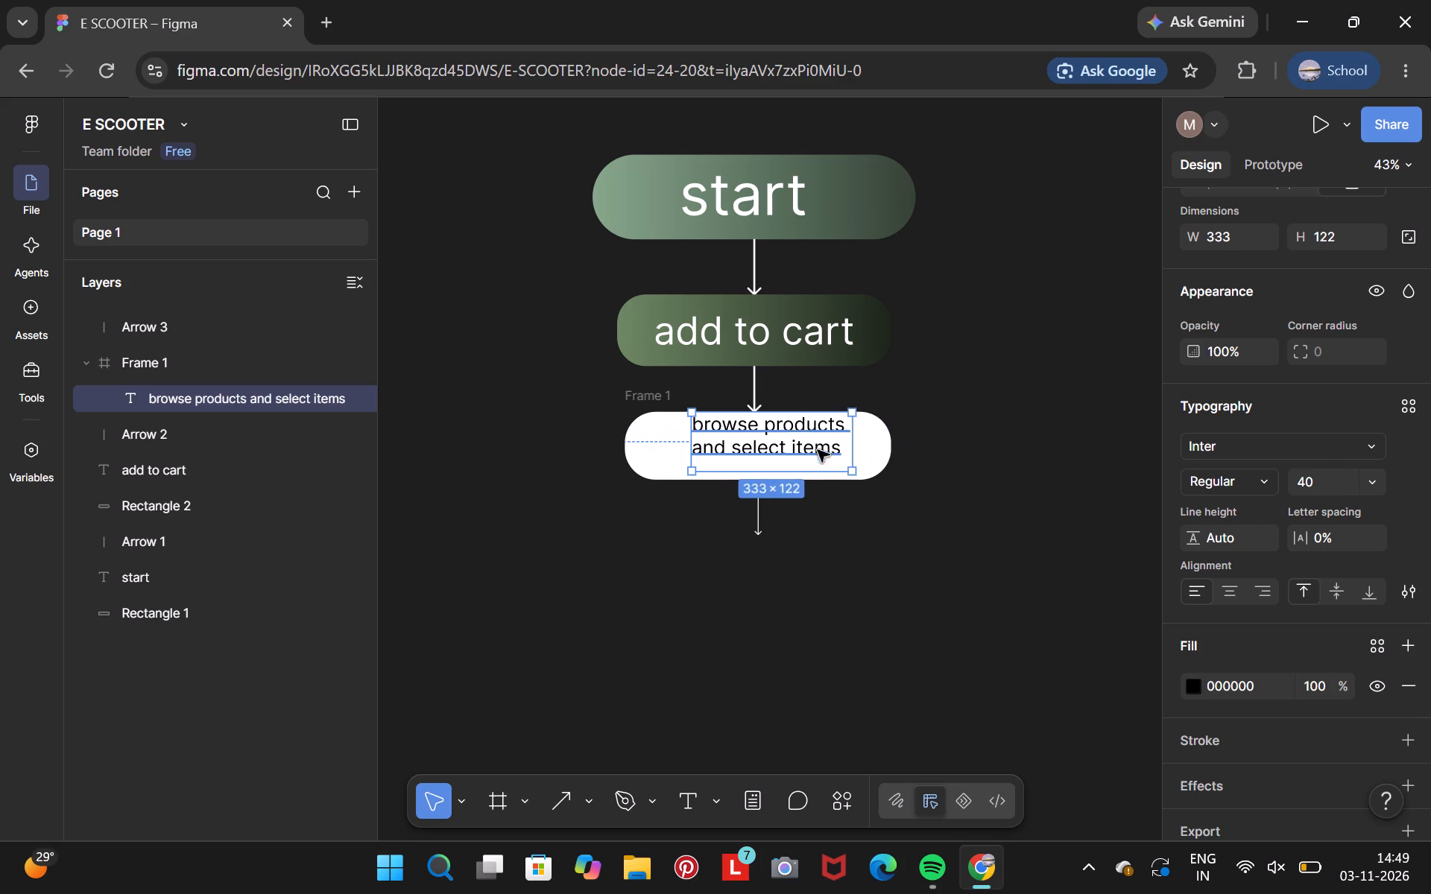
left_click_drag(789, 429, 781, 438)
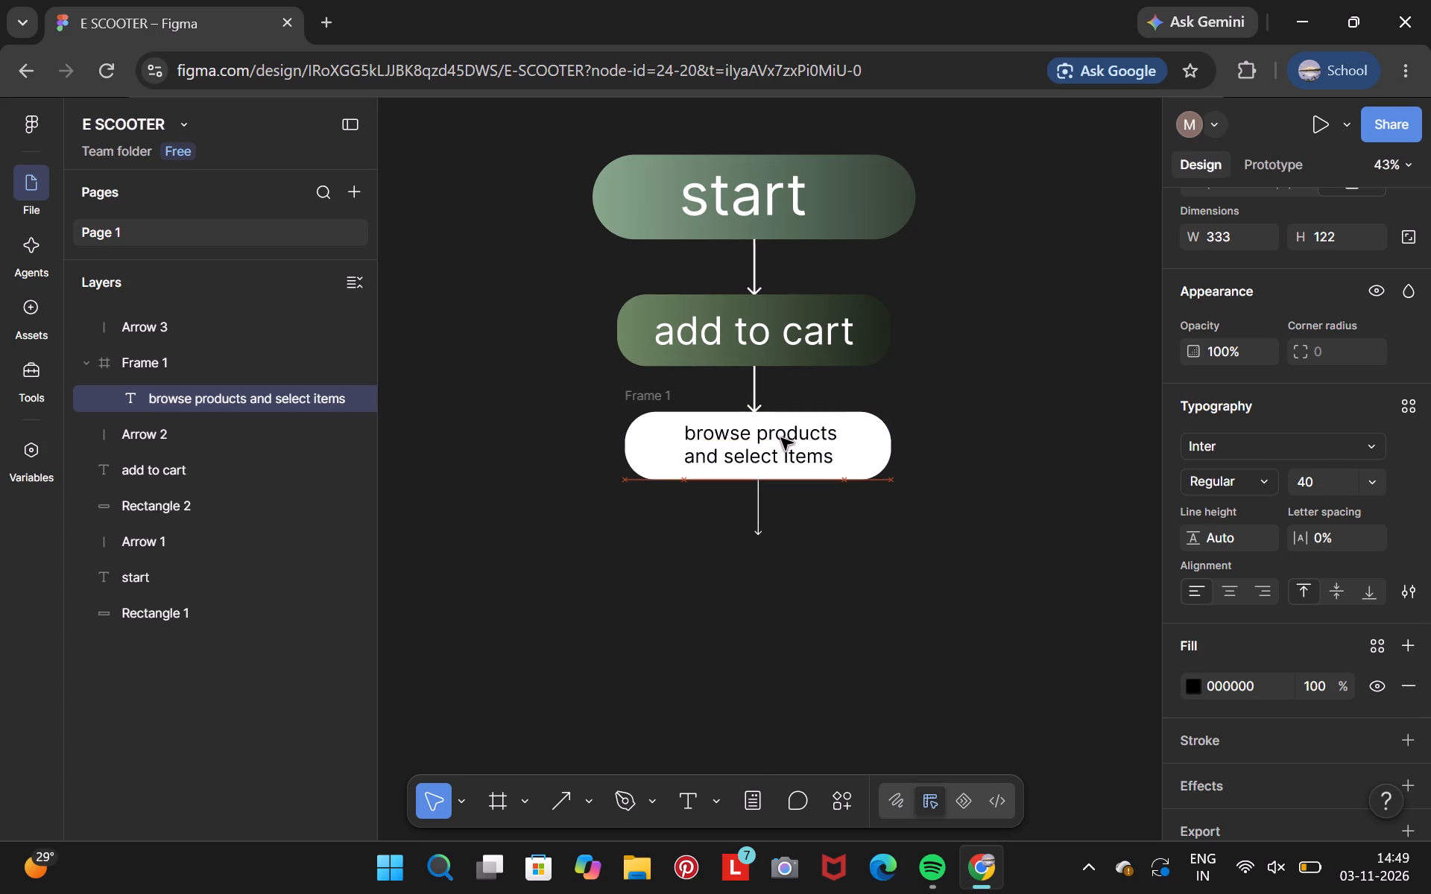
left_click_drag(781, 438, 779, 441)
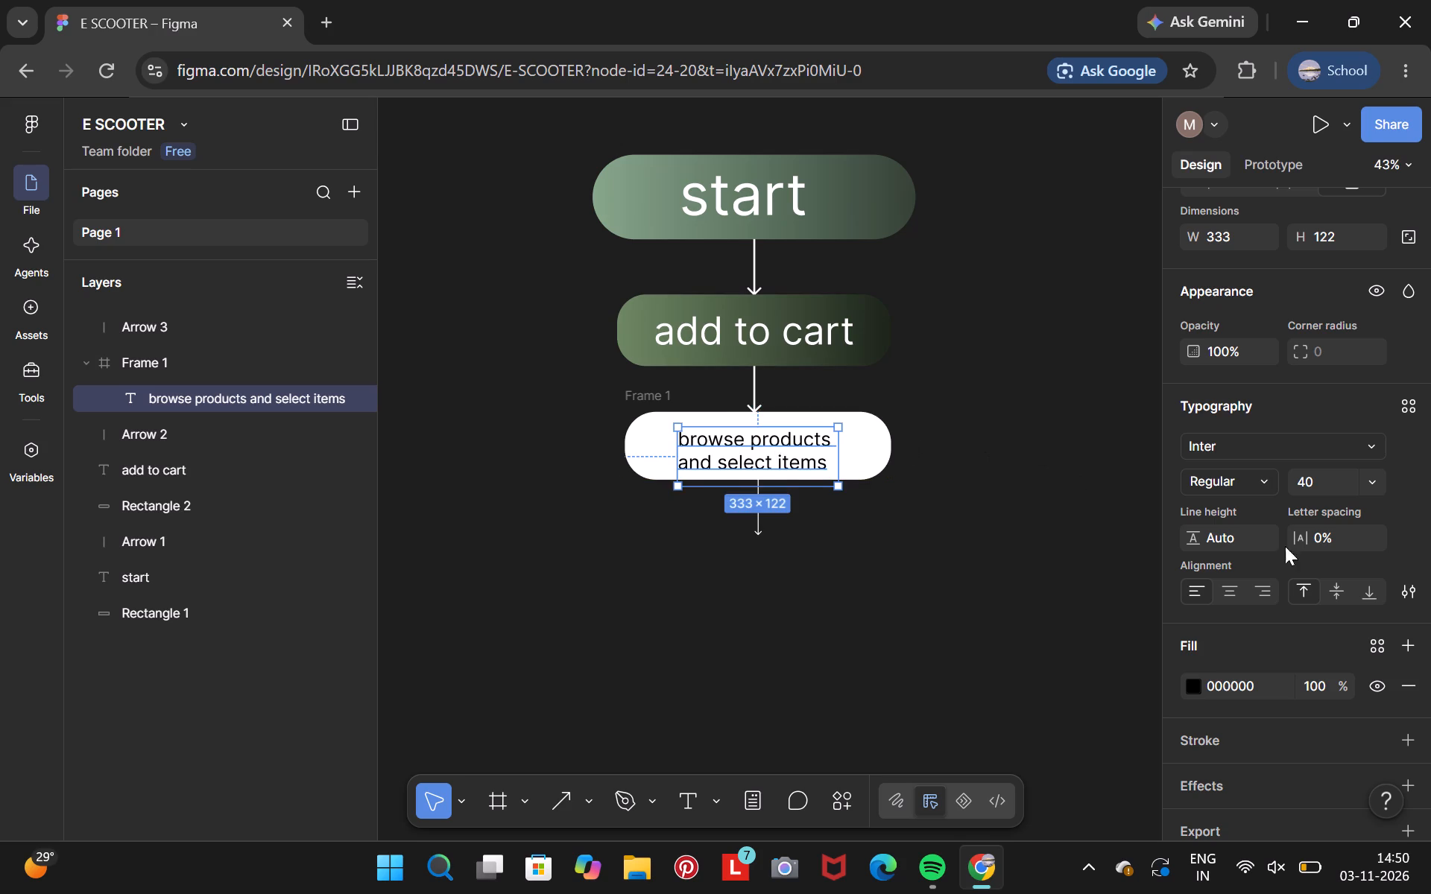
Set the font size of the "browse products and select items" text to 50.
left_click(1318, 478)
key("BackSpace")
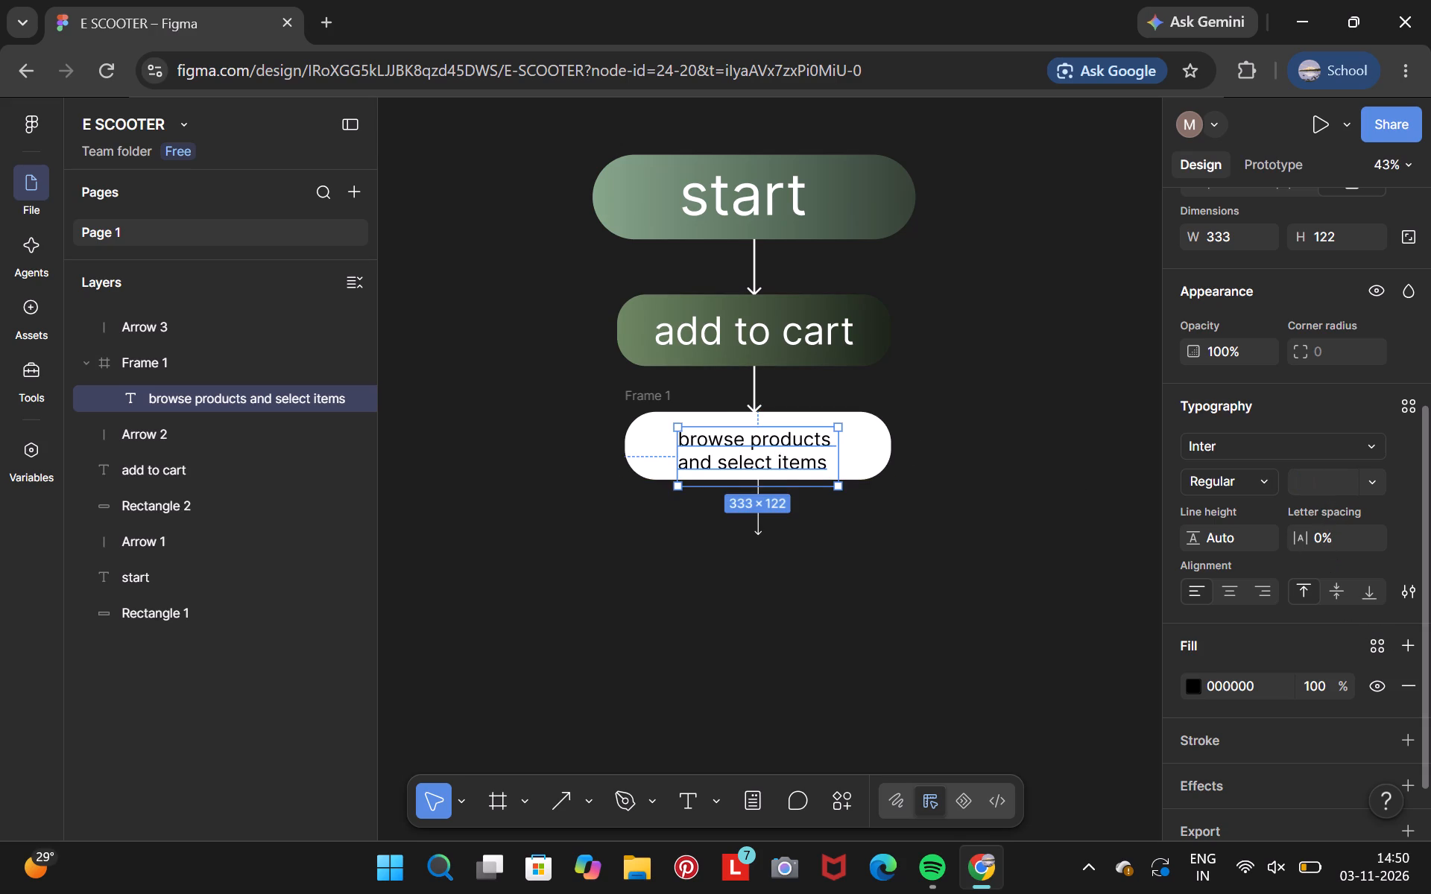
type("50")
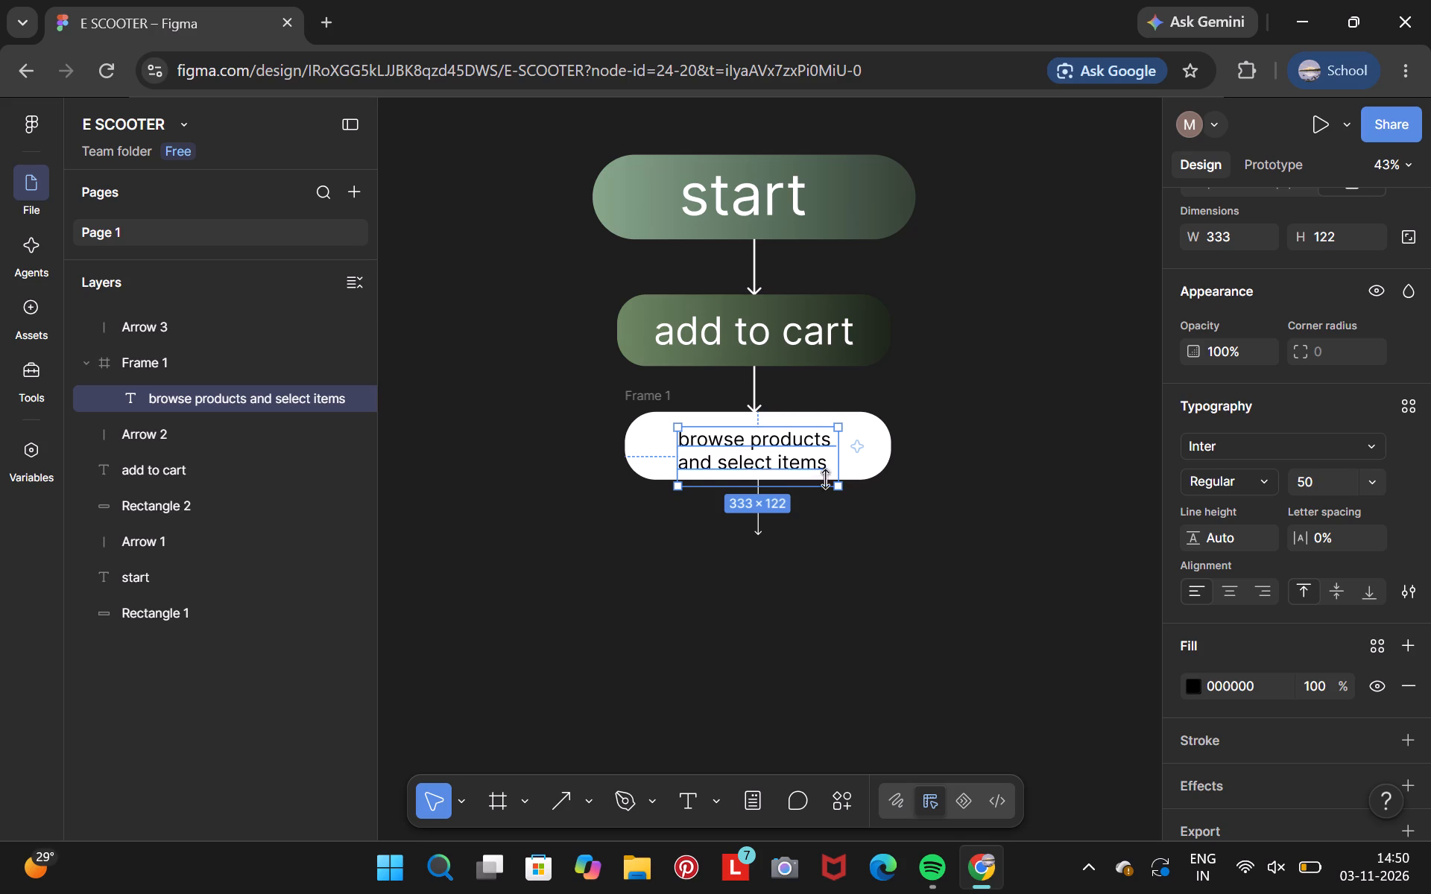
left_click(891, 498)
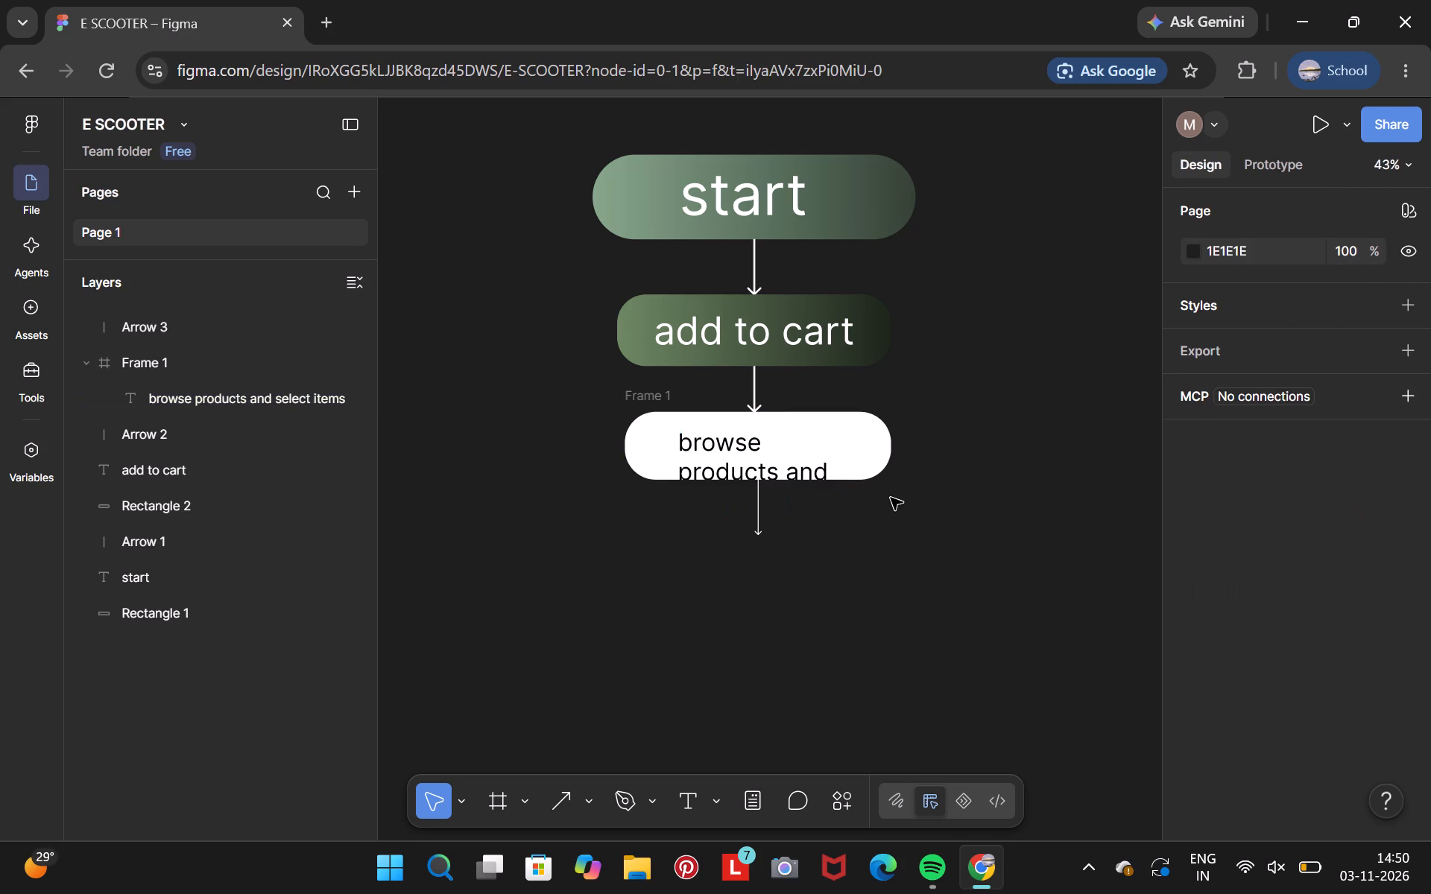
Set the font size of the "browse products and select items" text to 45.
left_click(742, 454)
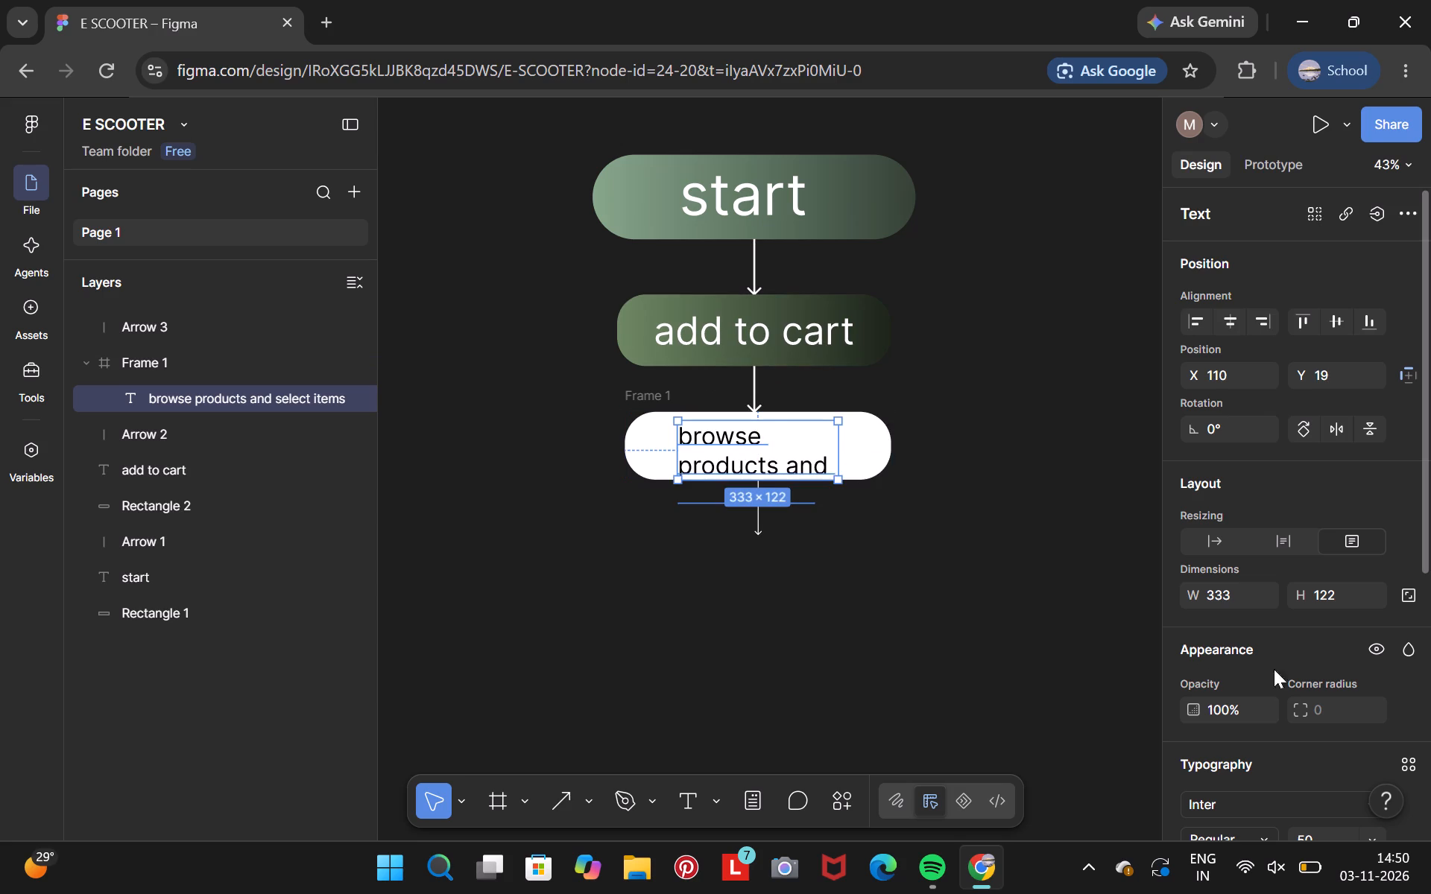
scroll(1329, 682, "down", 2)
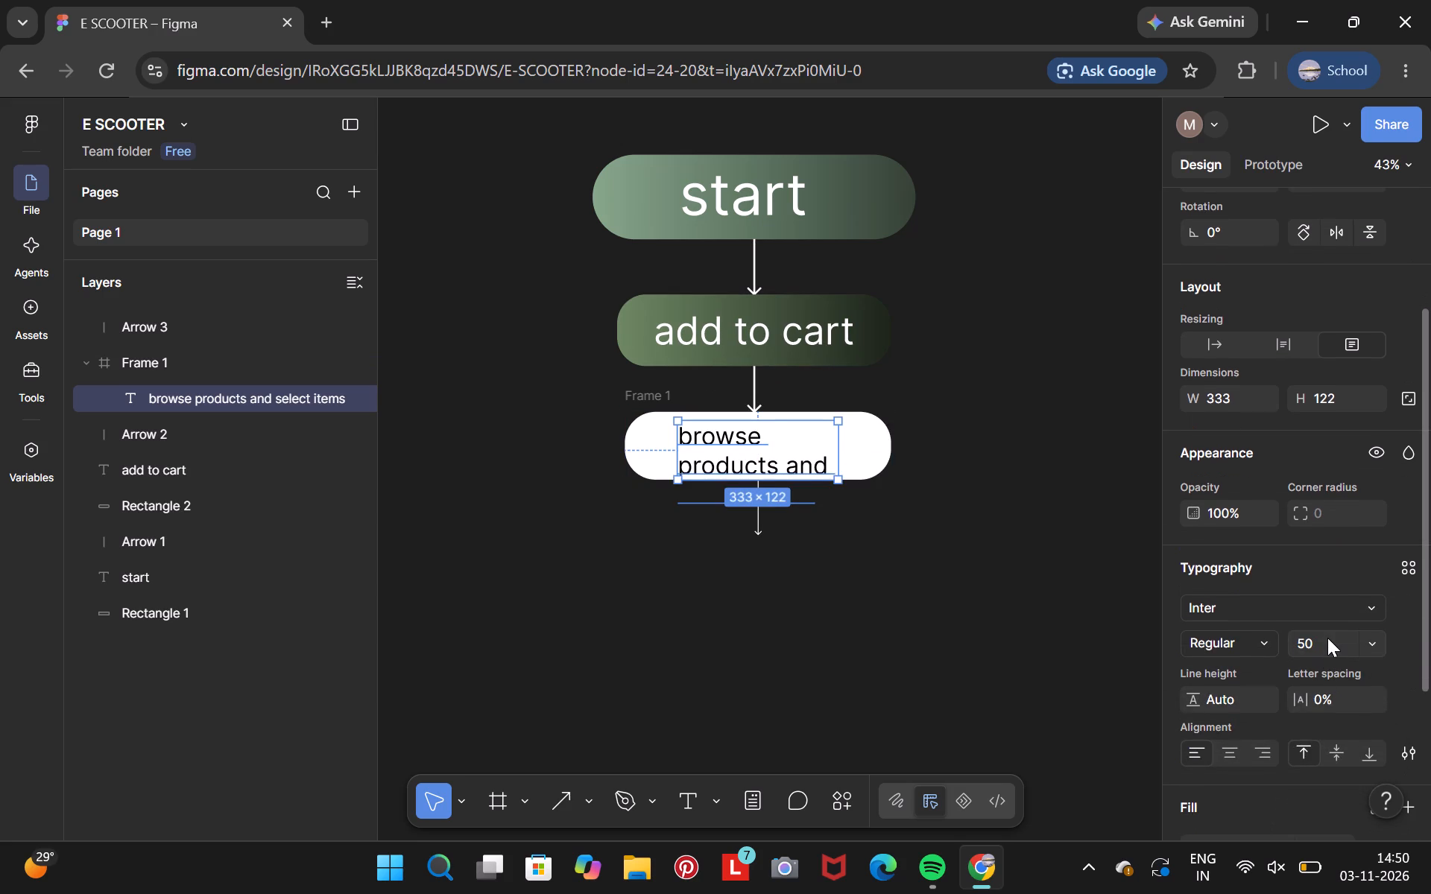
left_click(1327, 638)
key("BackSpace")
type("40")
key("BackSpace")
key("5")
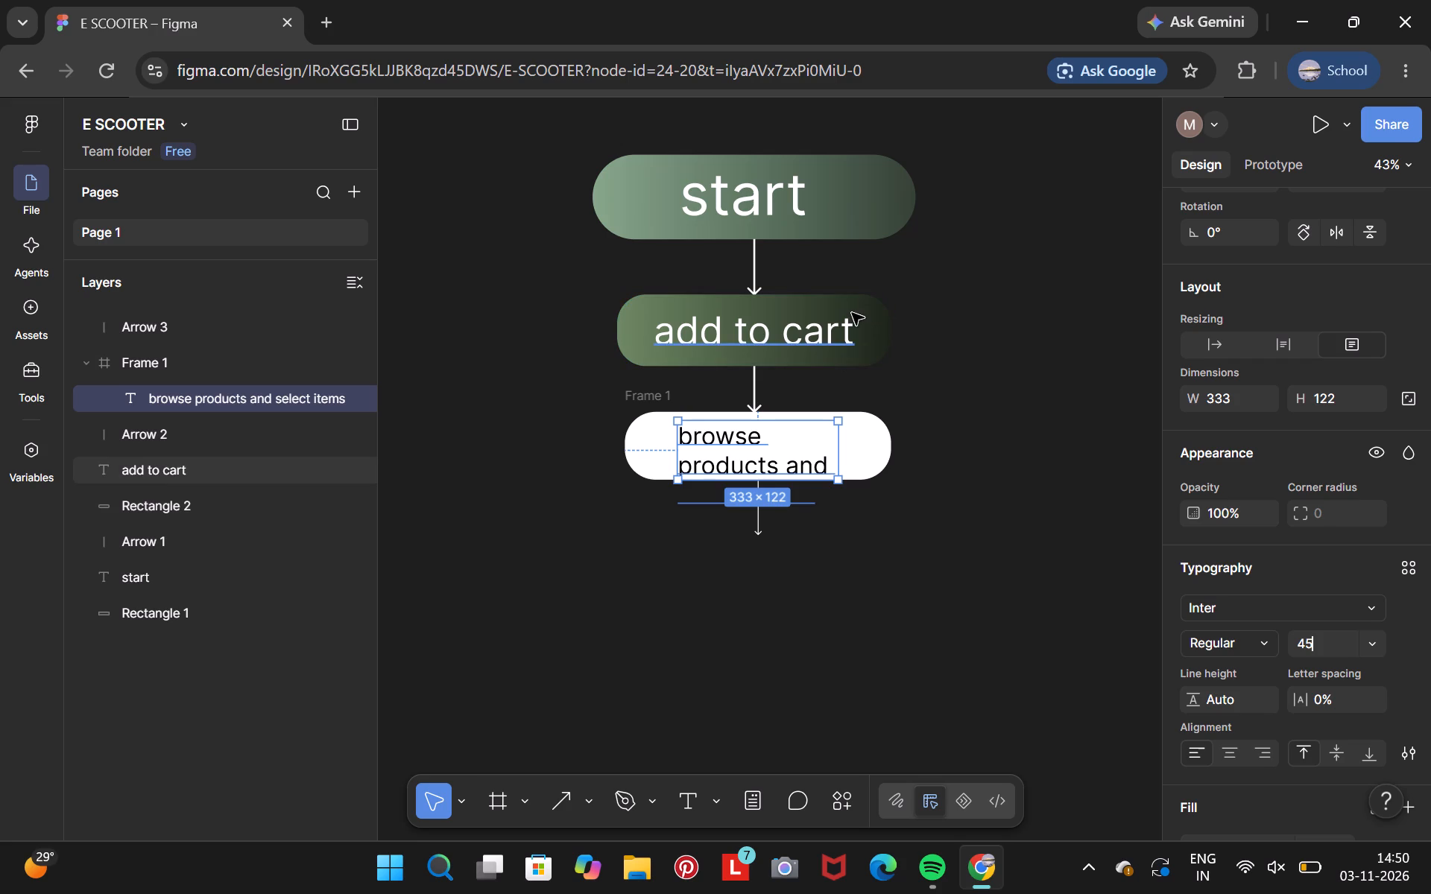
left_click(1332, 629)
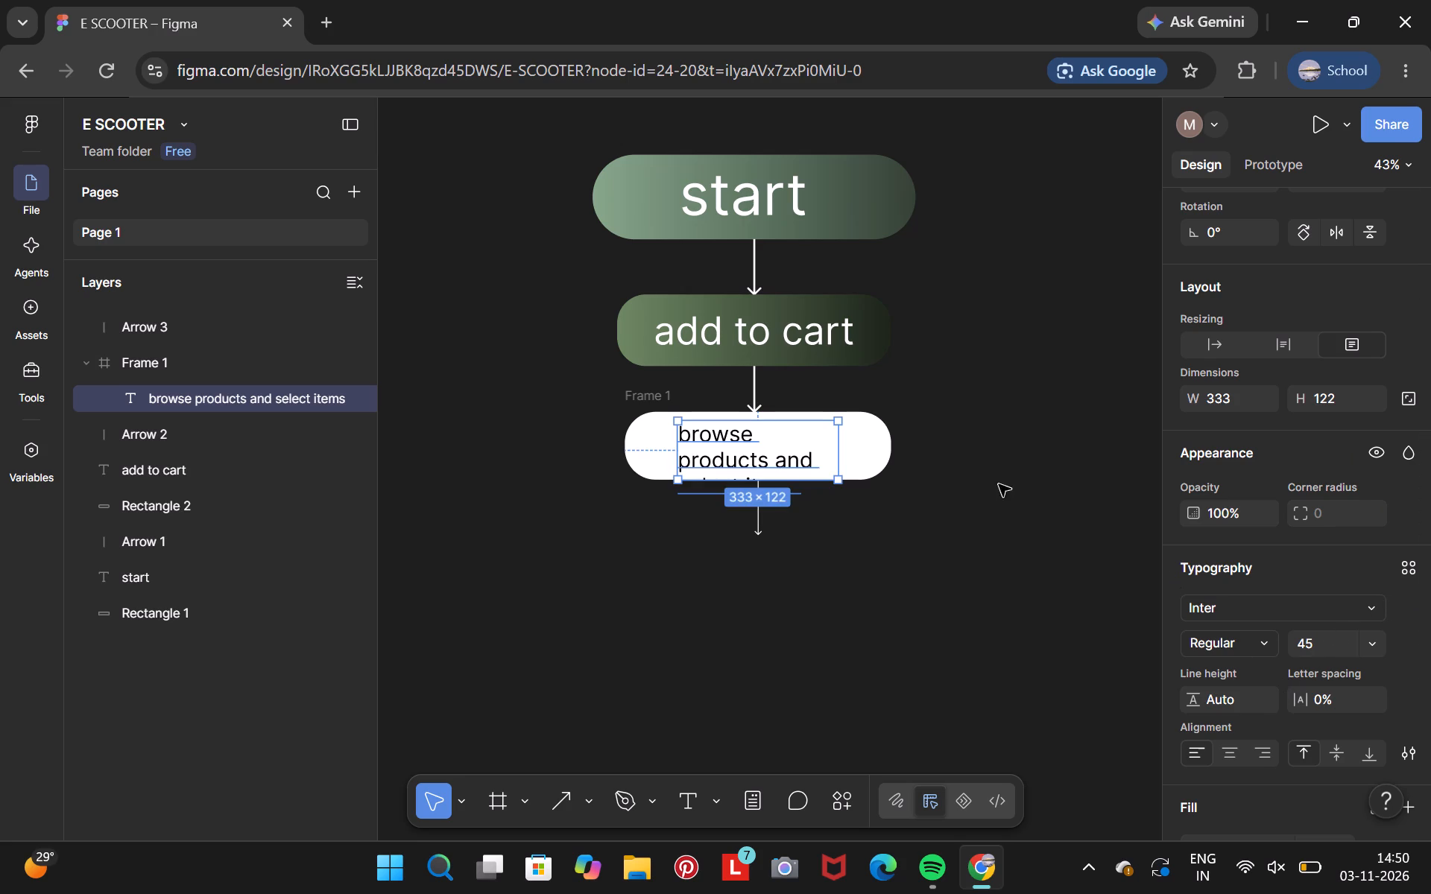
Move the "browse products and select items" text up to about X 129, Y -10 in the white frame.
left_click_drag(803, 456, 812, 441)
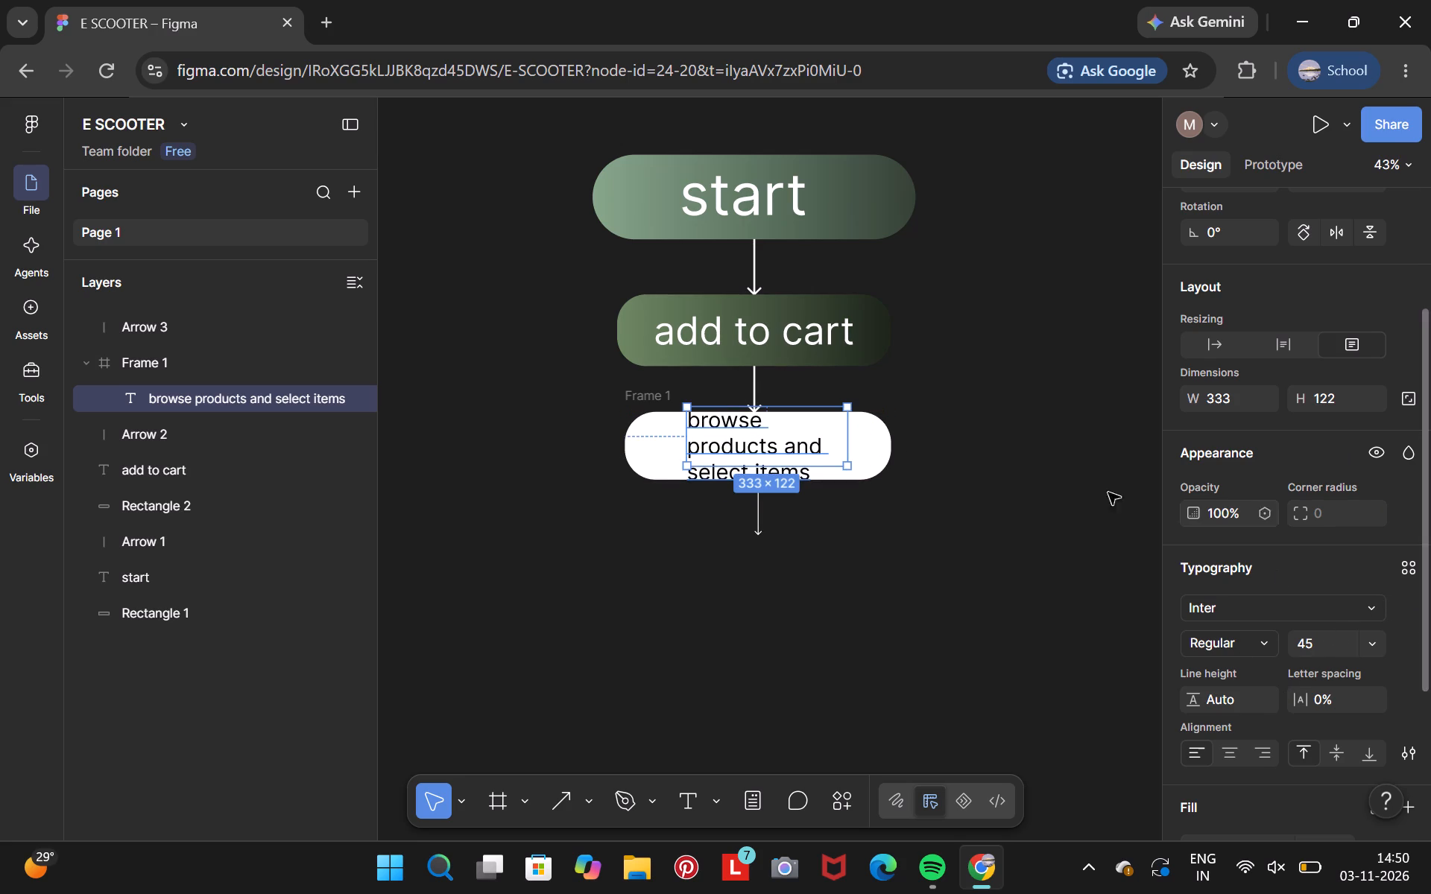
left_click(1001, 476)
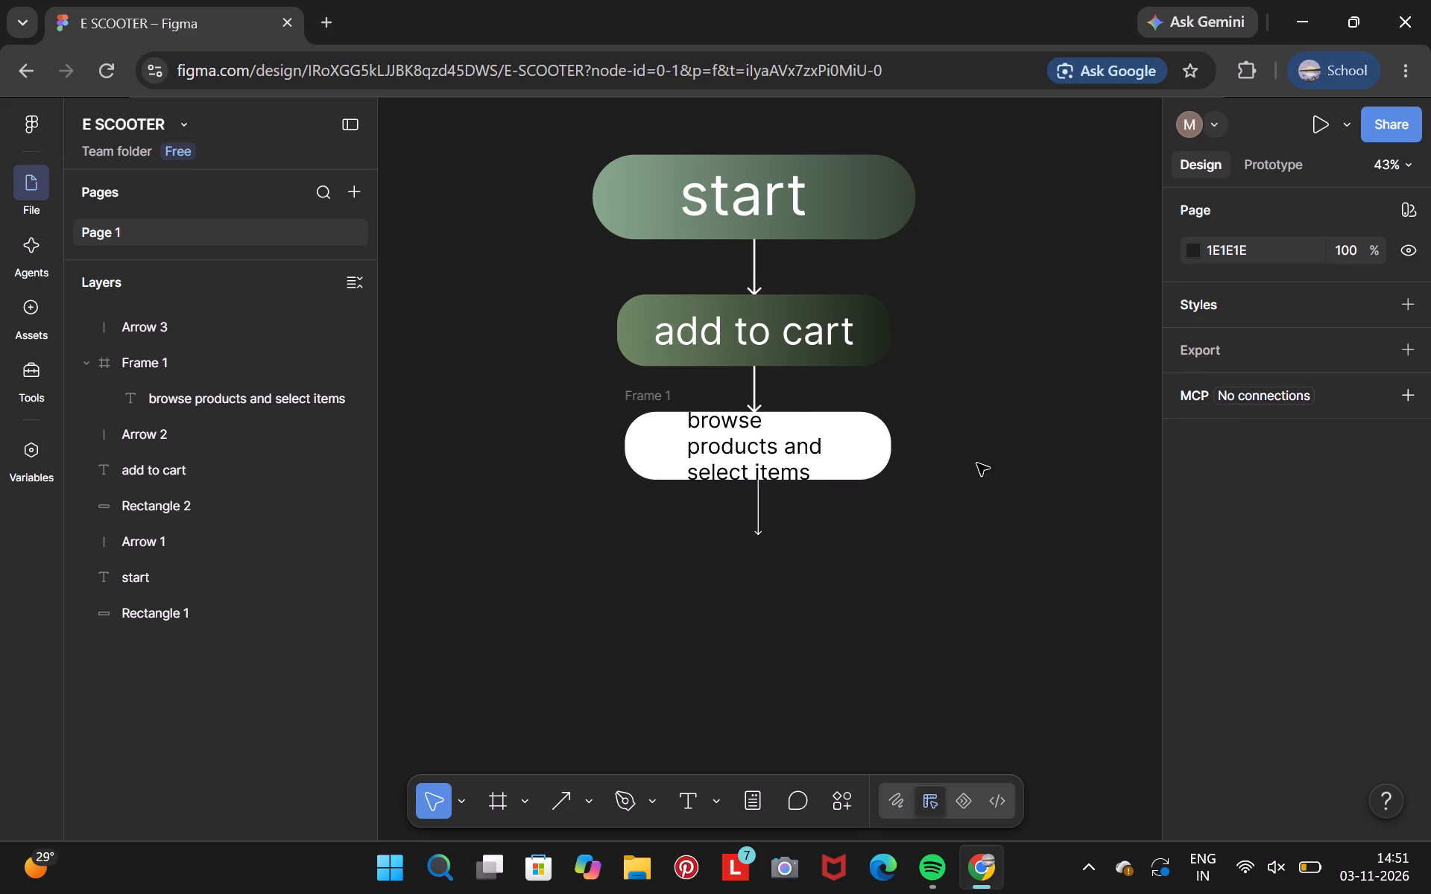
Resize the "browse products and select items" text box to about 348 × 151 from its lower-left corner.
left_click(802, 416)
left_click(820, 446)
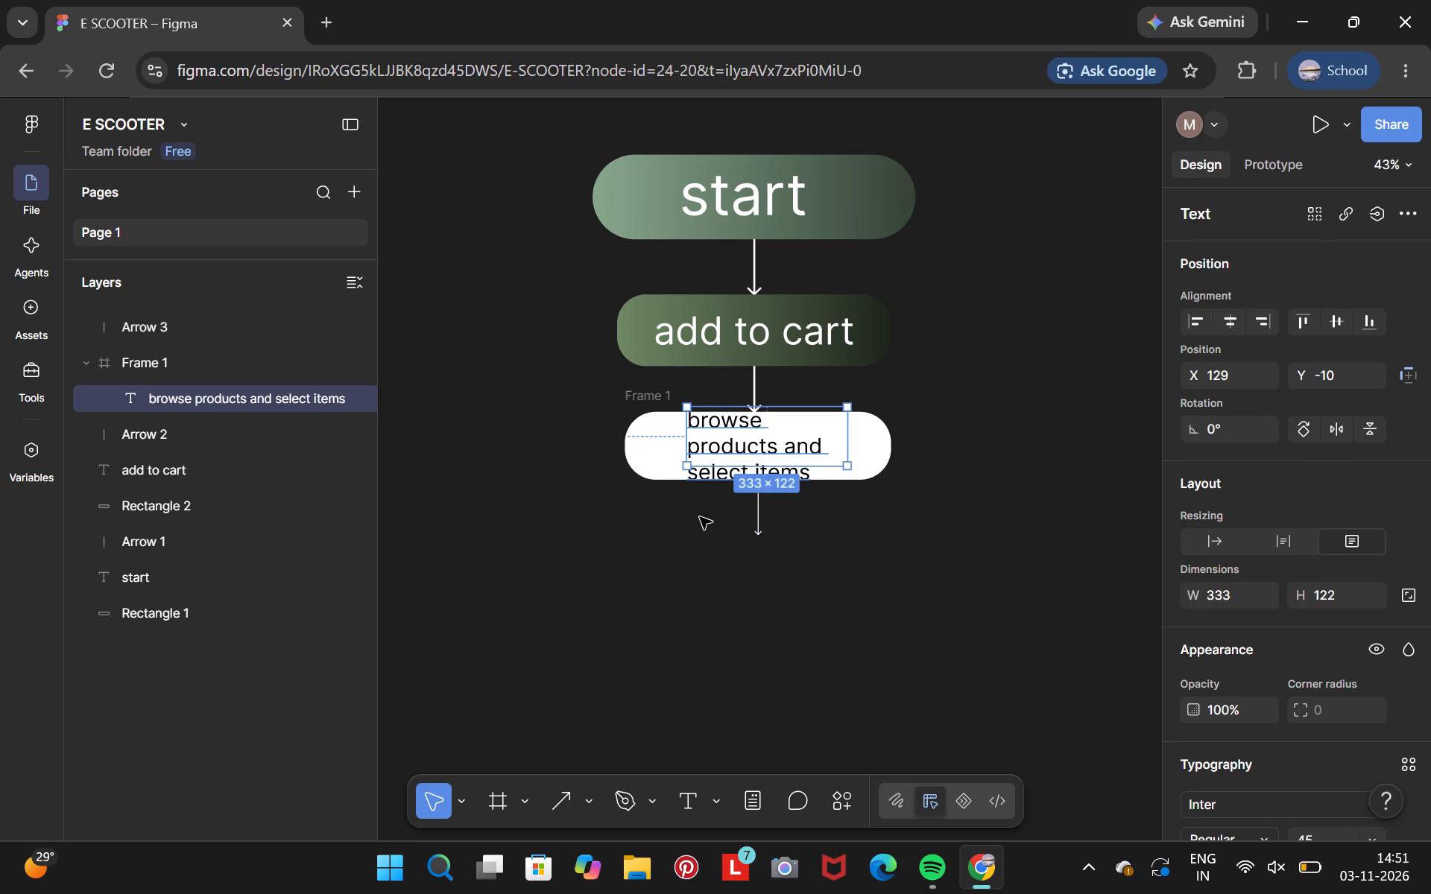
left_click_drag(689, 469, 670, 519)
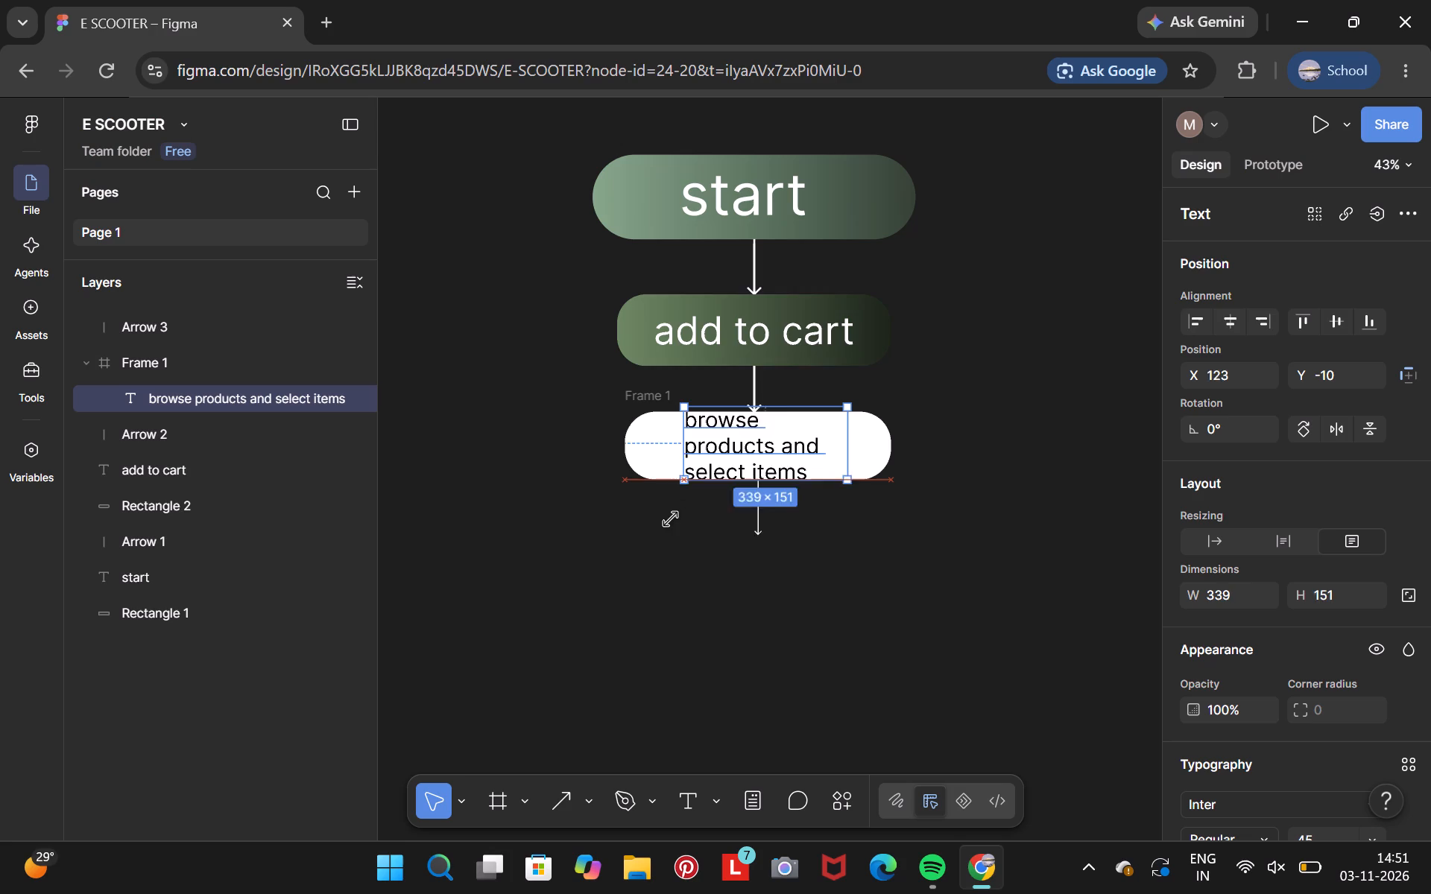
left_click_drag(670, 519, 683, 455)
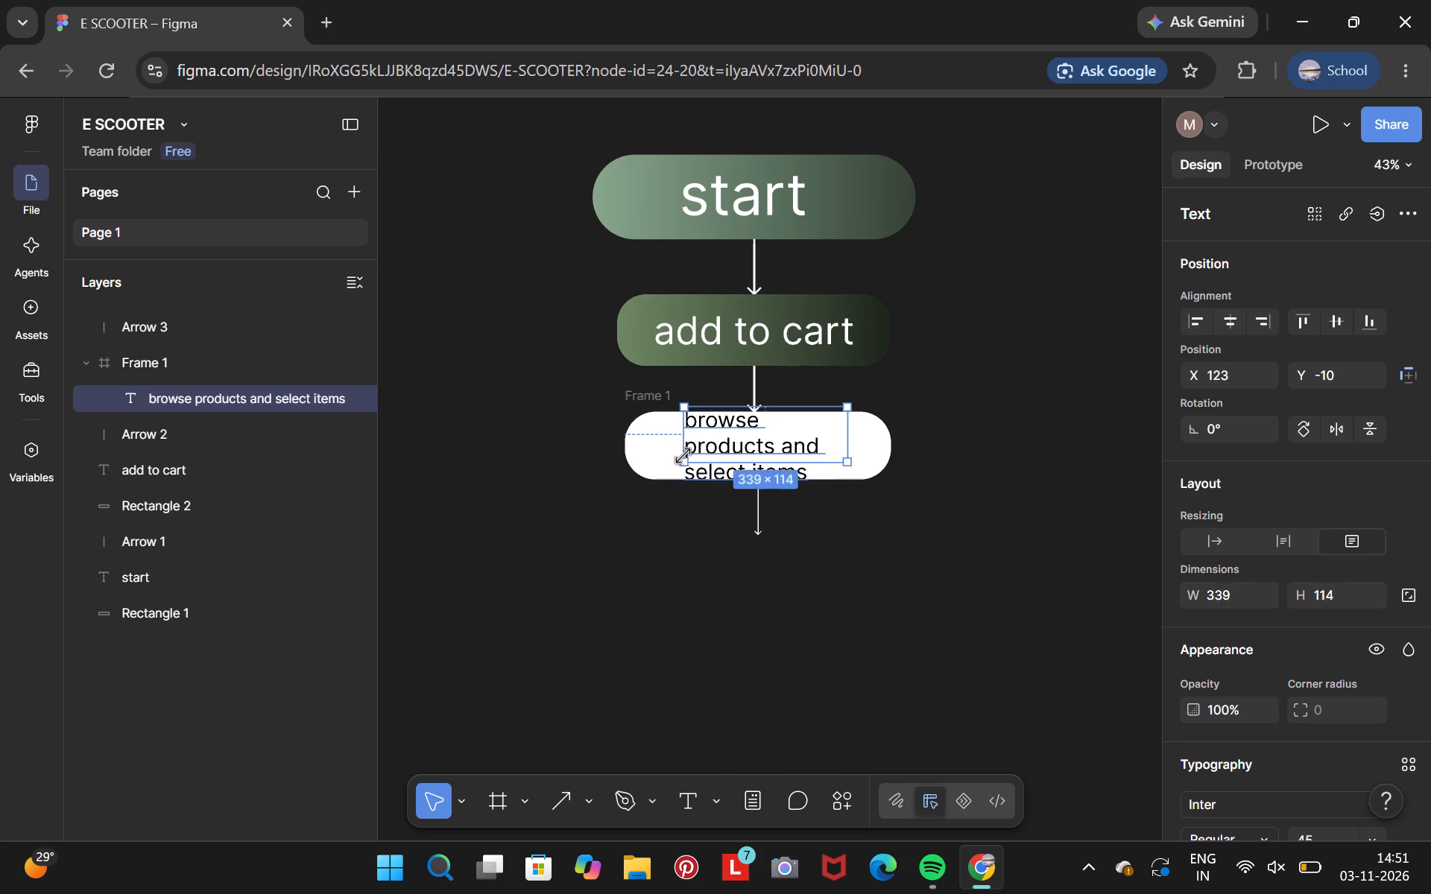
left_click_drag(683, 455, 680, 478)
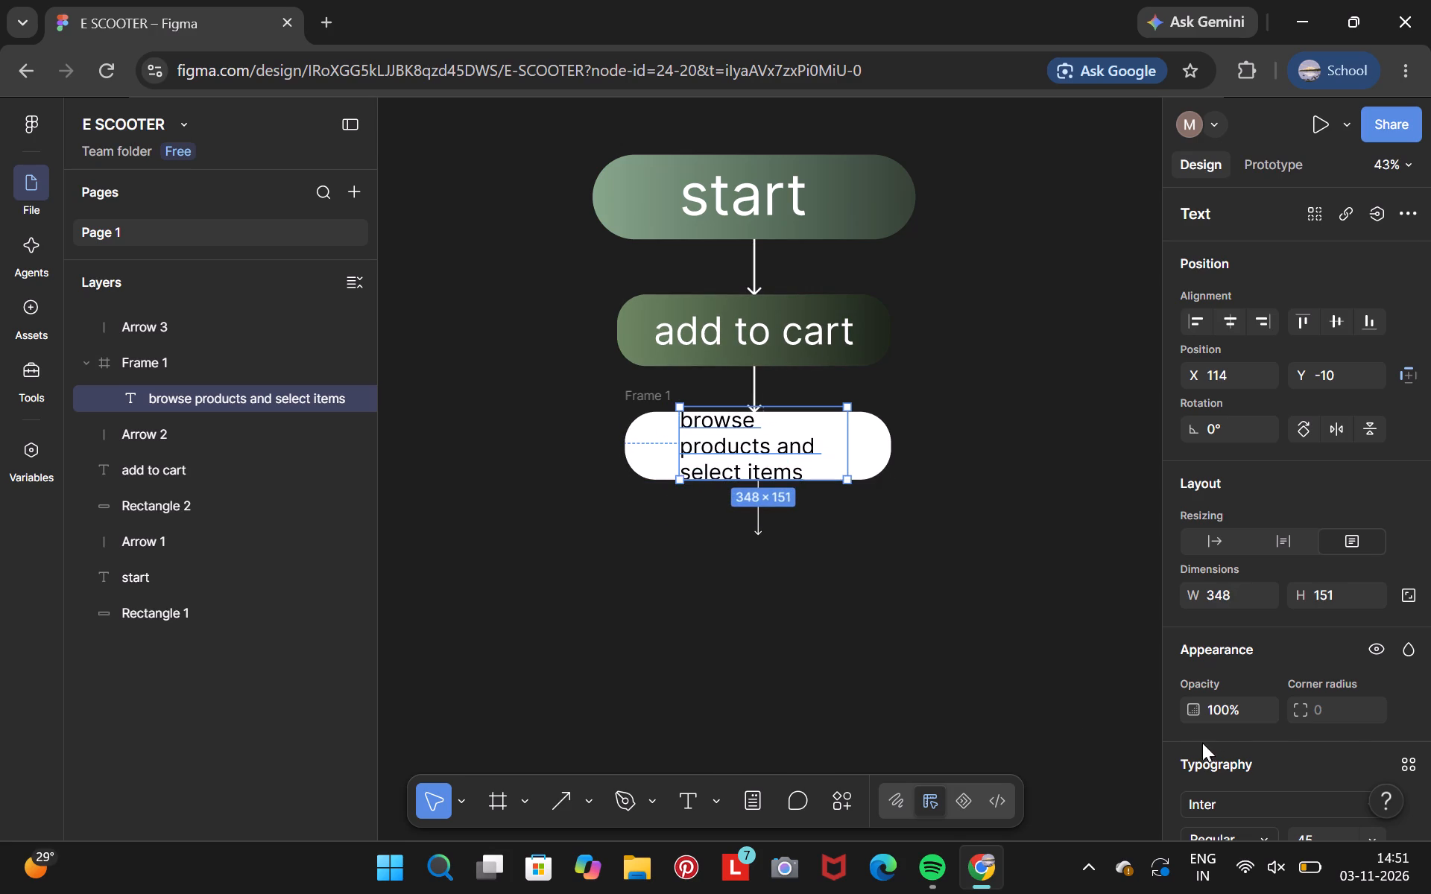
Set the font size of the "browse products and select items" text to 40.
scroll(1367, 714, "down", 1)
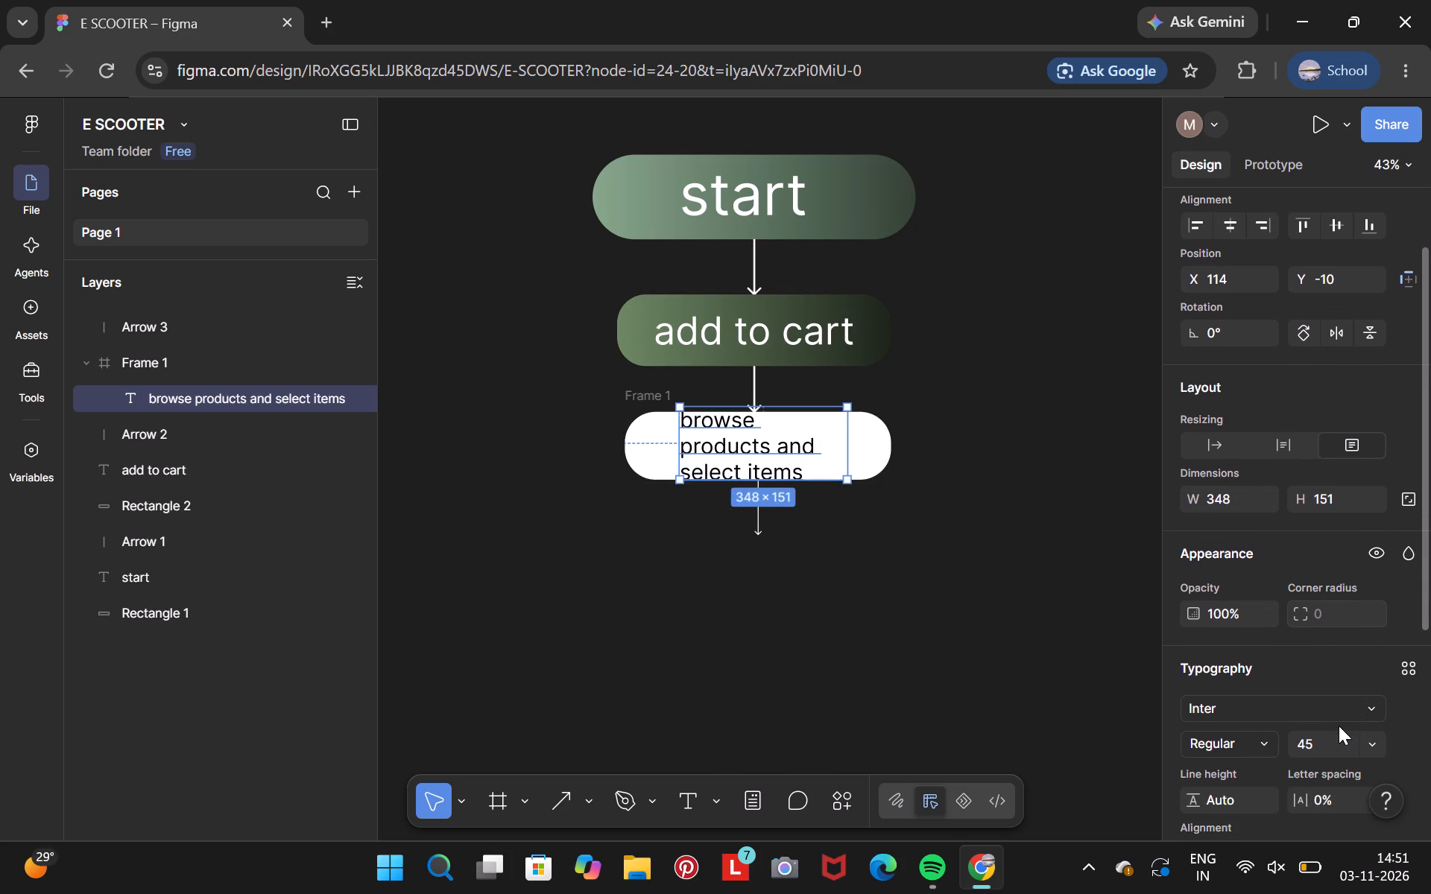
left_click(1327, 733)
key("BackSpace")
type("40")
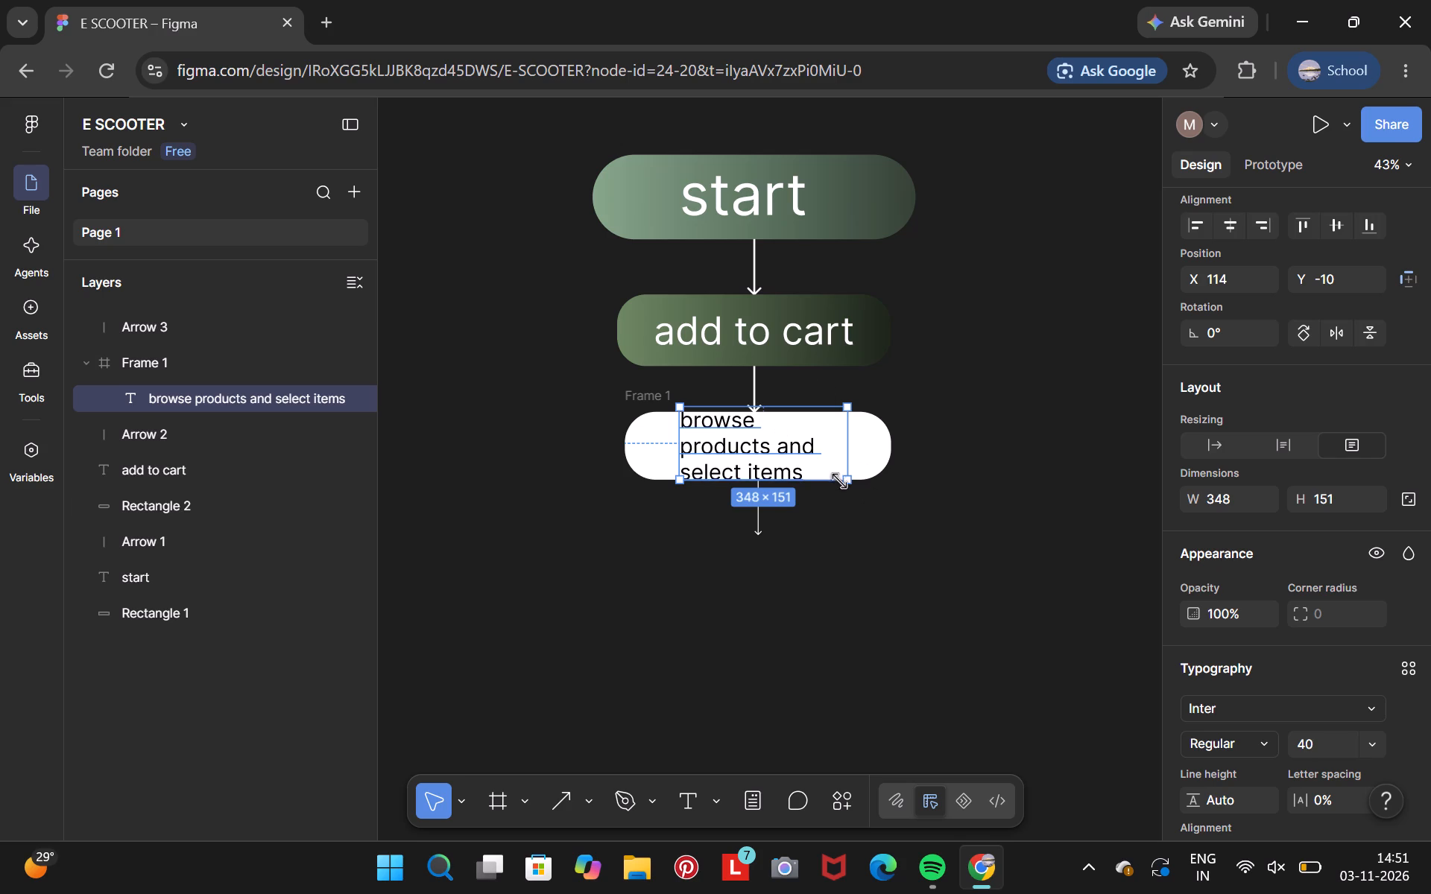
Narrow the "browse products and select items" text box to about 337 × 151 and centre it in the white frame at about X 108, Y 18.
left_click_drag(845, 481, 841, 477)
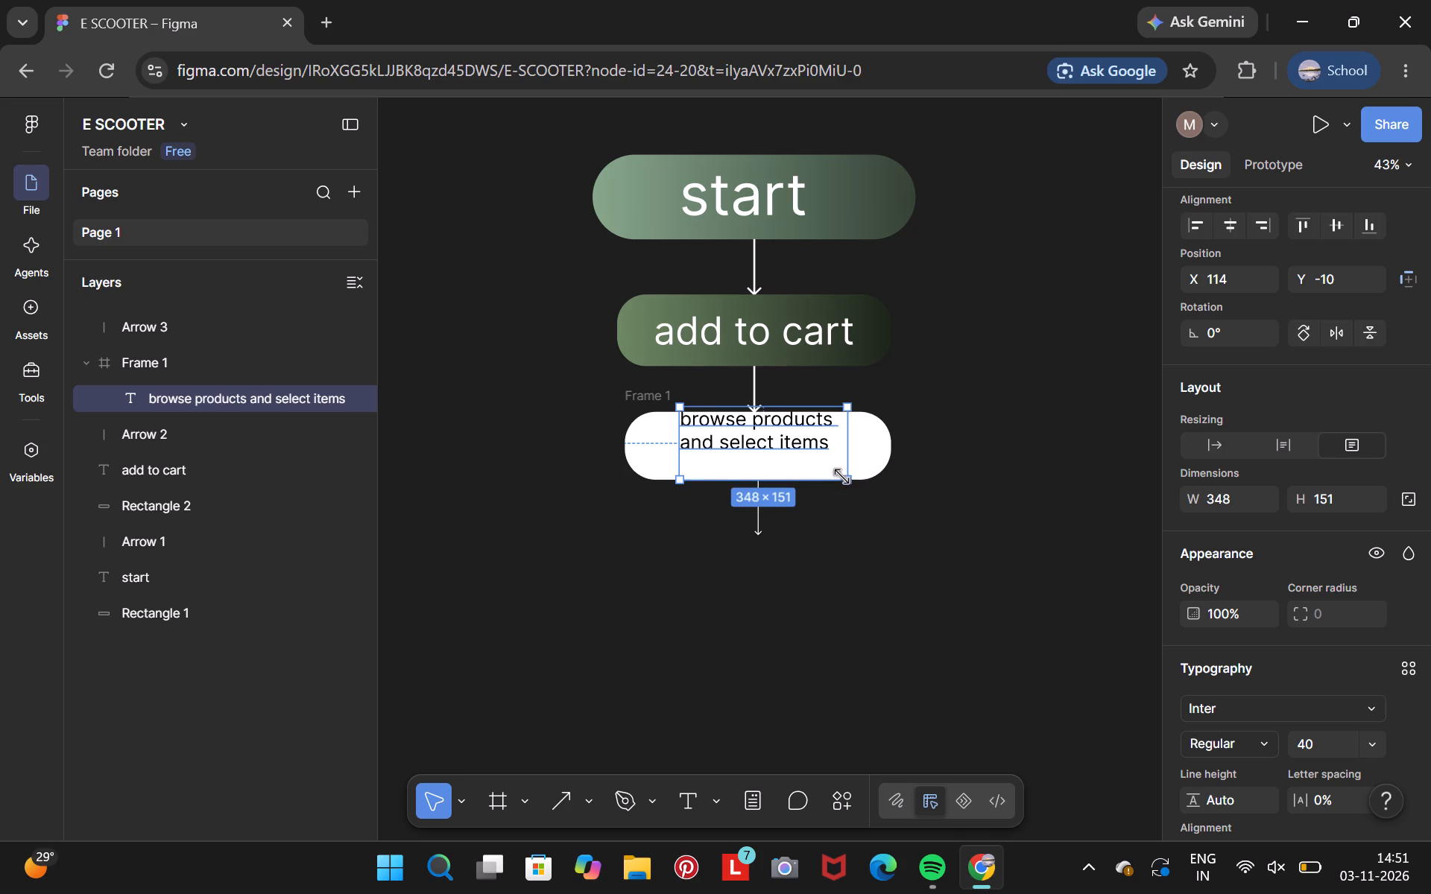
left_click_drag(841, 477, 841, 474)
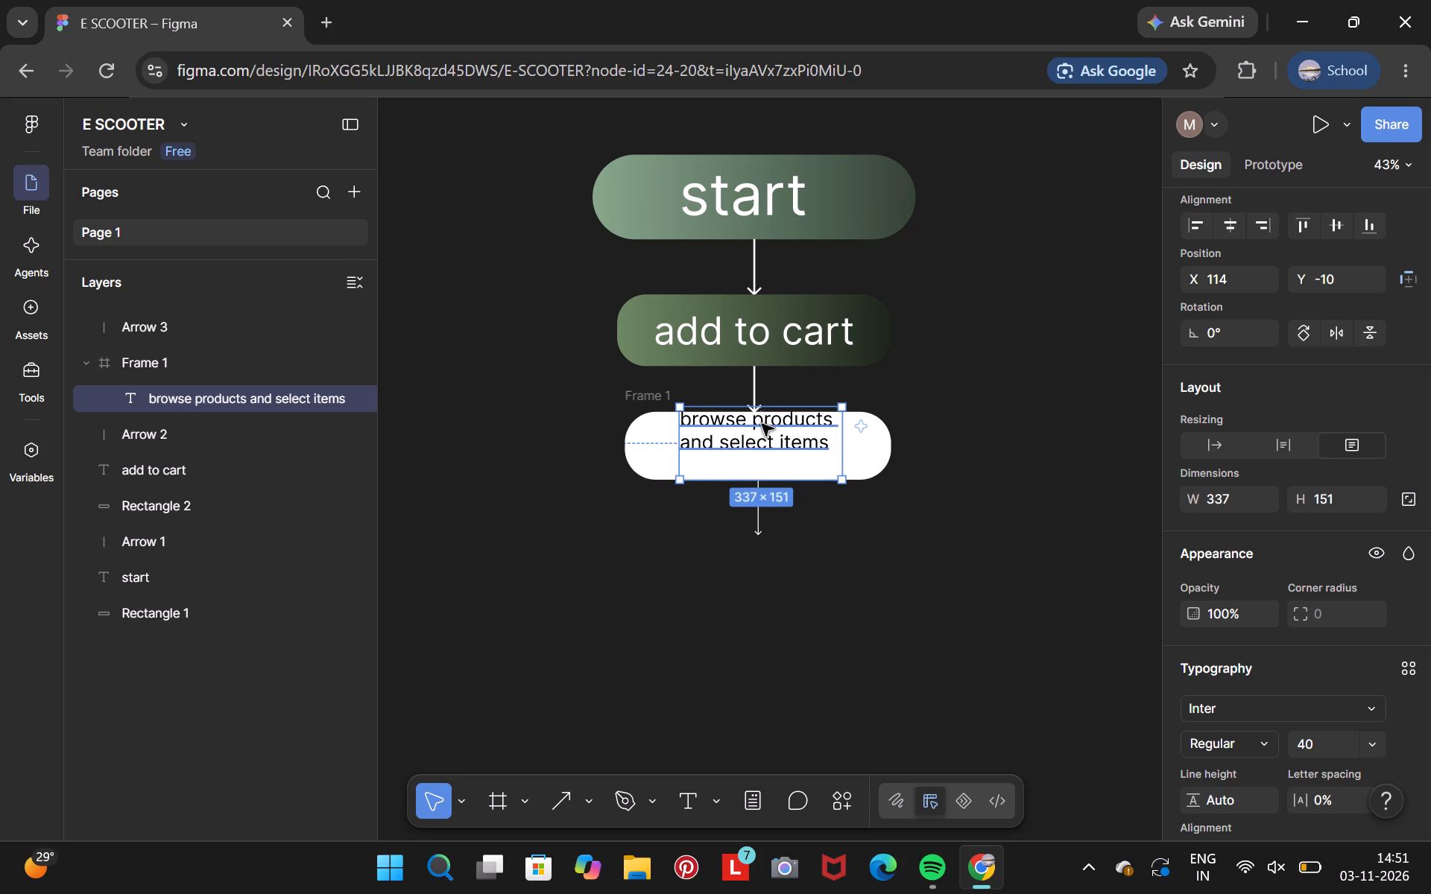
left_click_drag(762, 424, 762, 437)
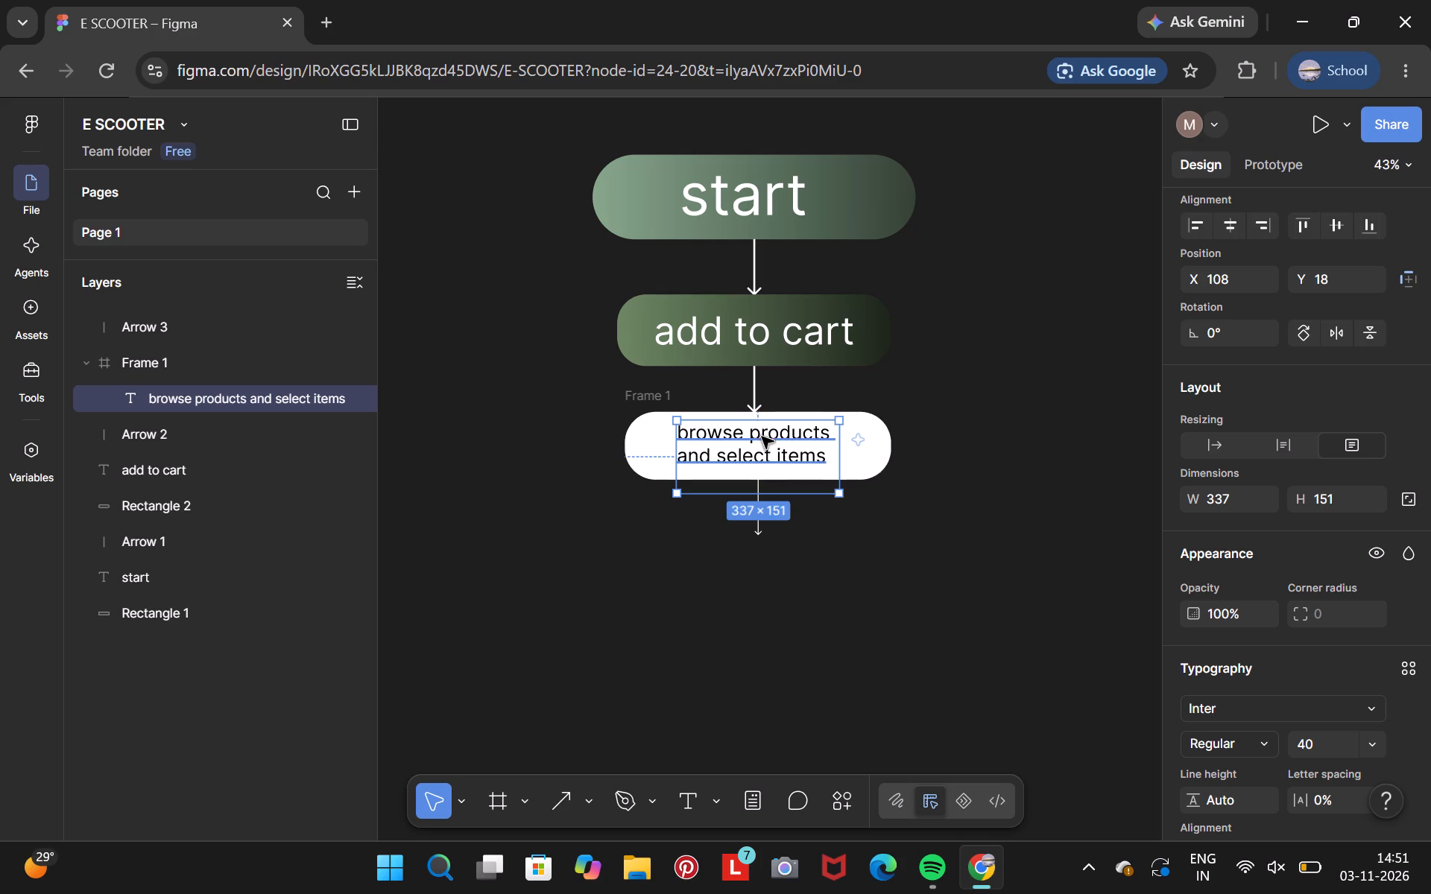
left_click(645, 429)
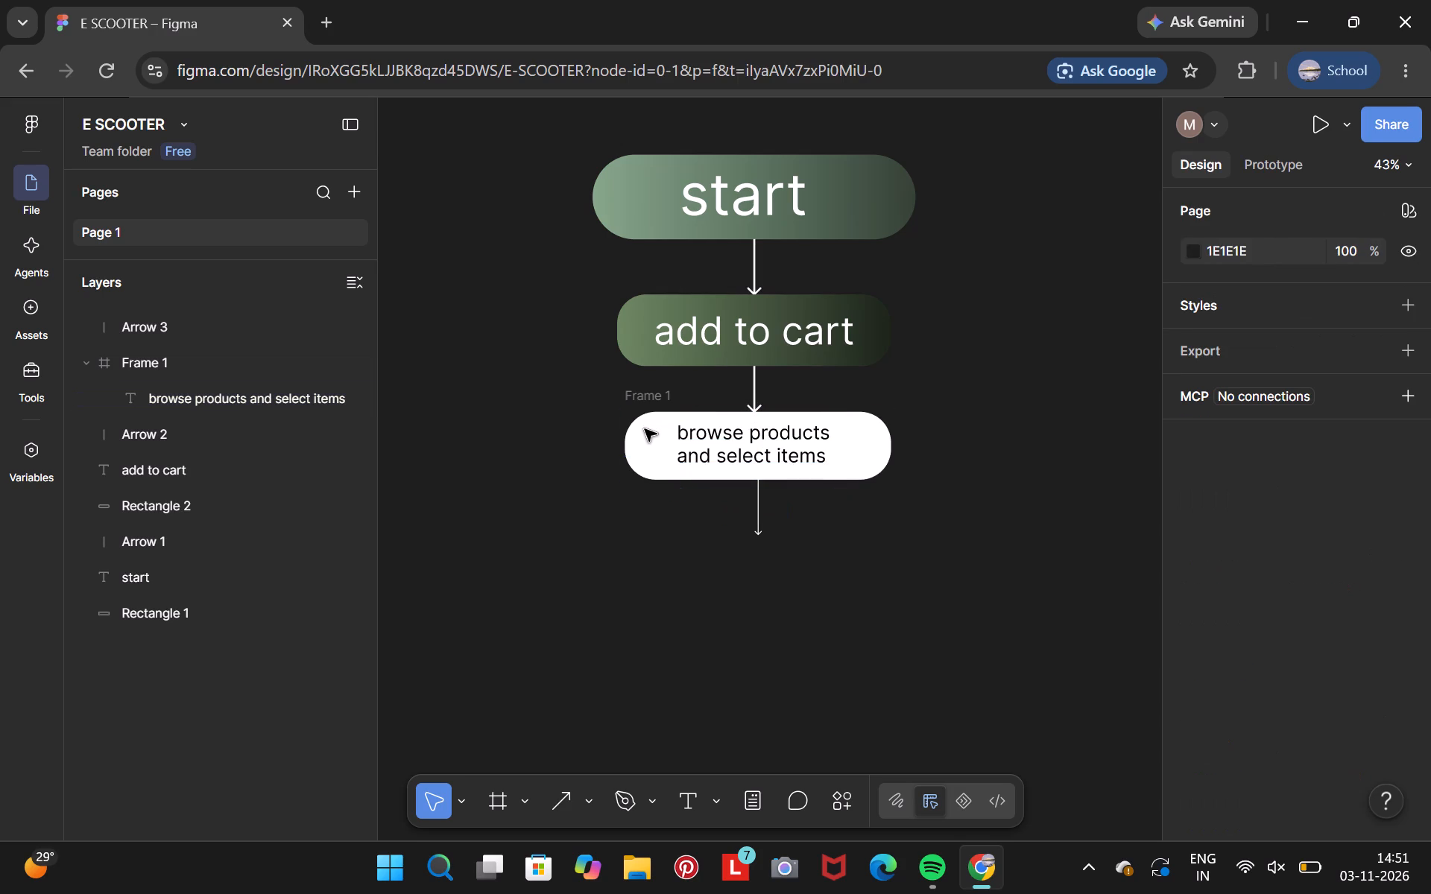
left_click(645, 429)
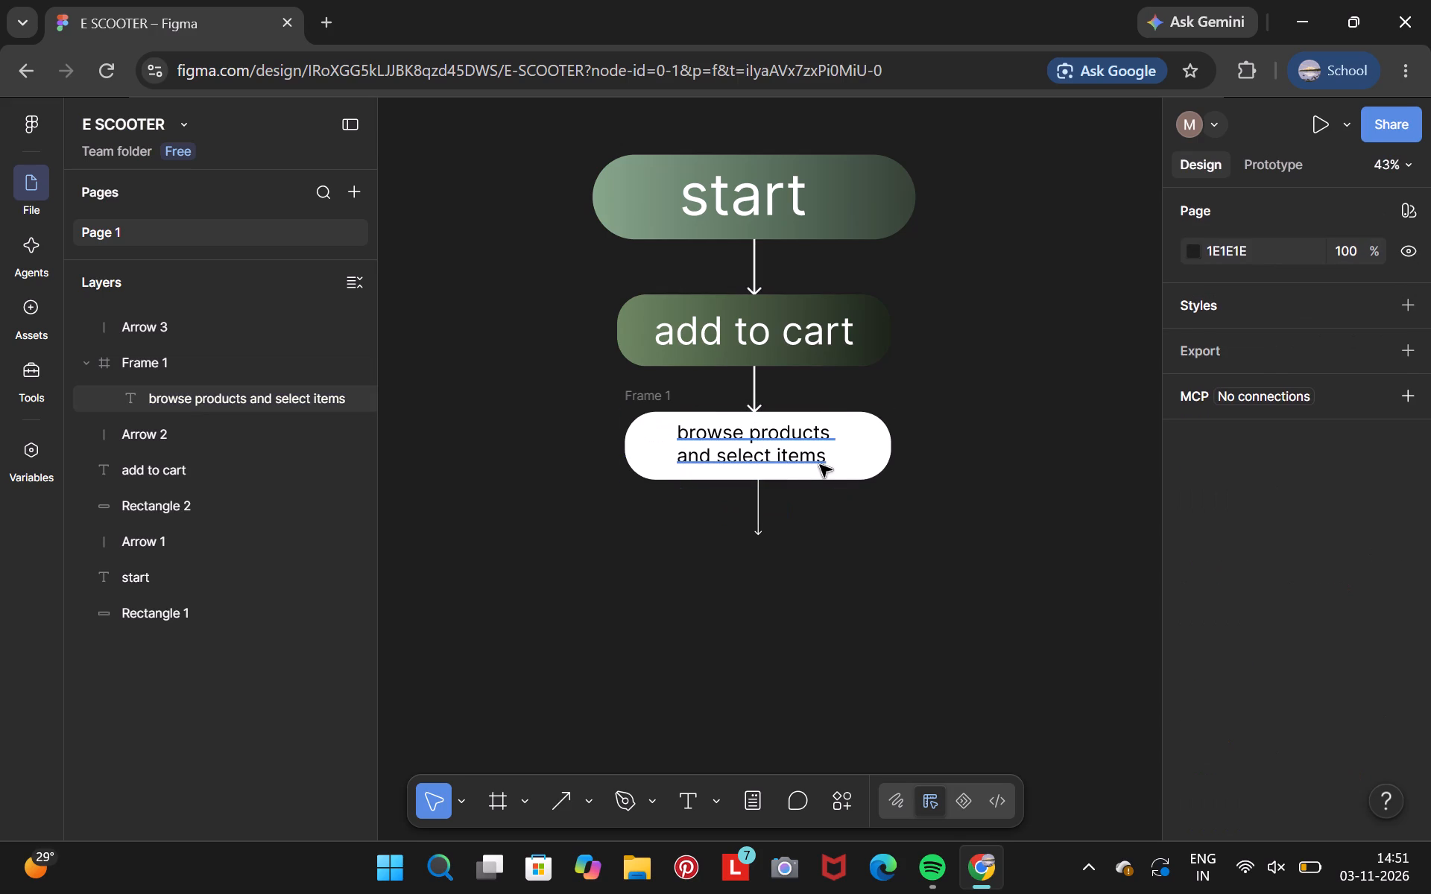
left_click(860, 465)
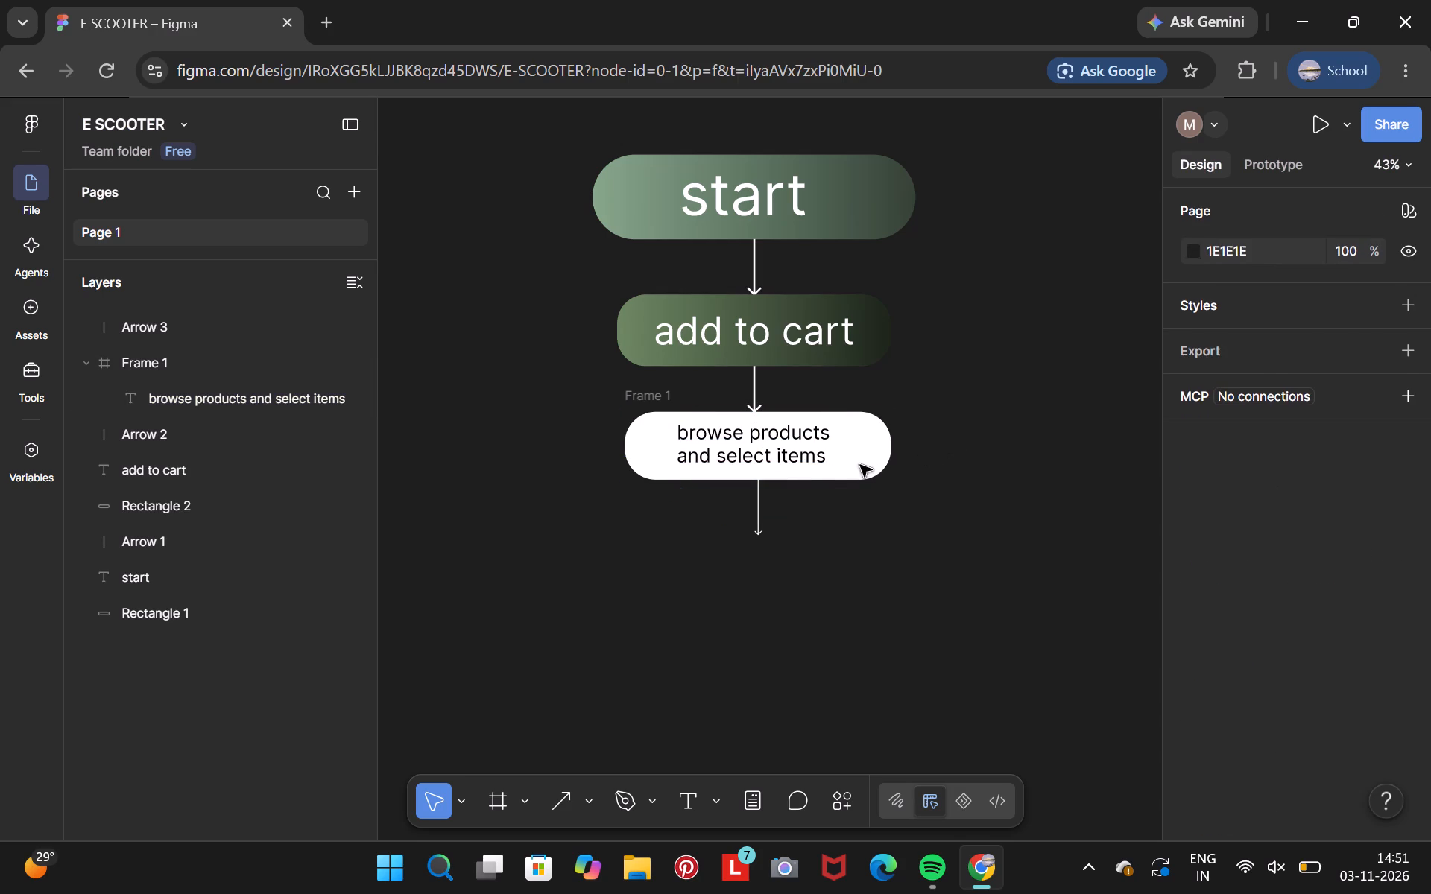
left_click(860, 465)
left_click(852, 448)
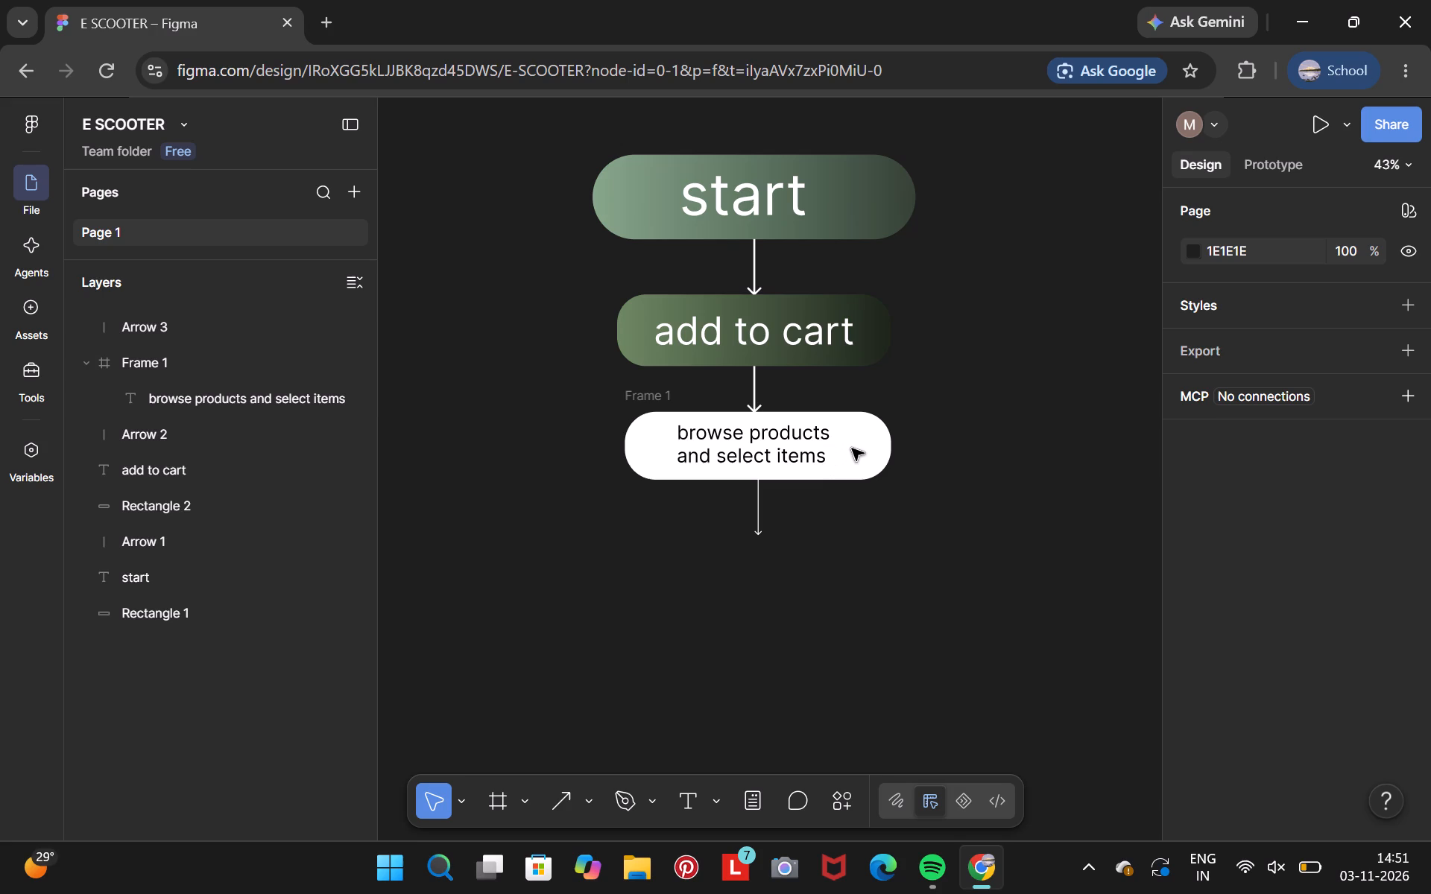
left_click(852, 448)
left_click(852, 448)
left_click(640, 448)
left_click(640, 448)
Move the arrow below the white frame to about X 724, Y 88, in line with the arrows above it.
left_click_drag(757, 498, 749, 491)
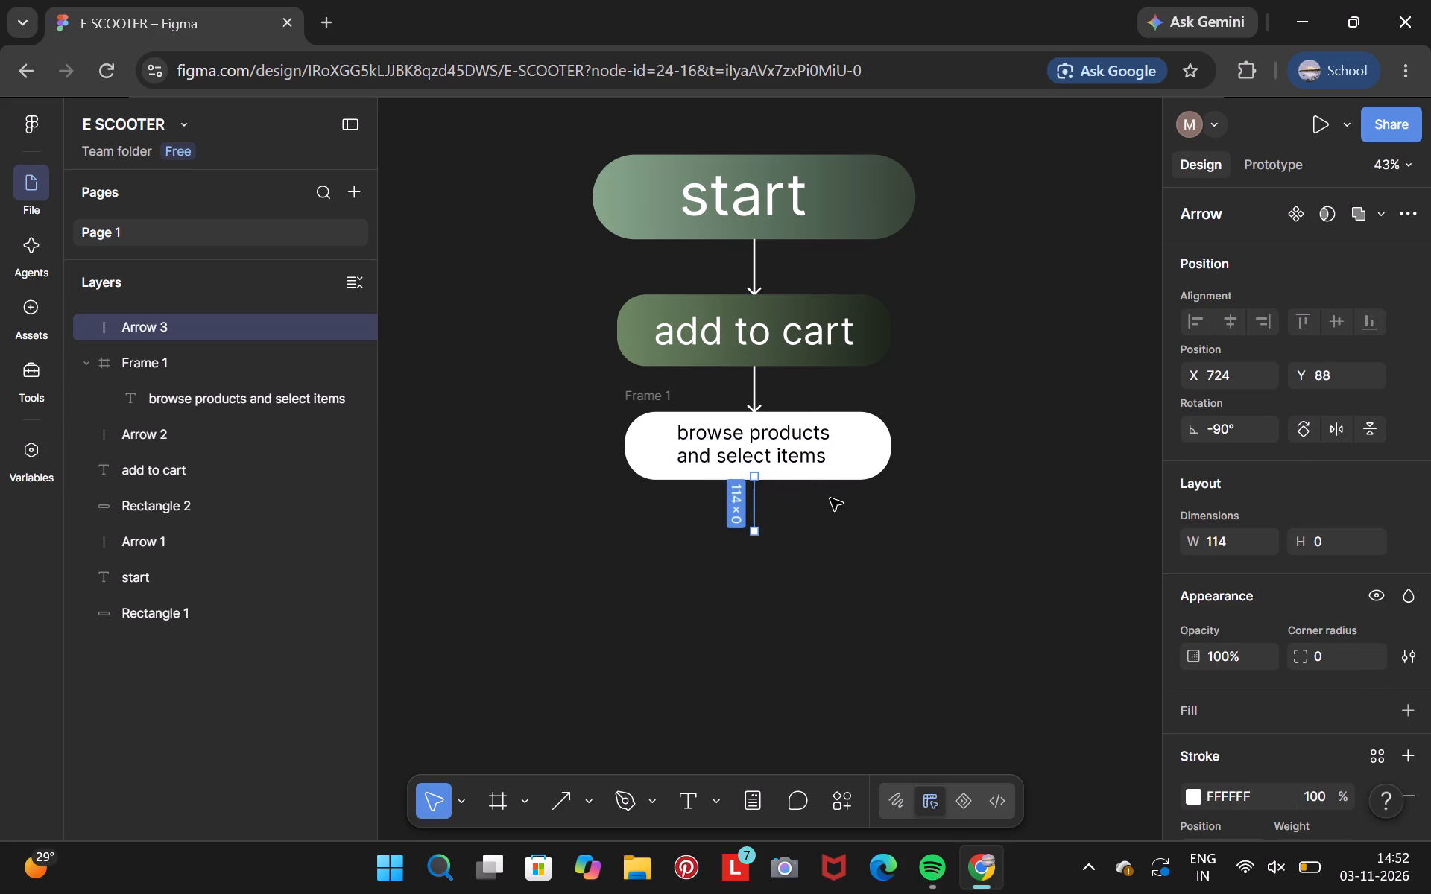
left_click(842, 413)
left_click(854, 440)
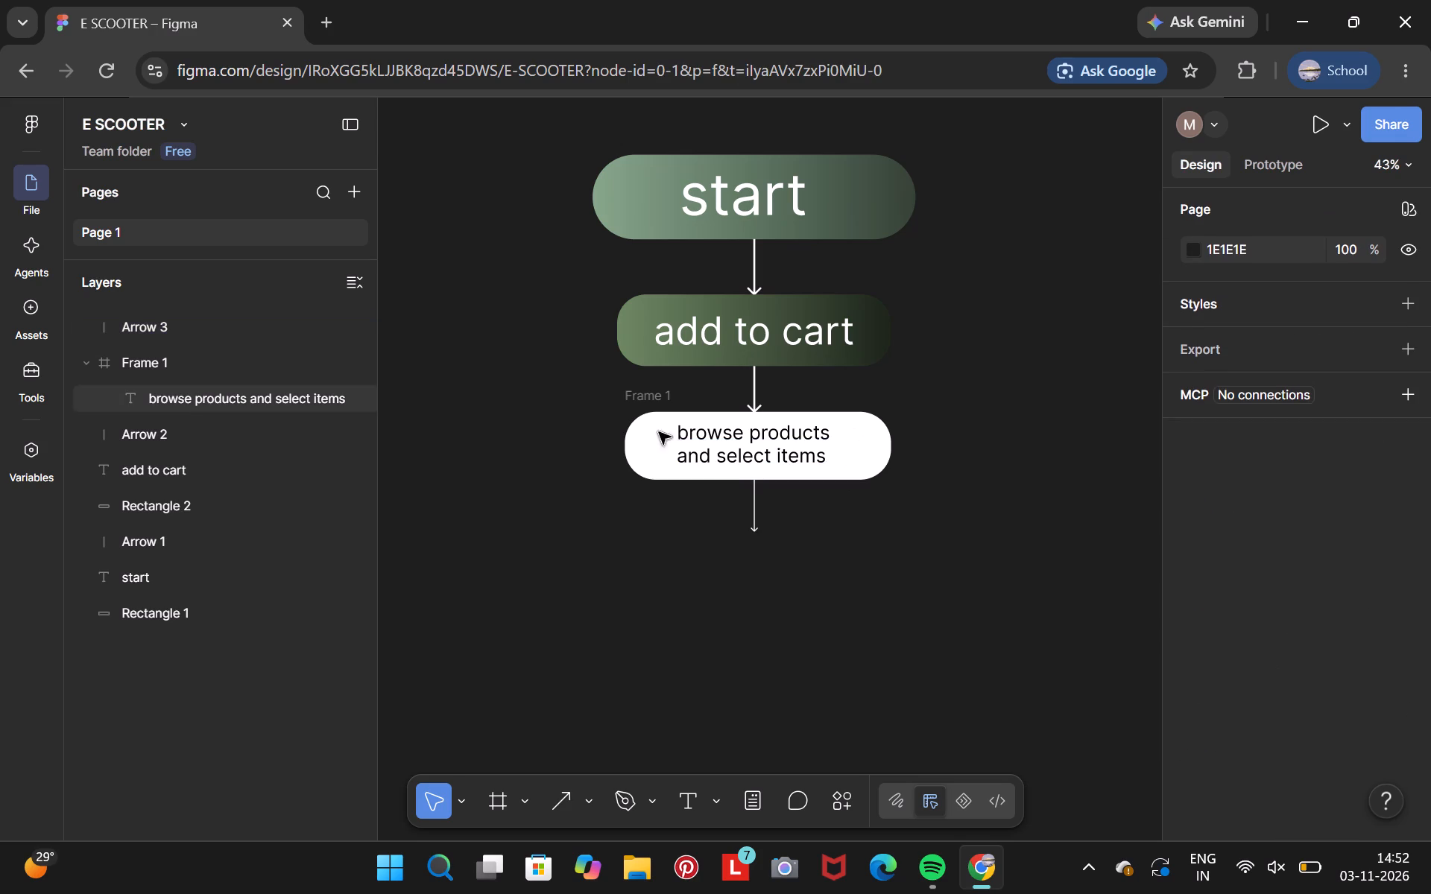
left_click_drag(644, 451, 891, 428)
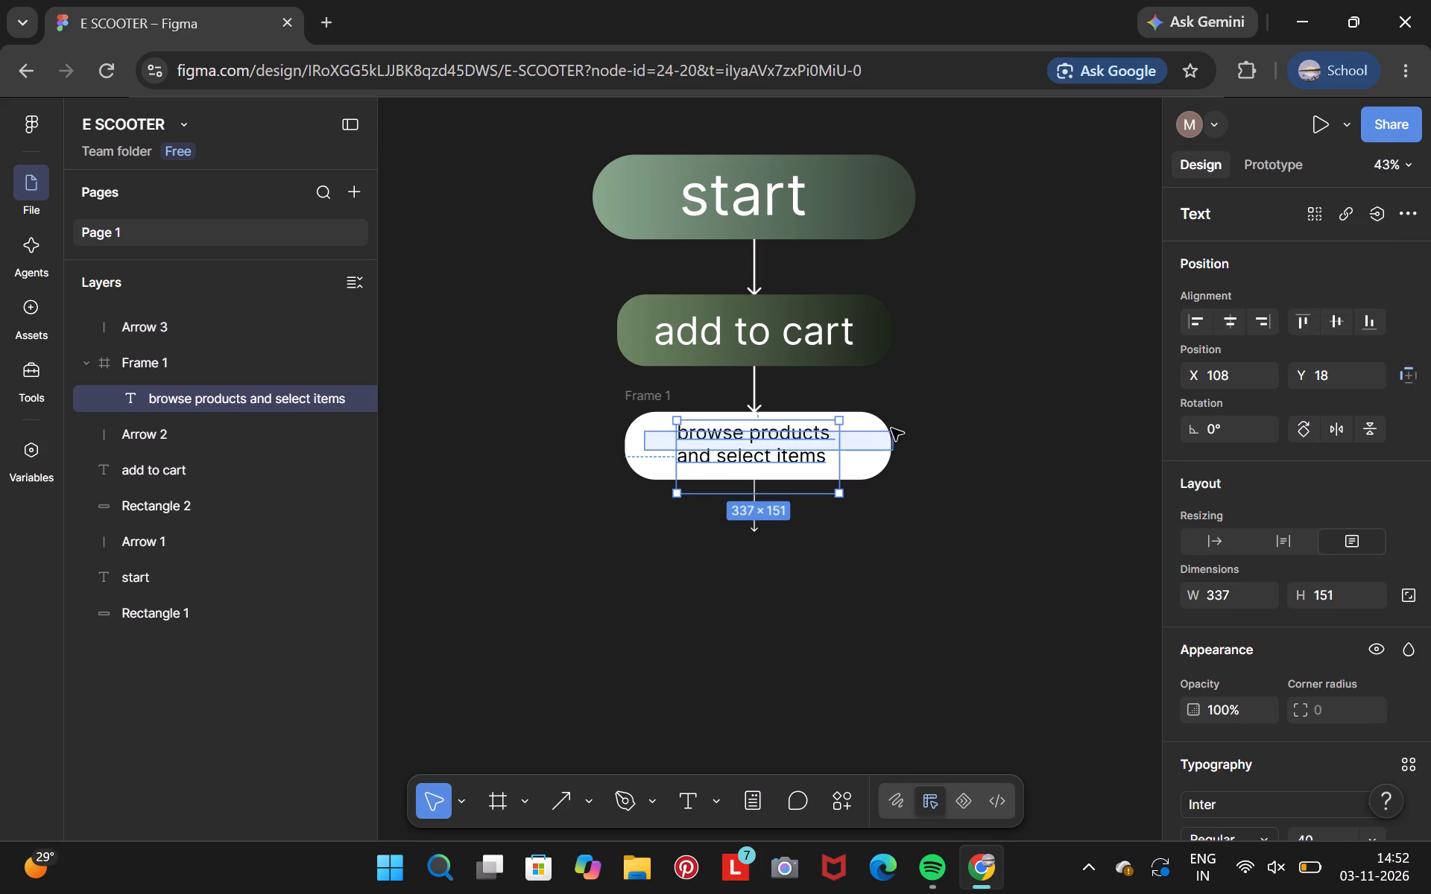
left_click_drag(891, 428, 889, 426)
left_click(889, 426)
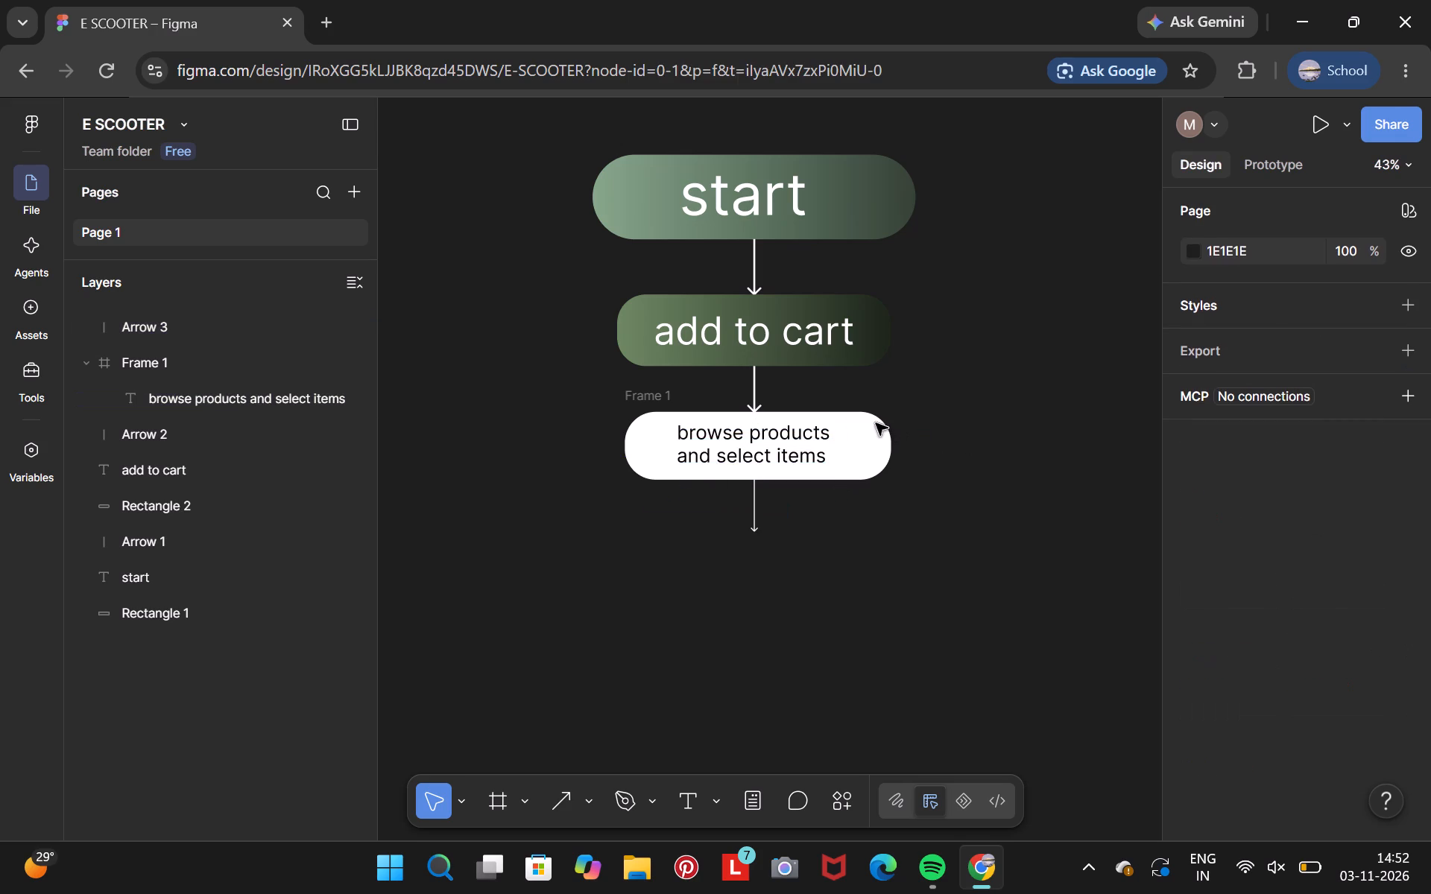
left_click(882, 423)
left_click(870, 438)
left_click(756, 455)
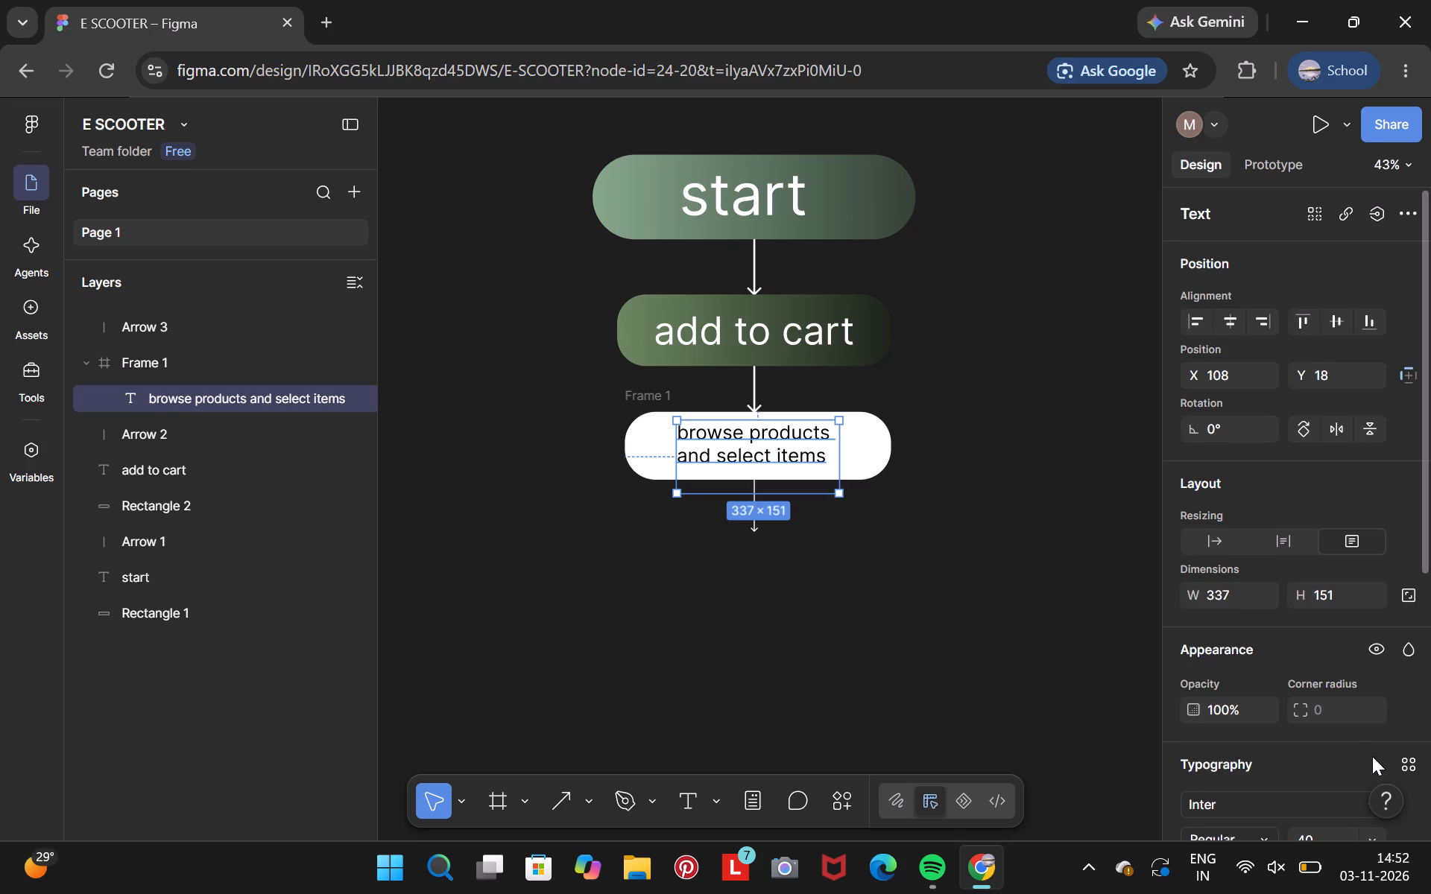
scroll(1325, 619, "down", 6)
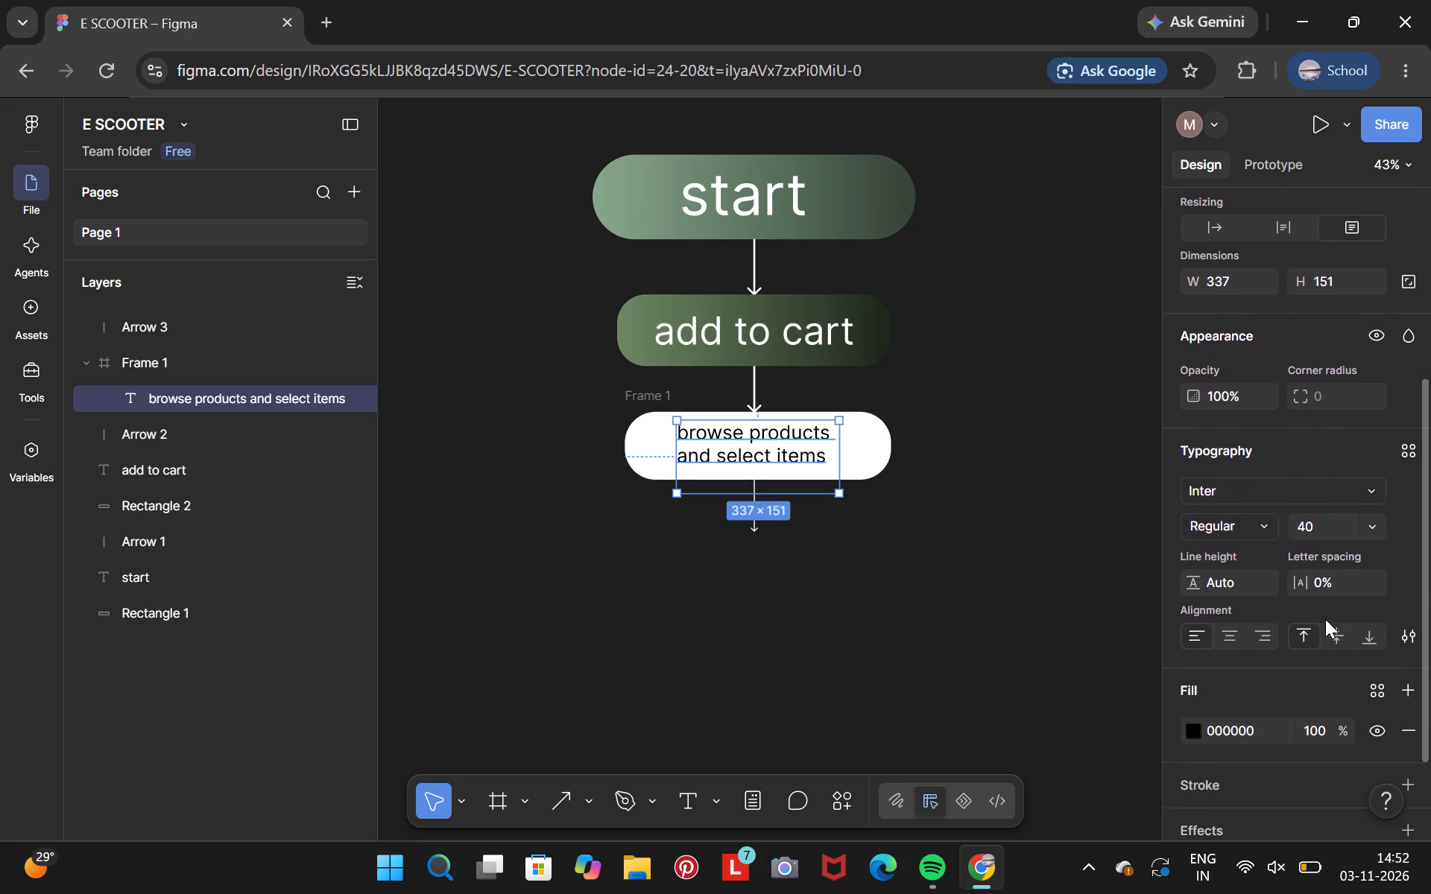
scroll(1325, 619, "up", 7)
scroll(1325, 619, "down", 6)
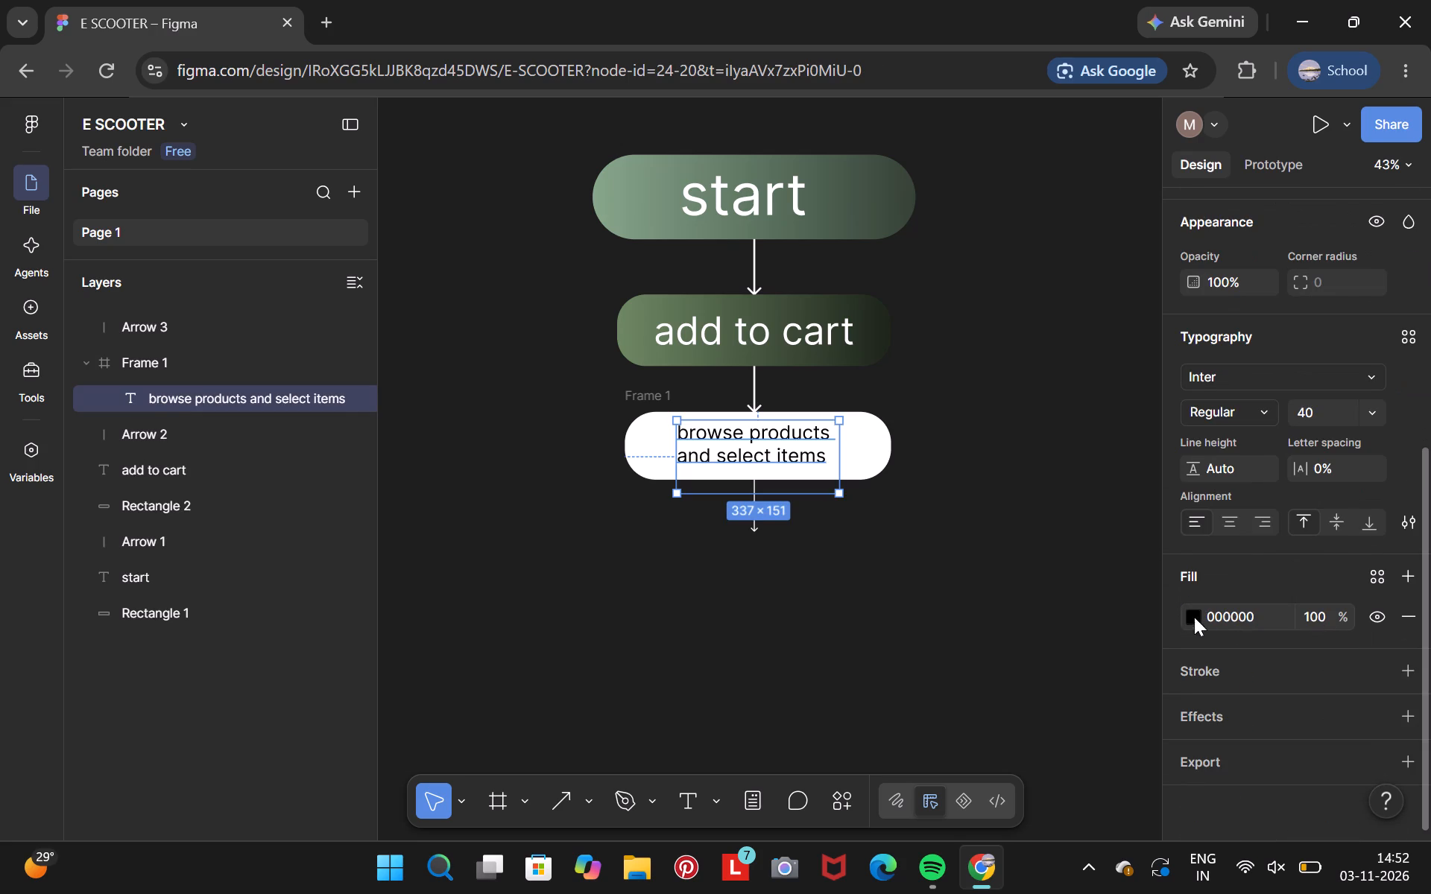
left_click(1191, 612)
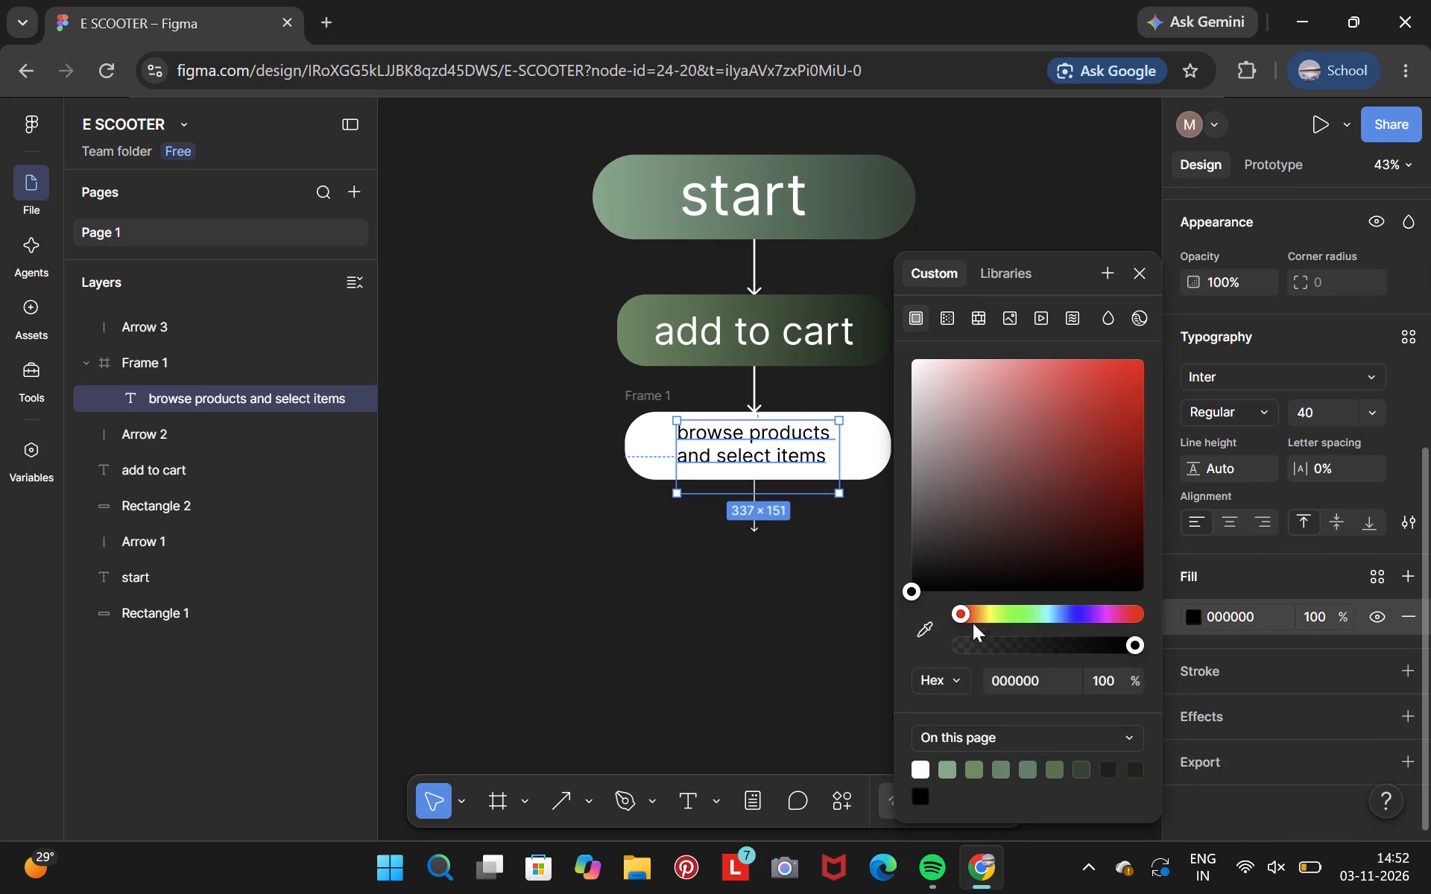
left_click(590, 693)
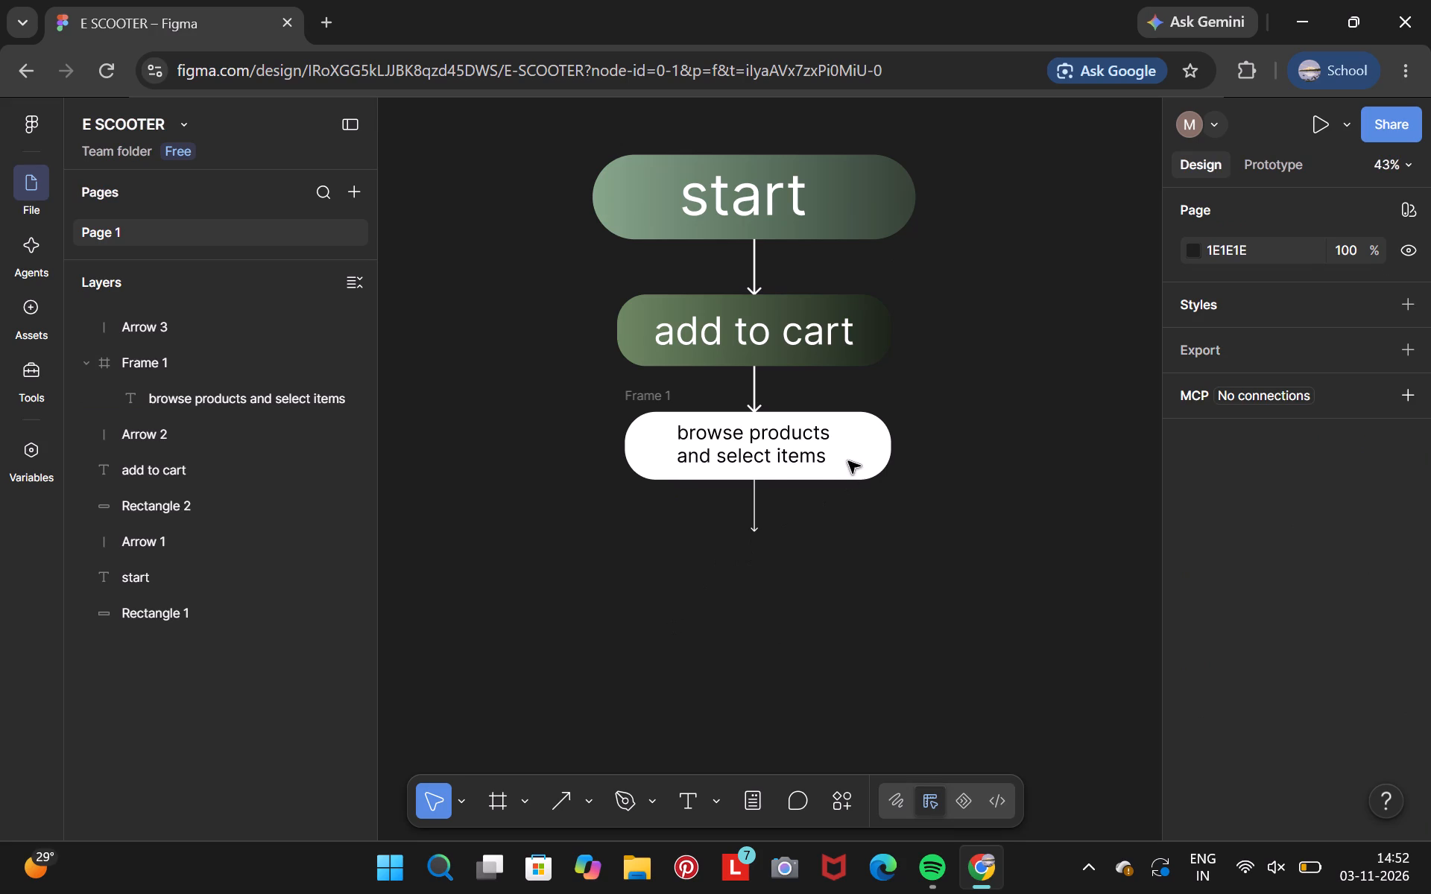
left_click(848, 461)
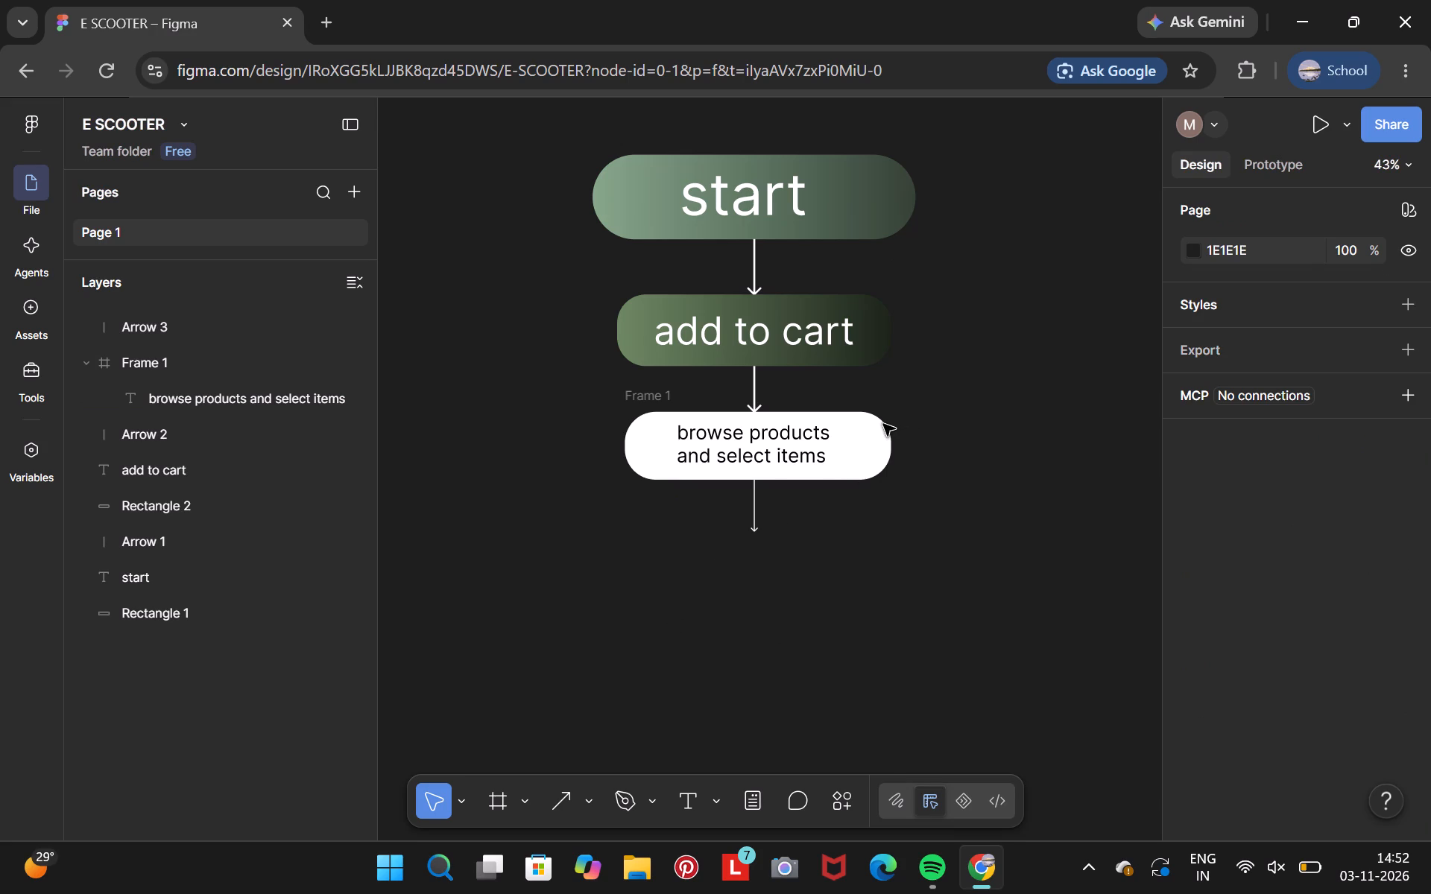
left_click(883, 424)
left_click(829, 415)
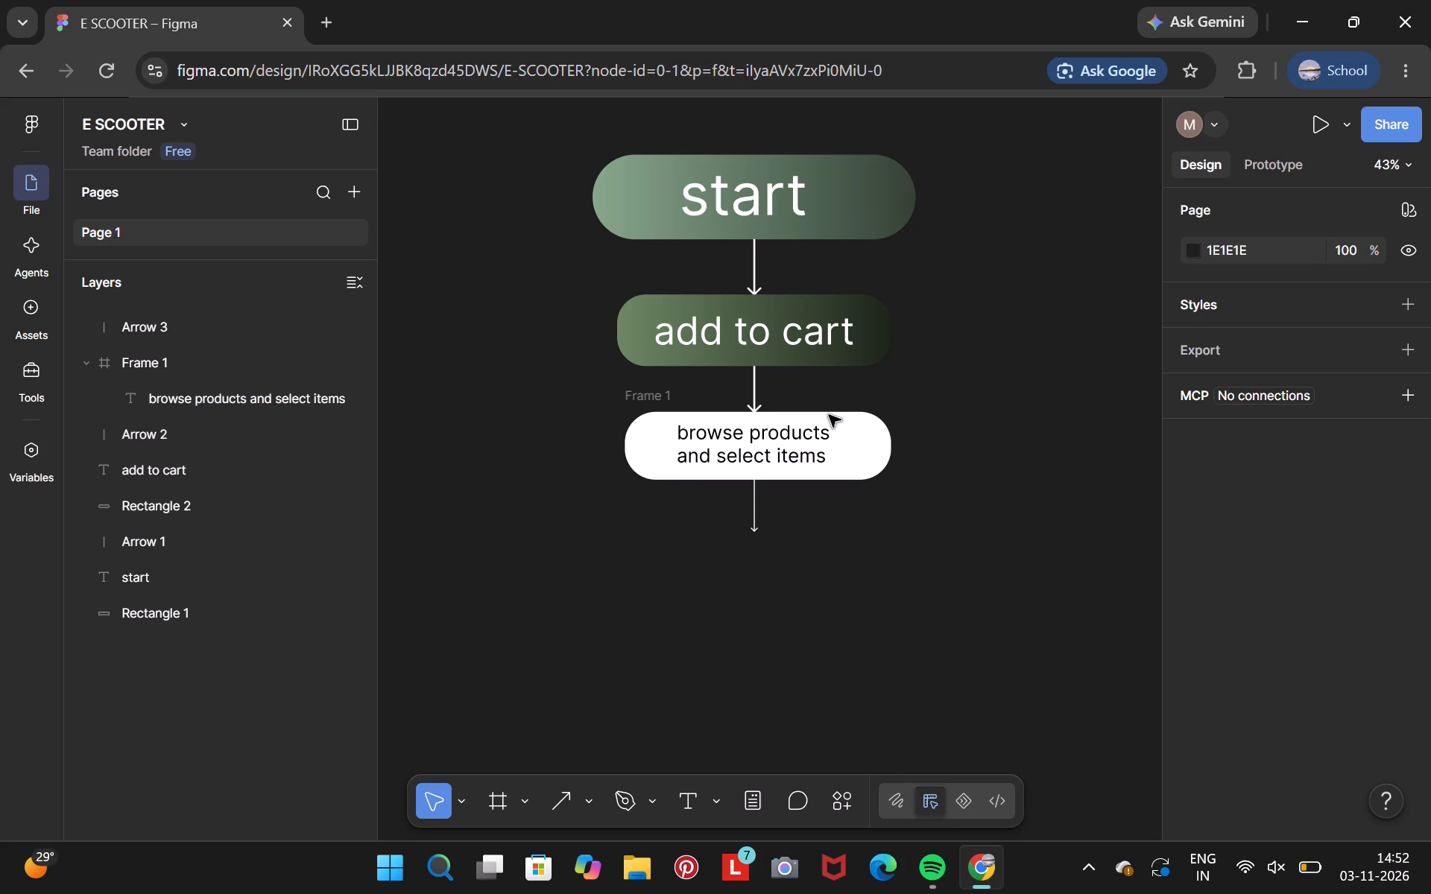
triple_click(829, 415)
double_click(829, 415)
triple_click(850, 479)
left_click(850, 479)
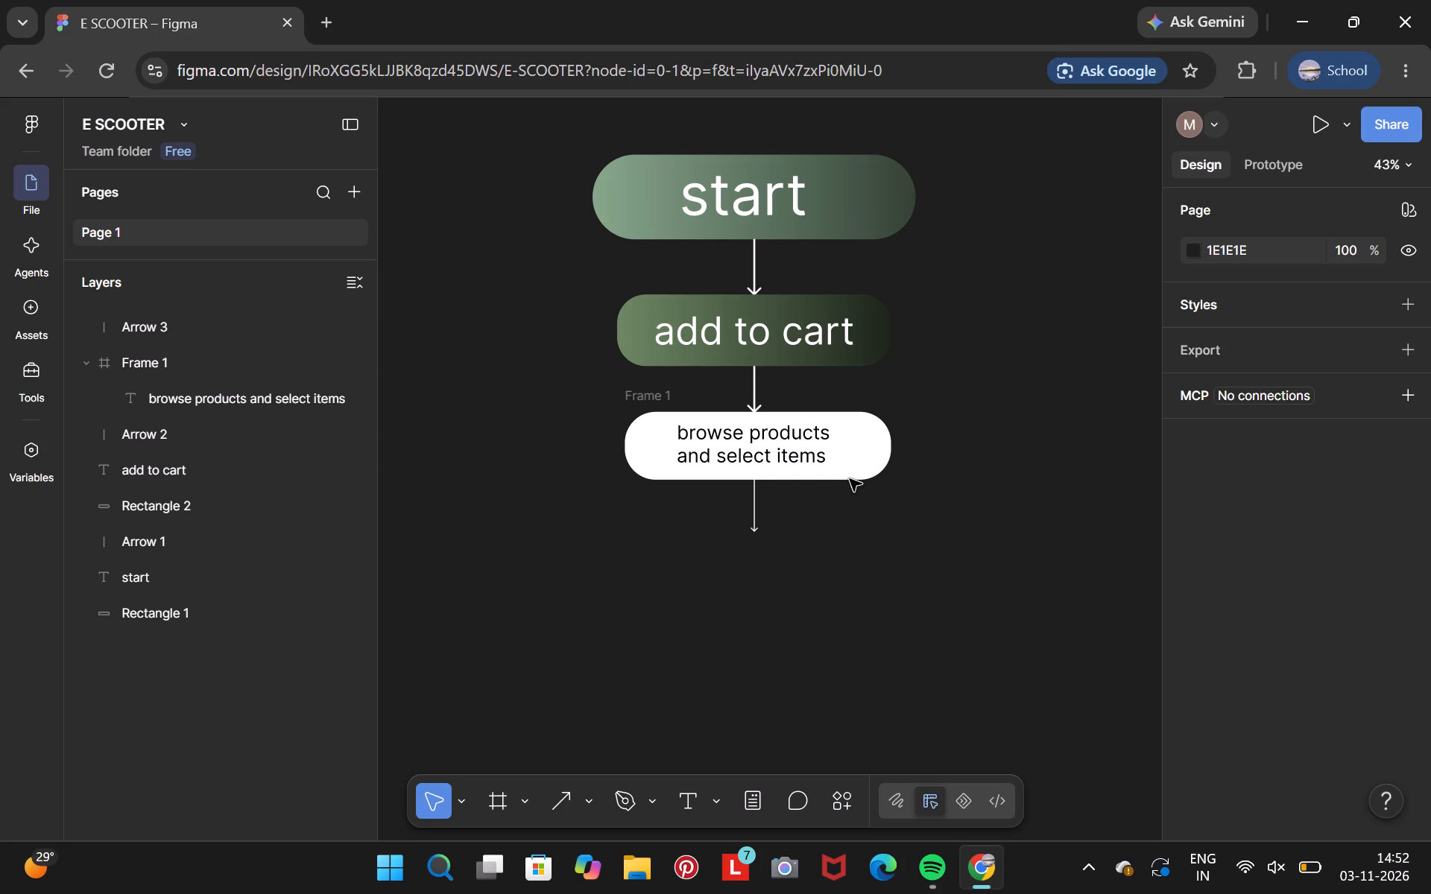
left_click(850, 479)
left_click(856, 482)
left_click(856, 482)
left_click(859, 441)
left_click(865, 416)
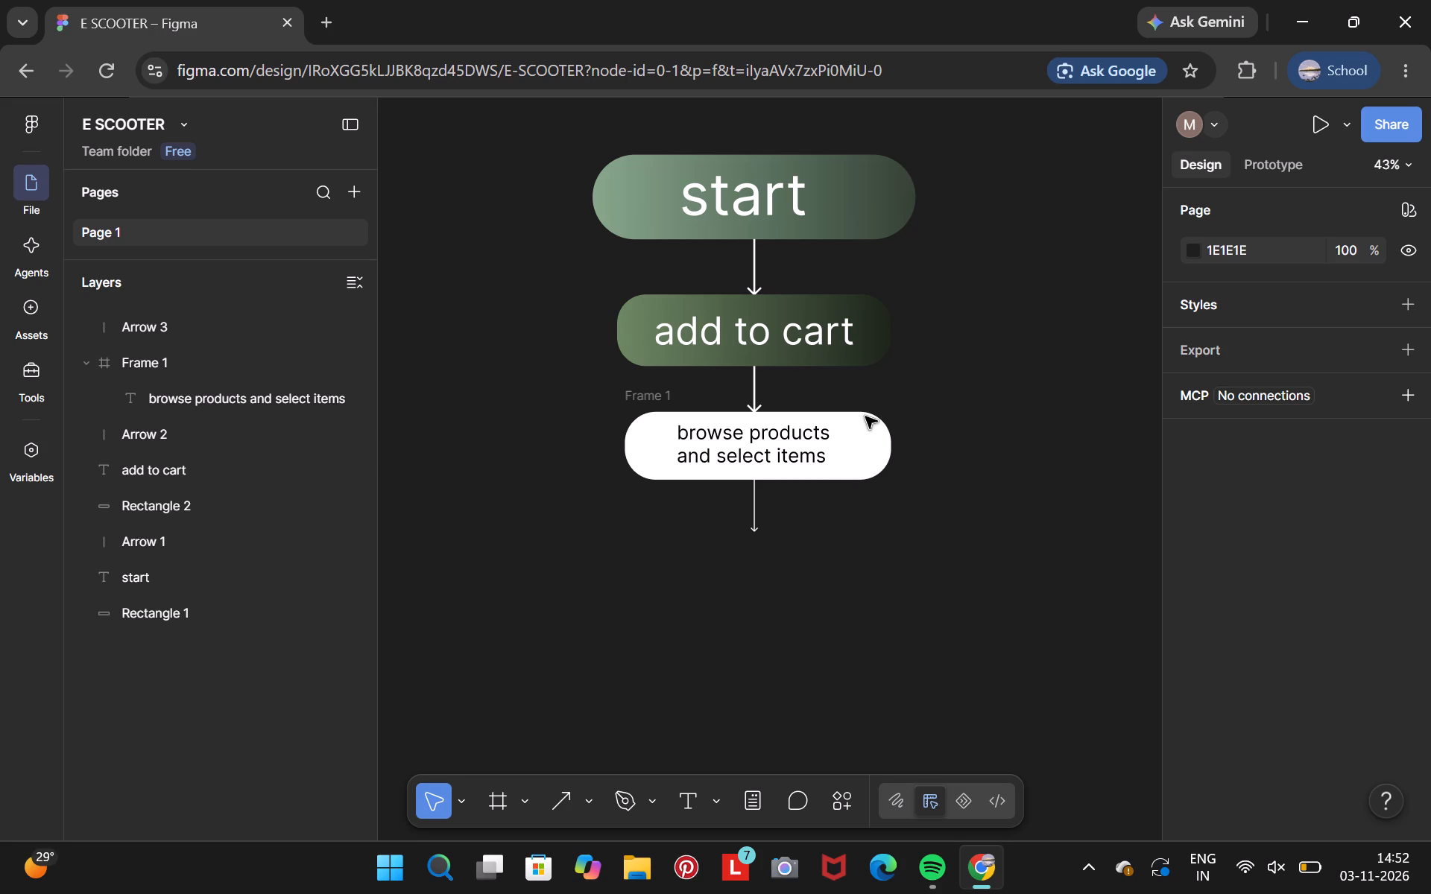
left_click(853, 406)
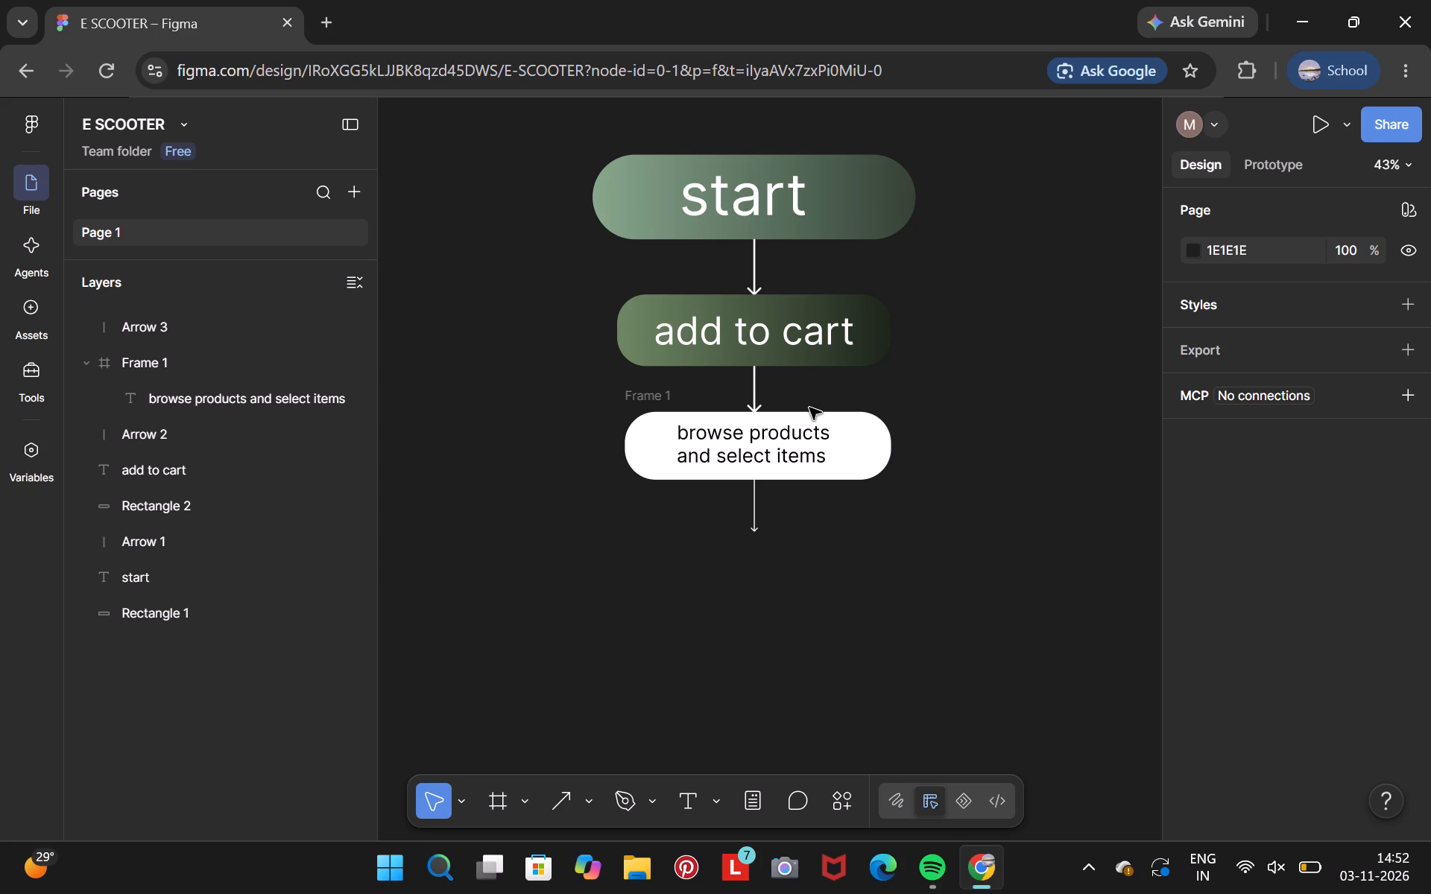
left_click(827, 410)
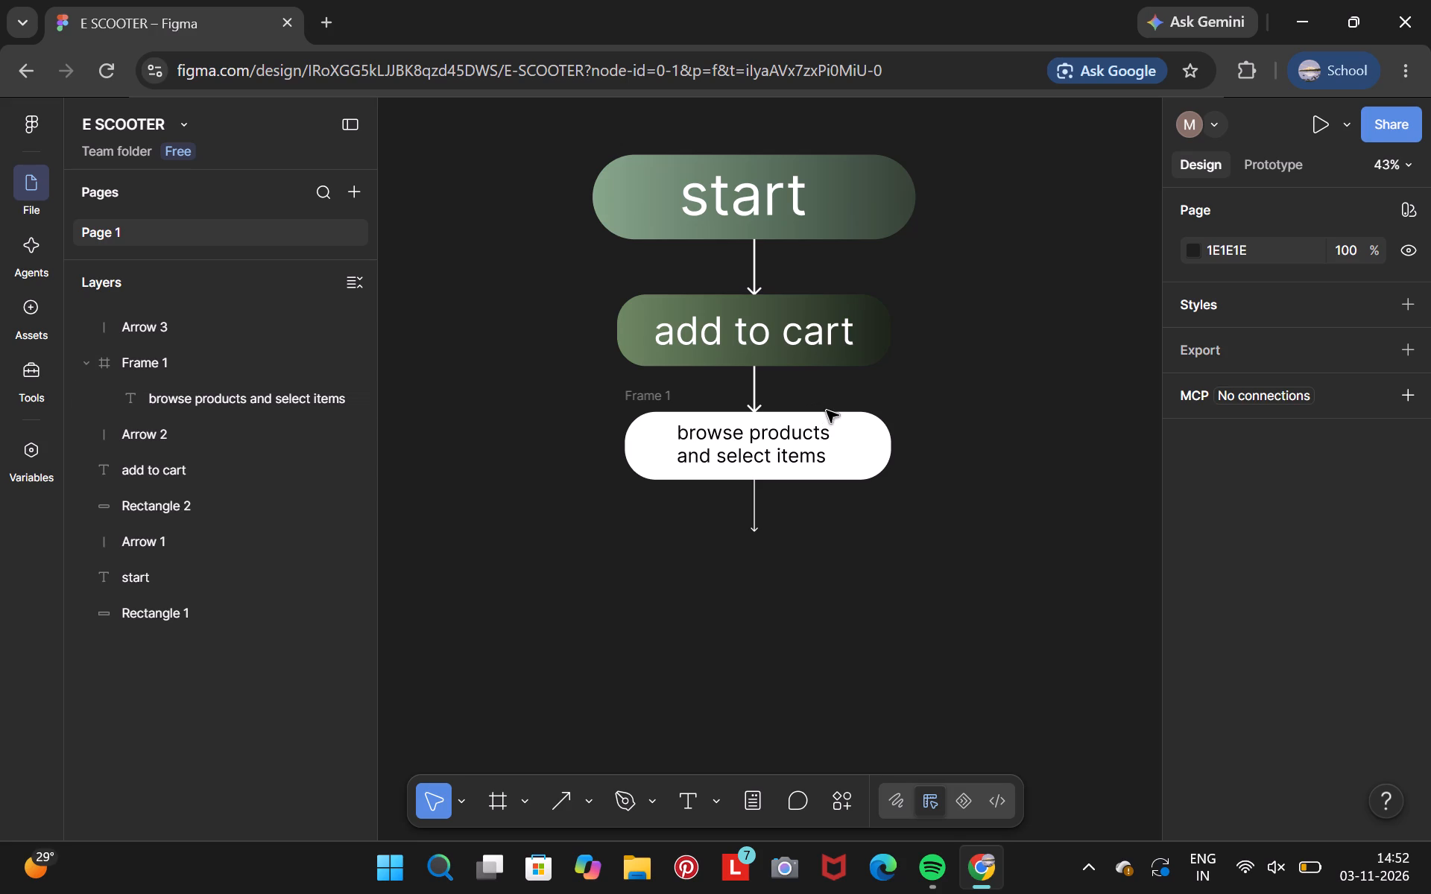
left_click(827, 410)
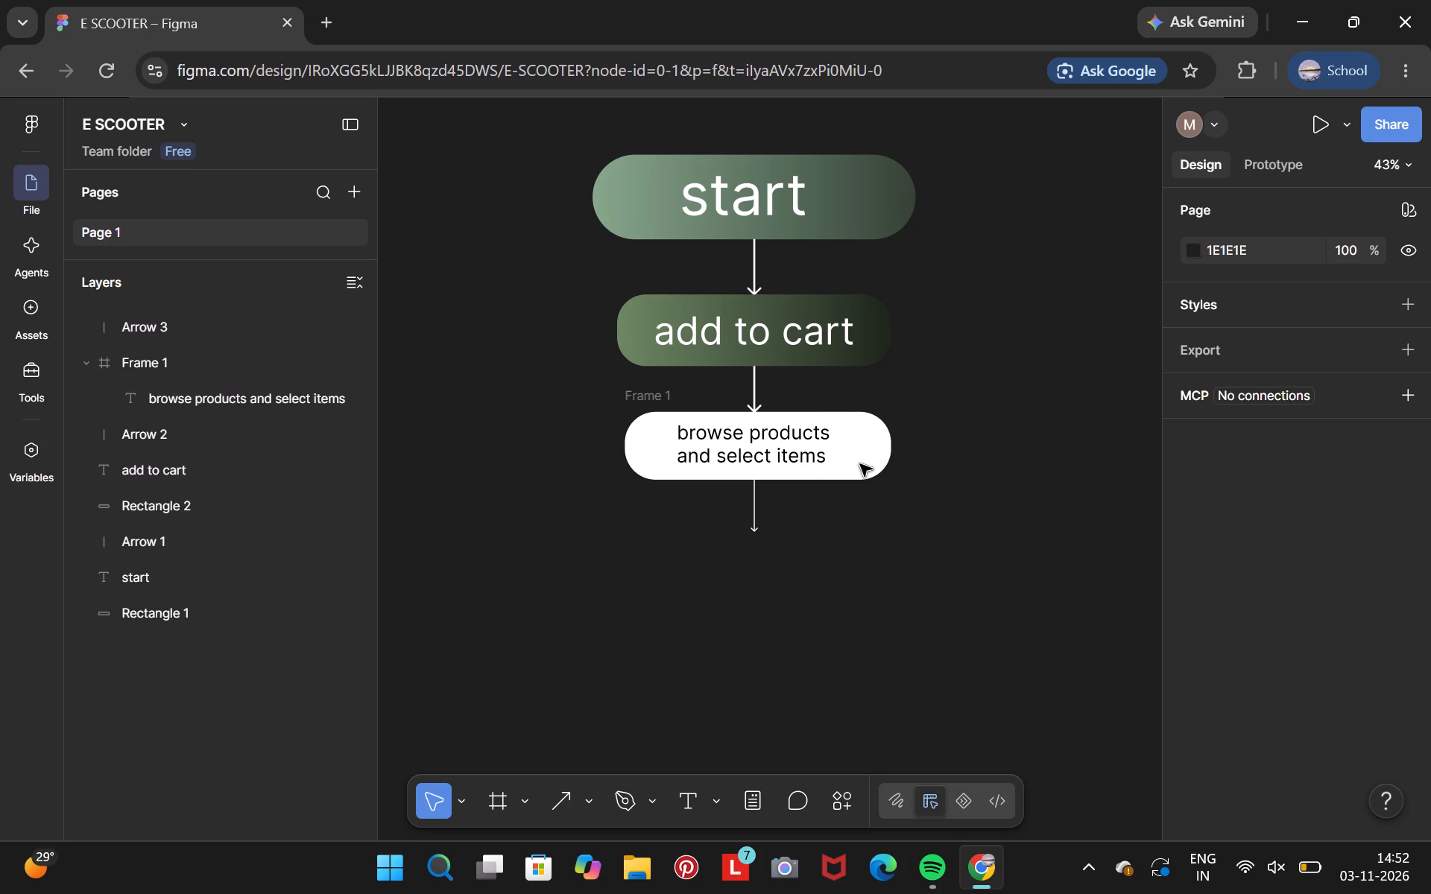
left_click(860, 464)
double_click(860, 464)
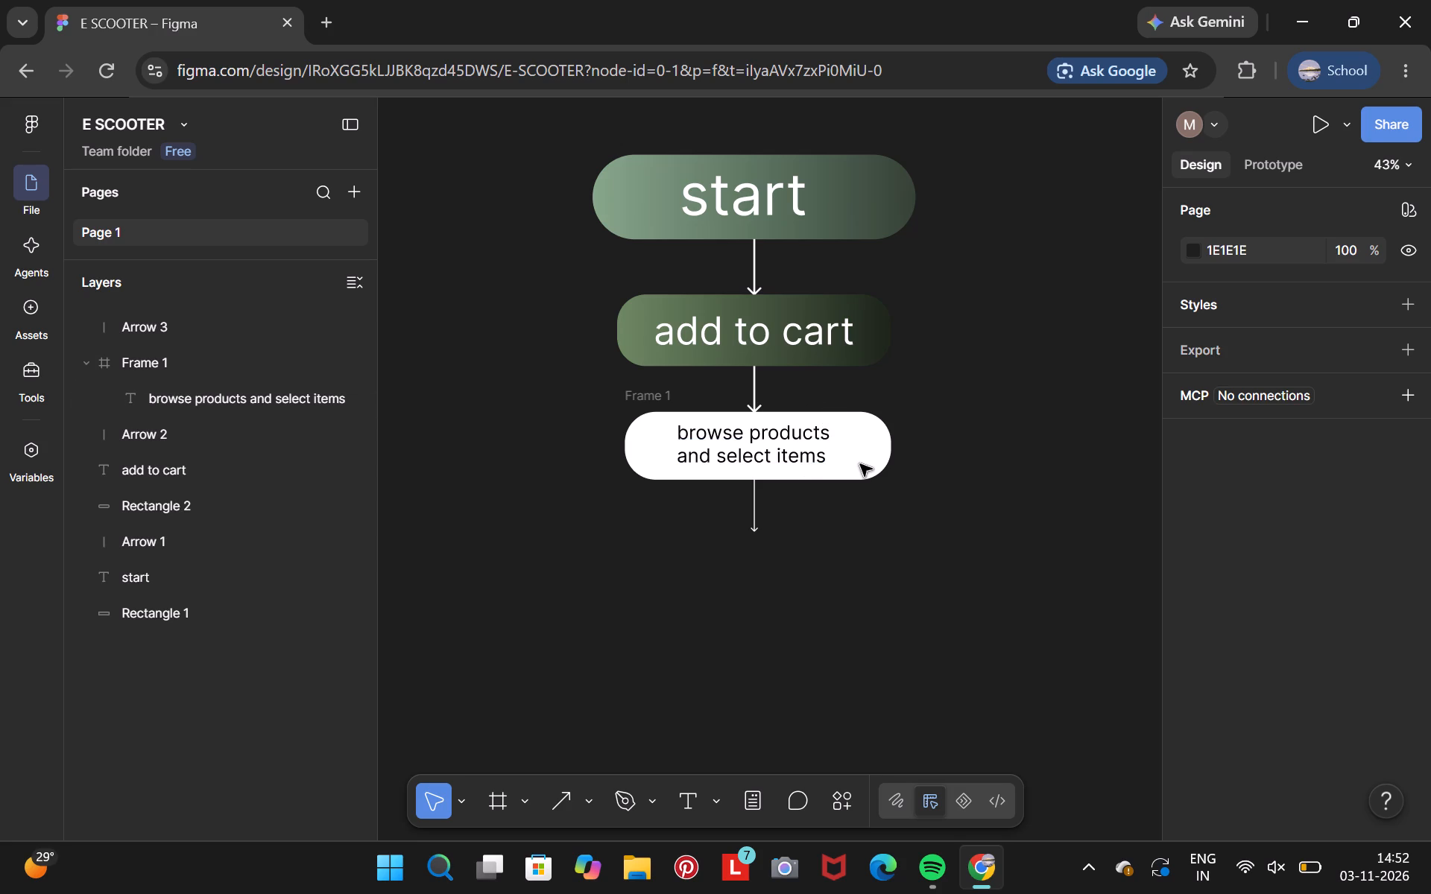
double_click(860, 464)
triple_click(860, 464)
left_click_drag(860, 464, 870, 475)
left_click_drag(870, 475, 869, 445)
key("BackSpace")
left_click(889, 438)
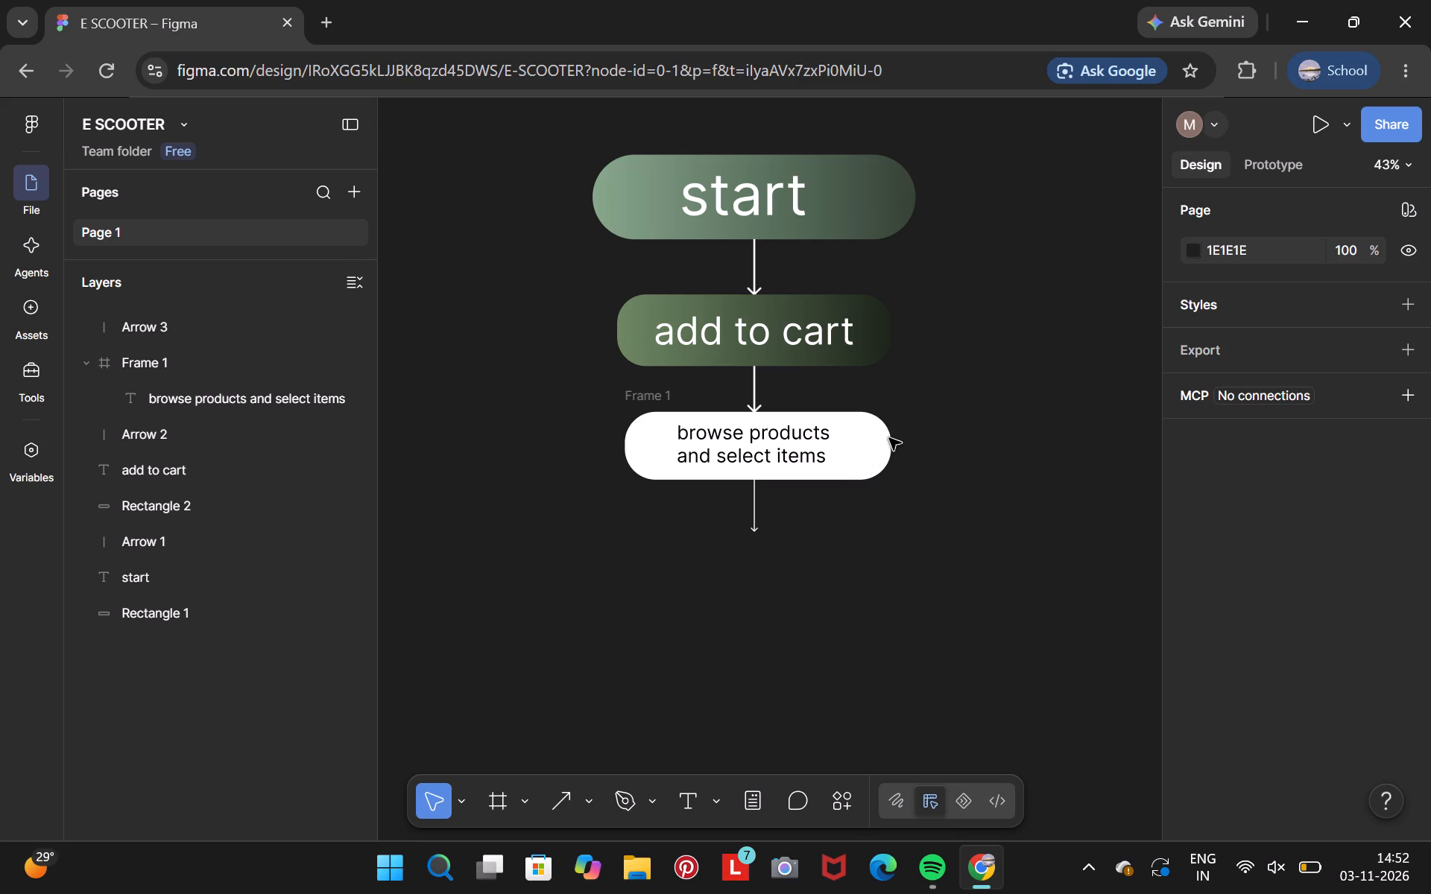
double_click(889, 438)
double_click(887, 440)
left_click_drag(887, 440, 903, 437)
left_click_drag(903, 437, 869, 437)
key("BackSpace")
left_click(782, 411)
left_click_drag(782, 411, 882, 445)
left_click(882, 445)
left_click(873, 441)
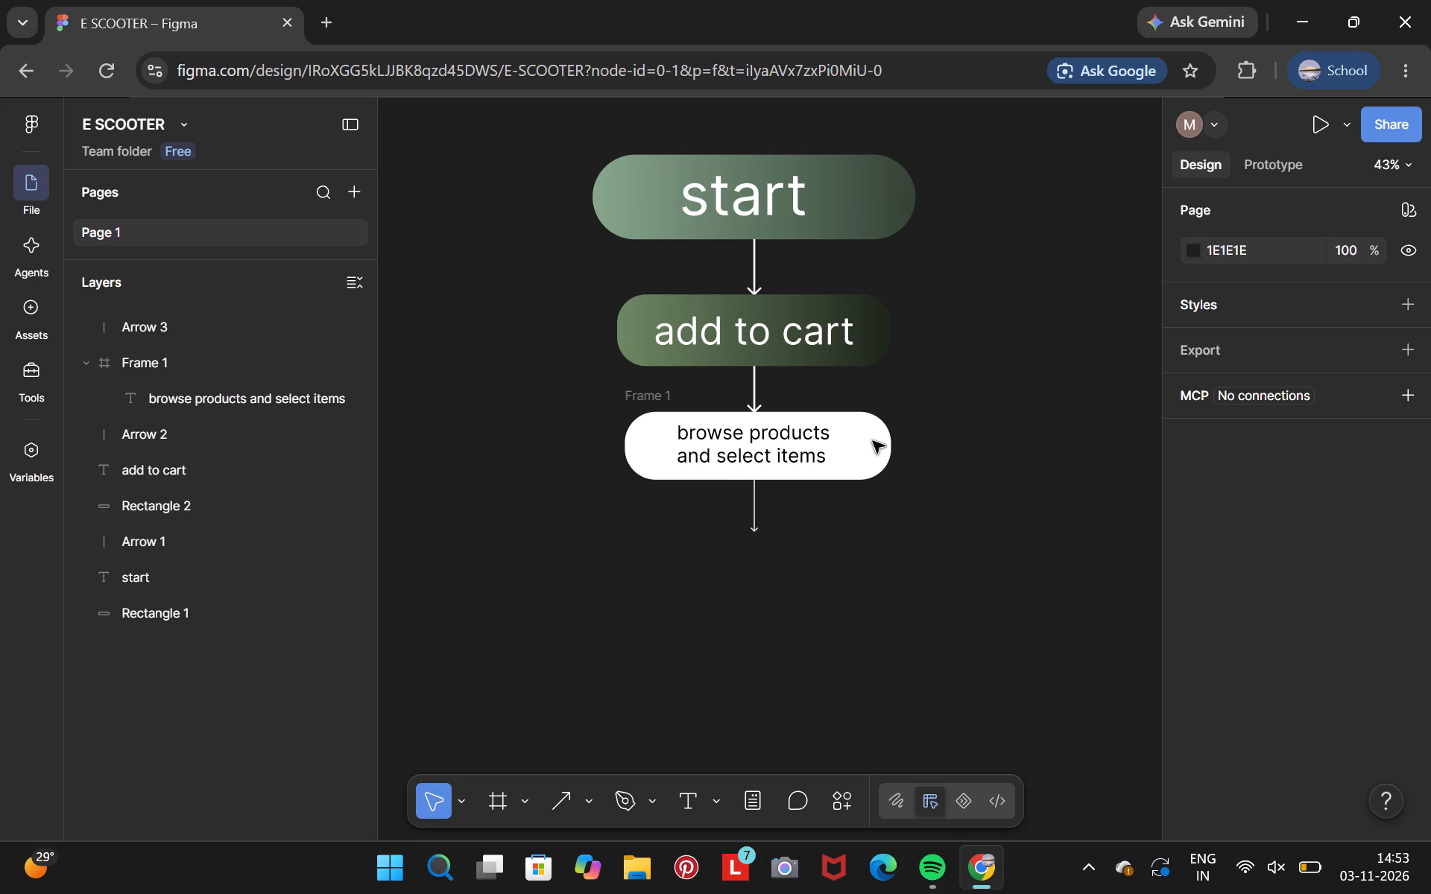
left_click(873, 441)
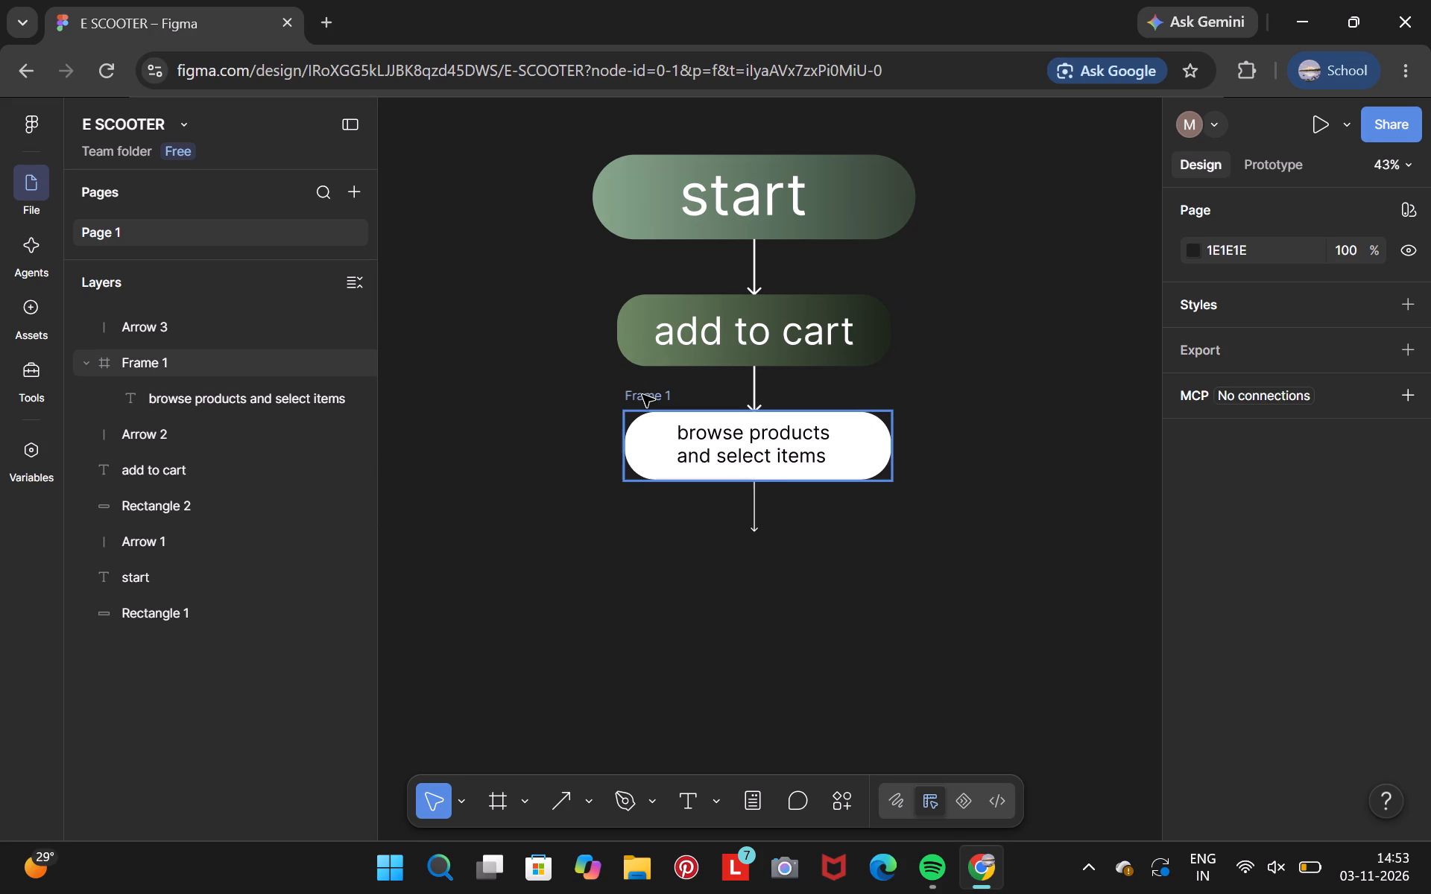
Set the solid fill of the "browse products and select items" frame to the muted green 7A9A78.
left_click(642, 395)
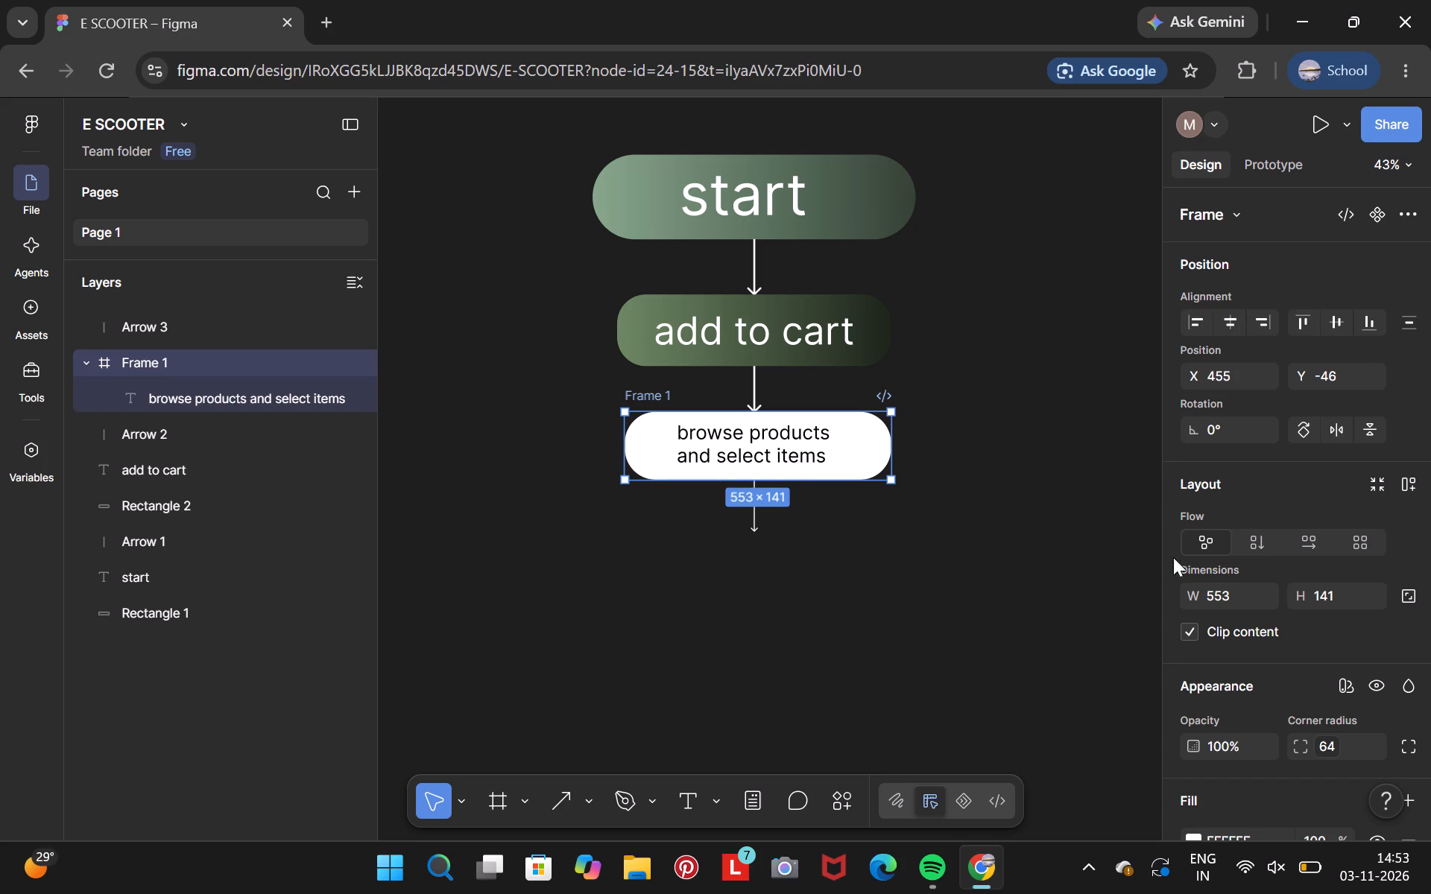
scroll(1293, 648, "down", 2)
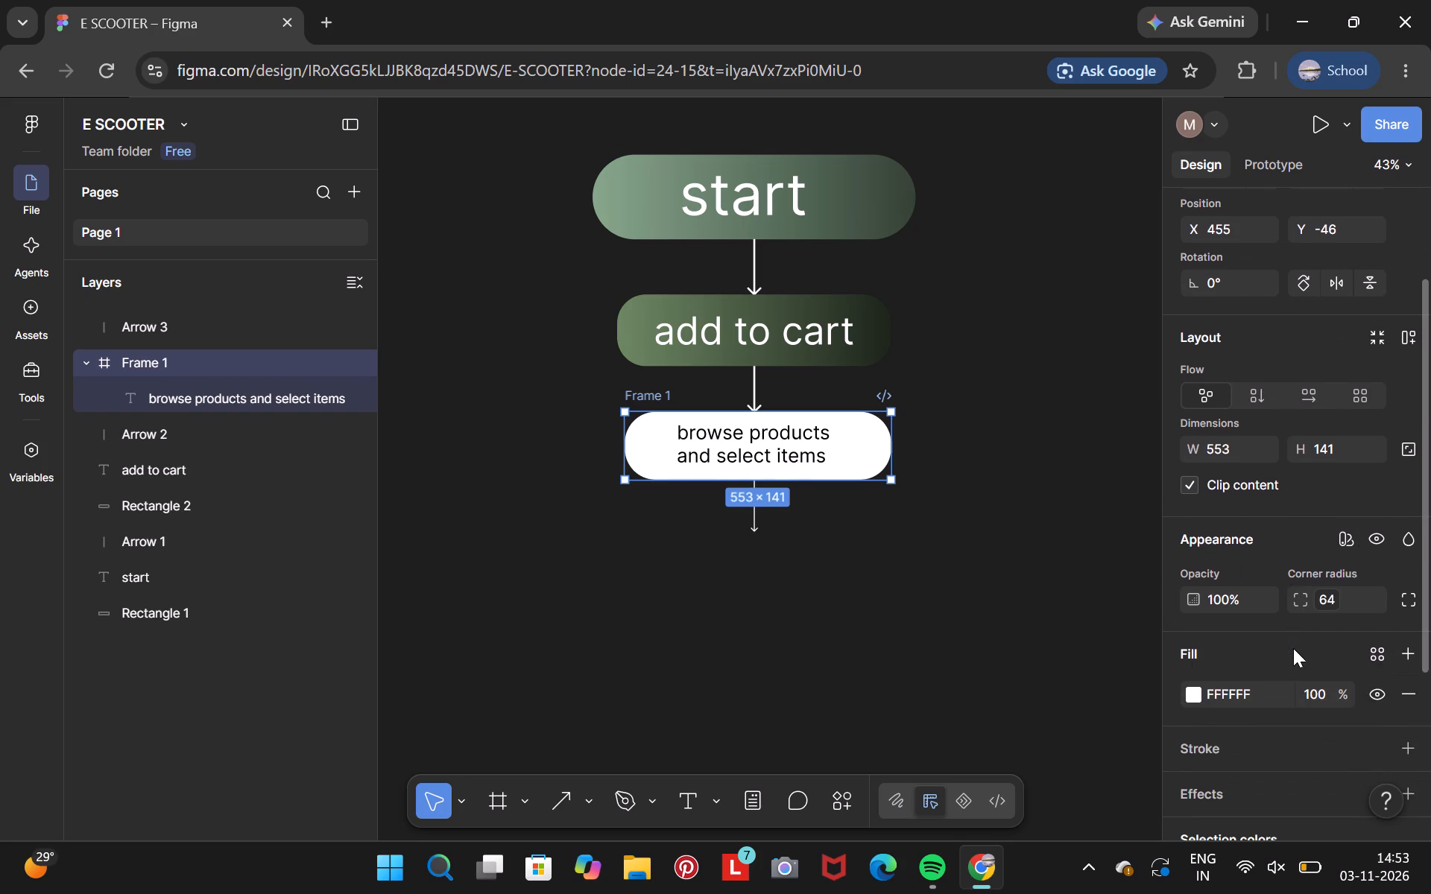
left_click(1194, 691)
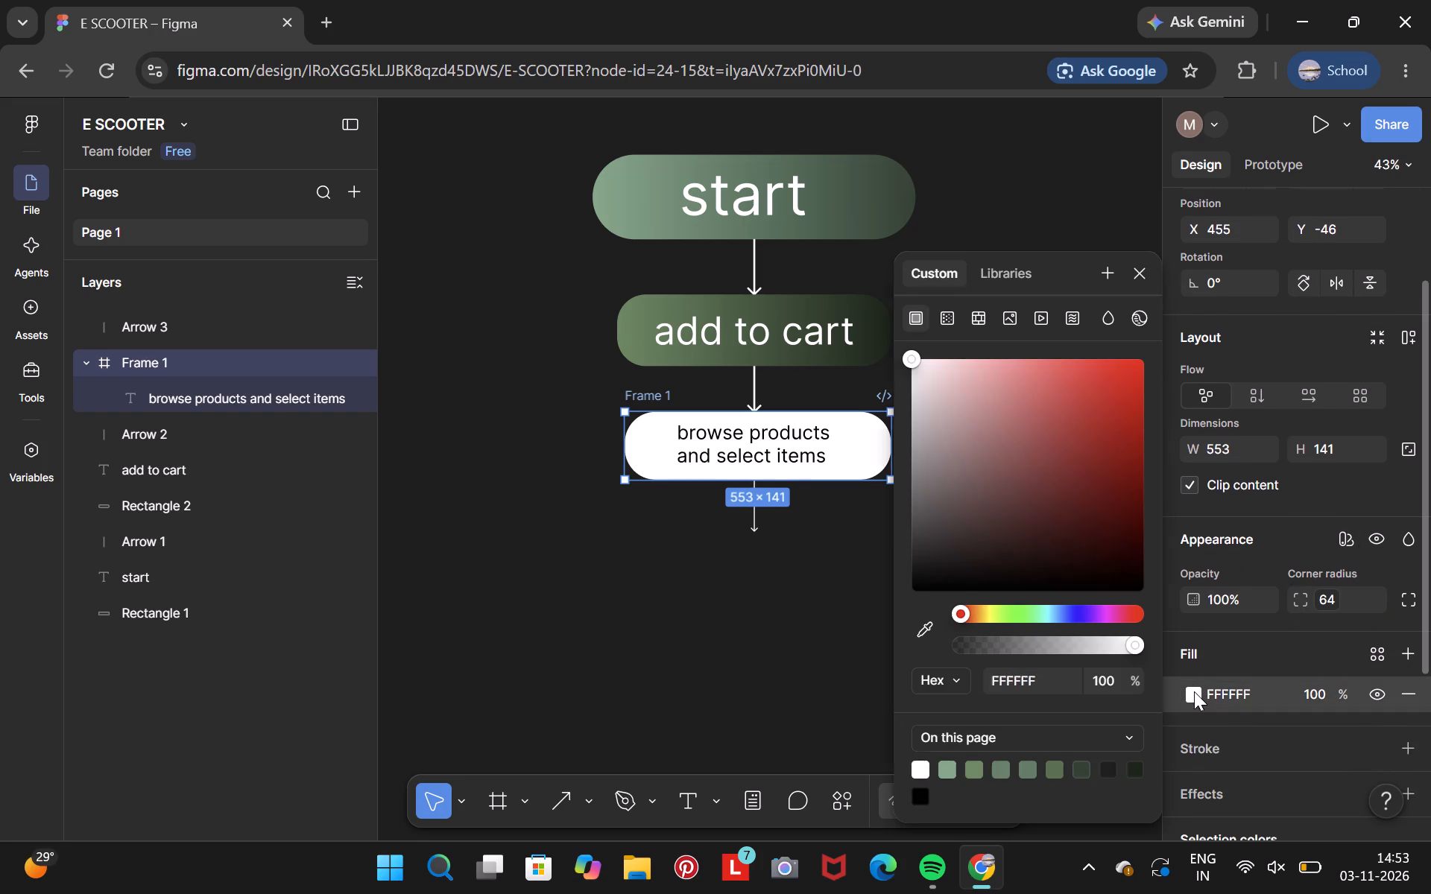
left_click(1062, 448)
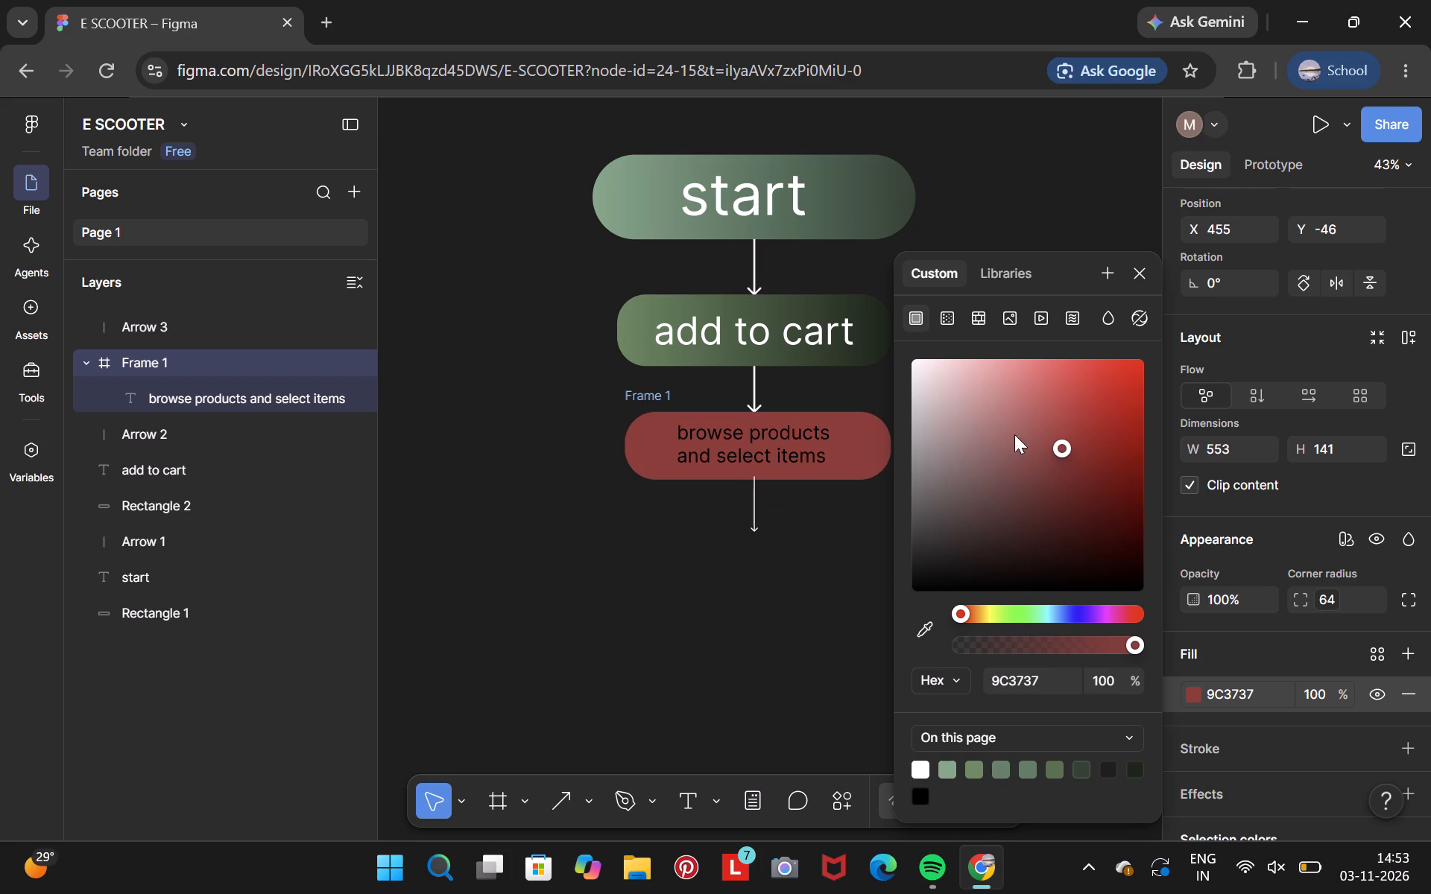
left_click(1020, 601)
left_click_drag(1020, 601, 888, 586)
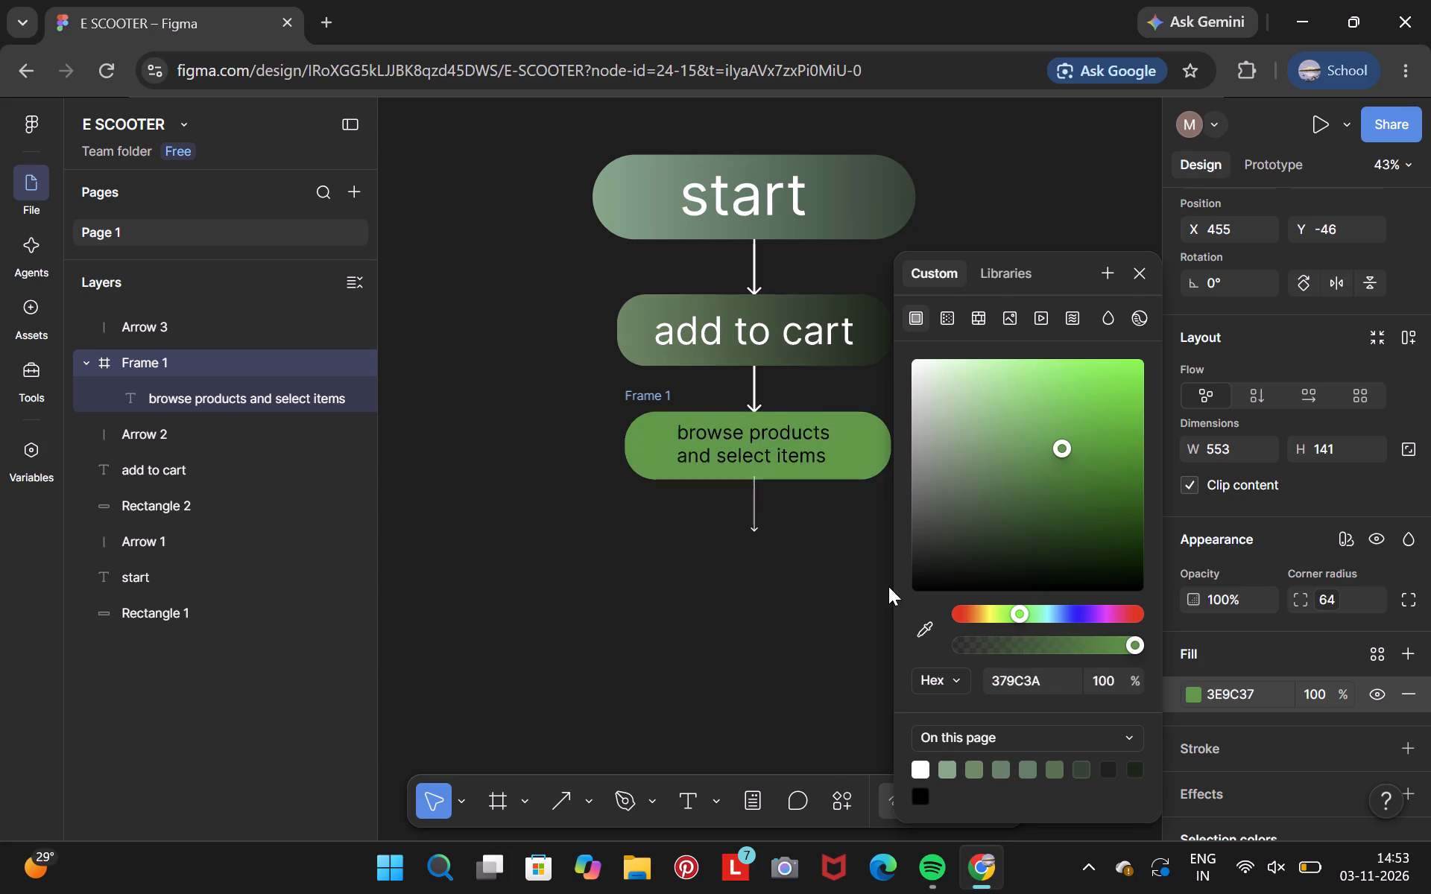
left_click_drag(888, 586, 973, 393)
left_click(973, 393)
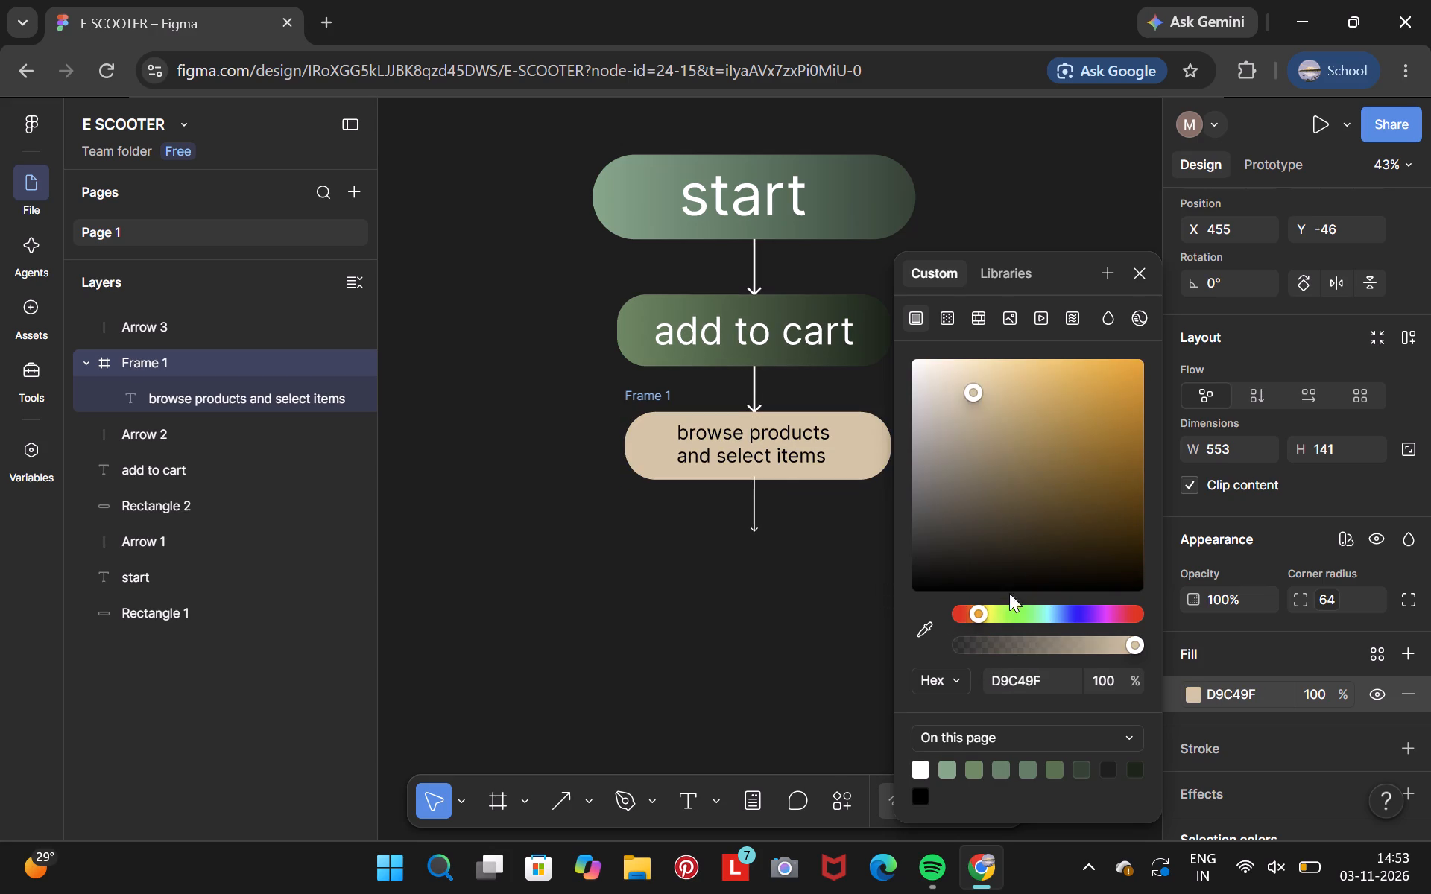
left_click(1017, 608)
left_click(976, 513)
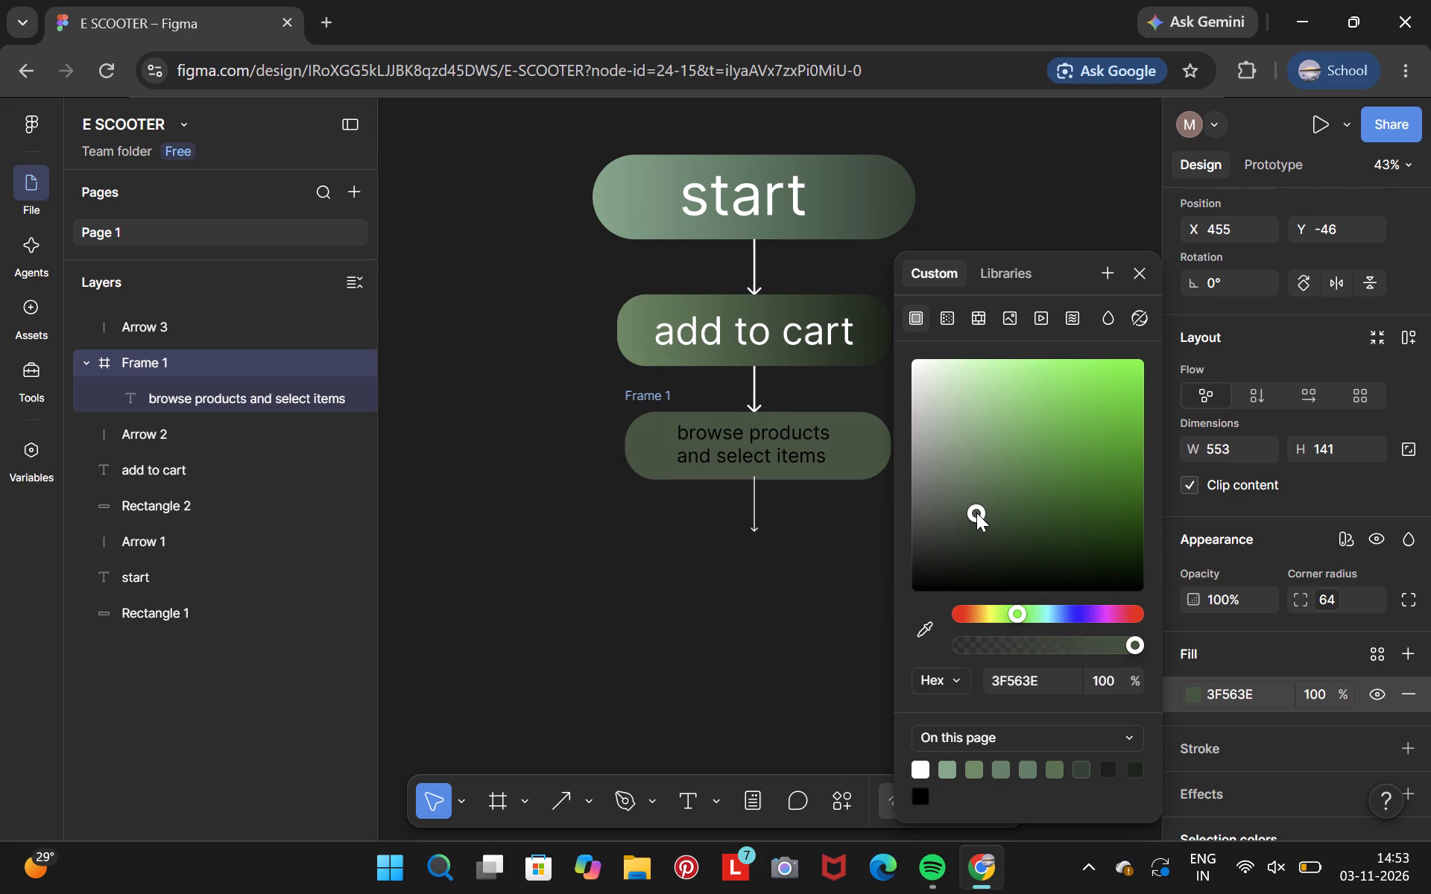
left_click(965, 461)
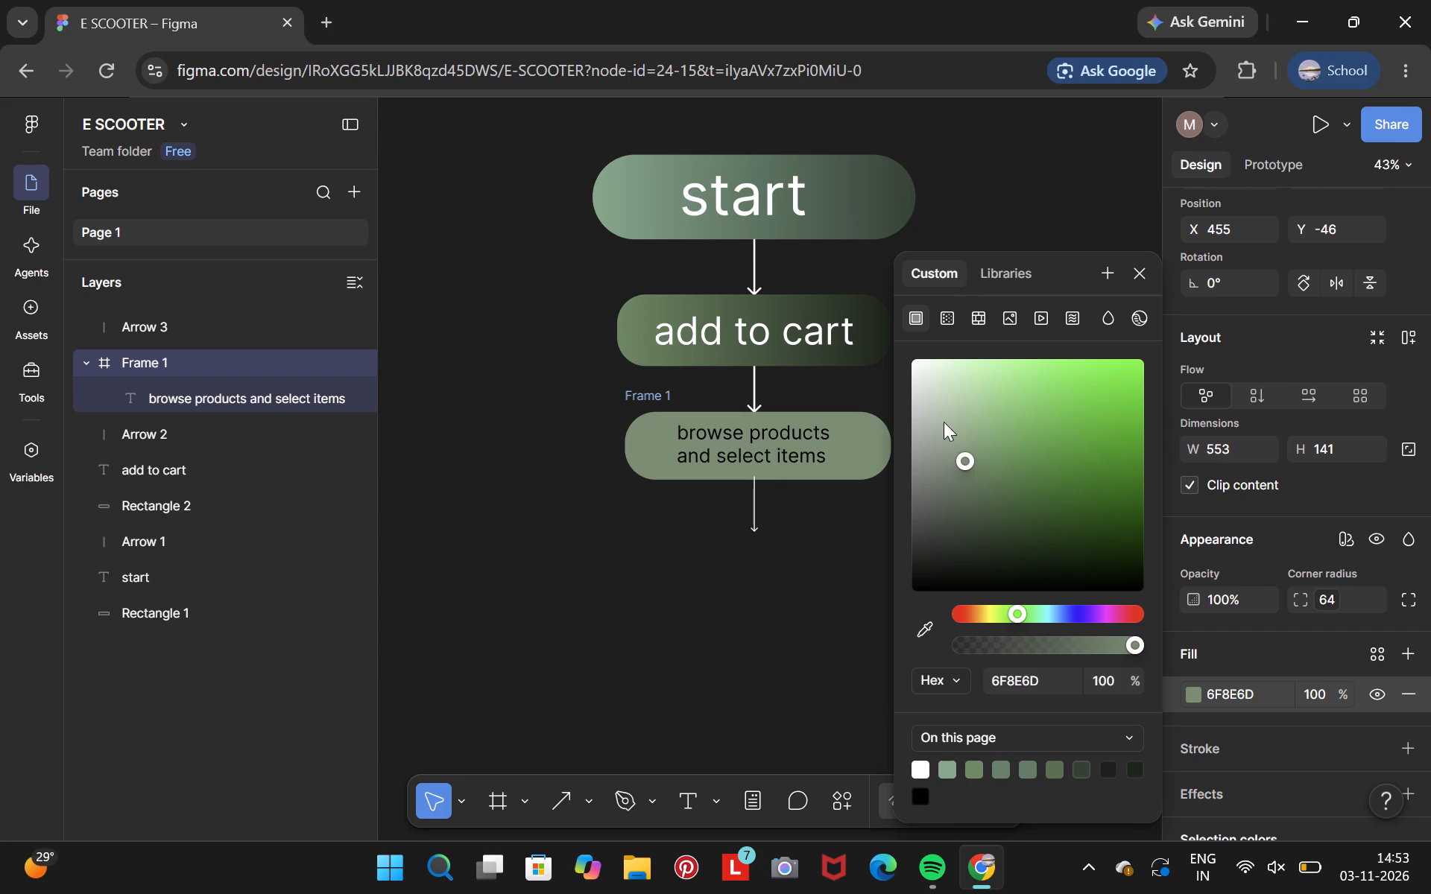
left_click(950, 394)
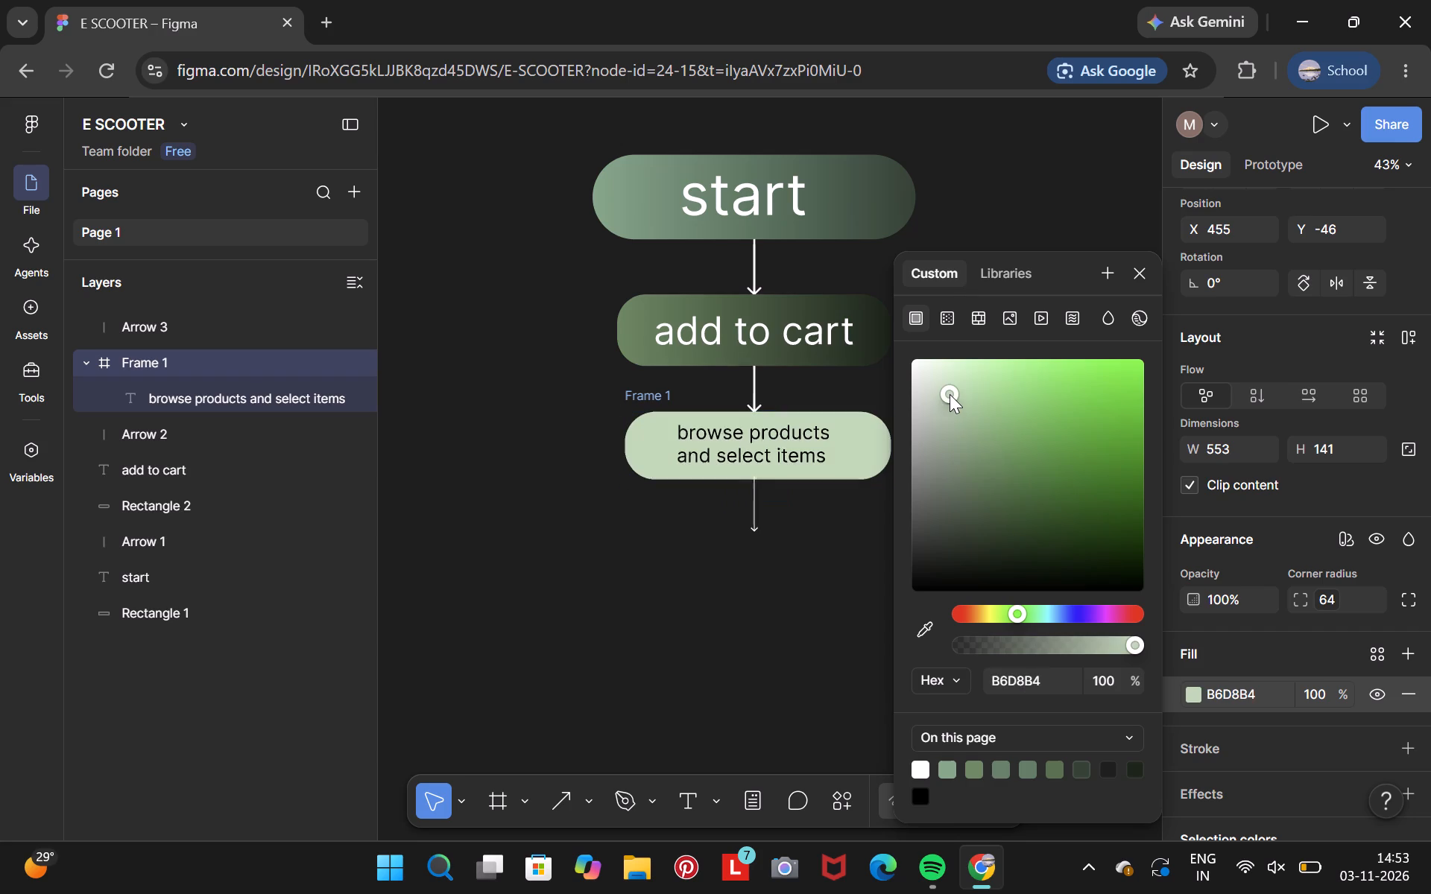
left_click(966, 384)
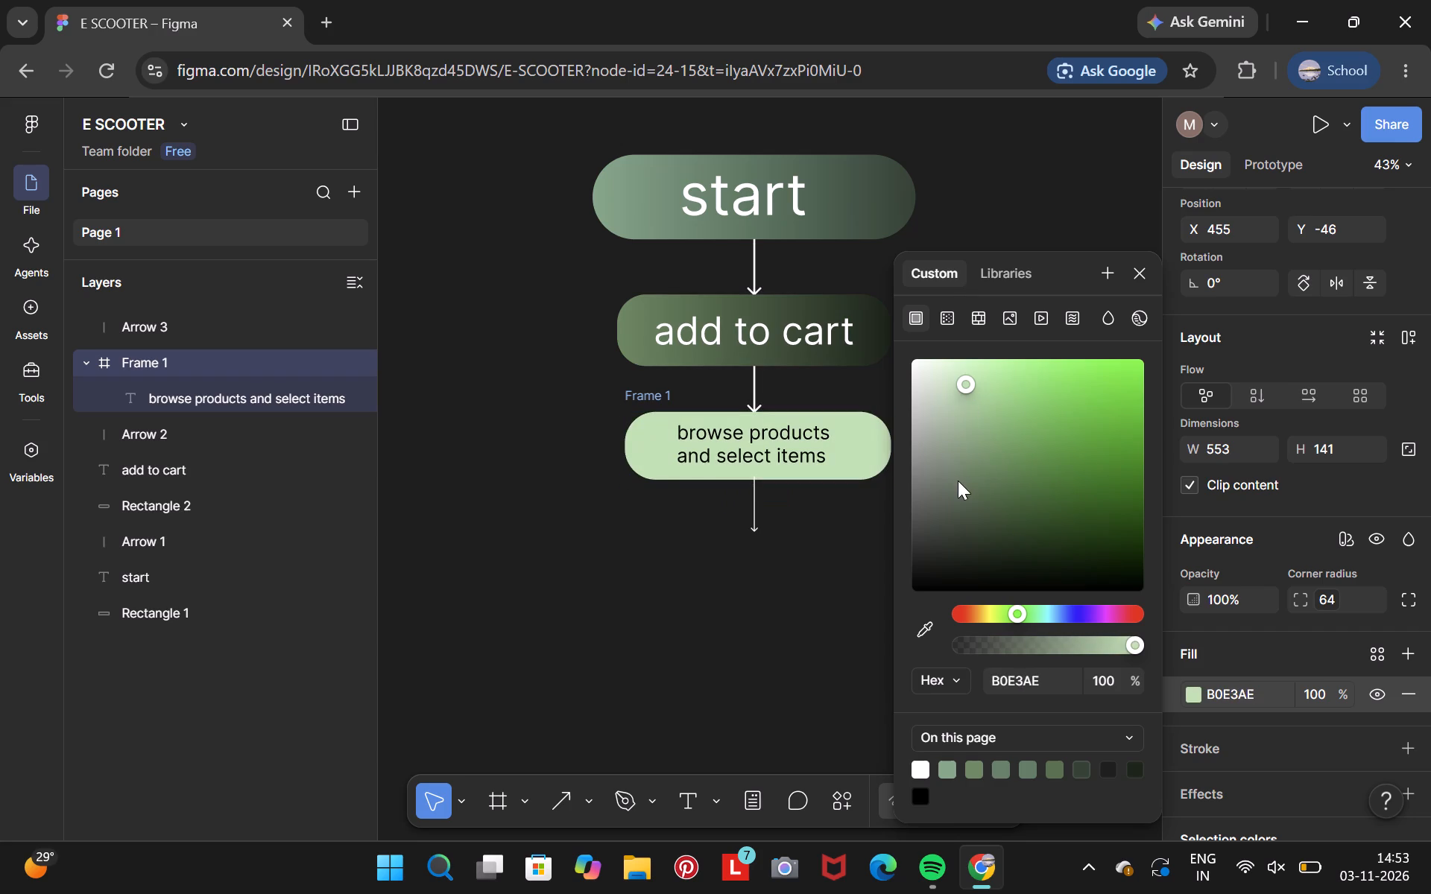
left_click(961, 451)
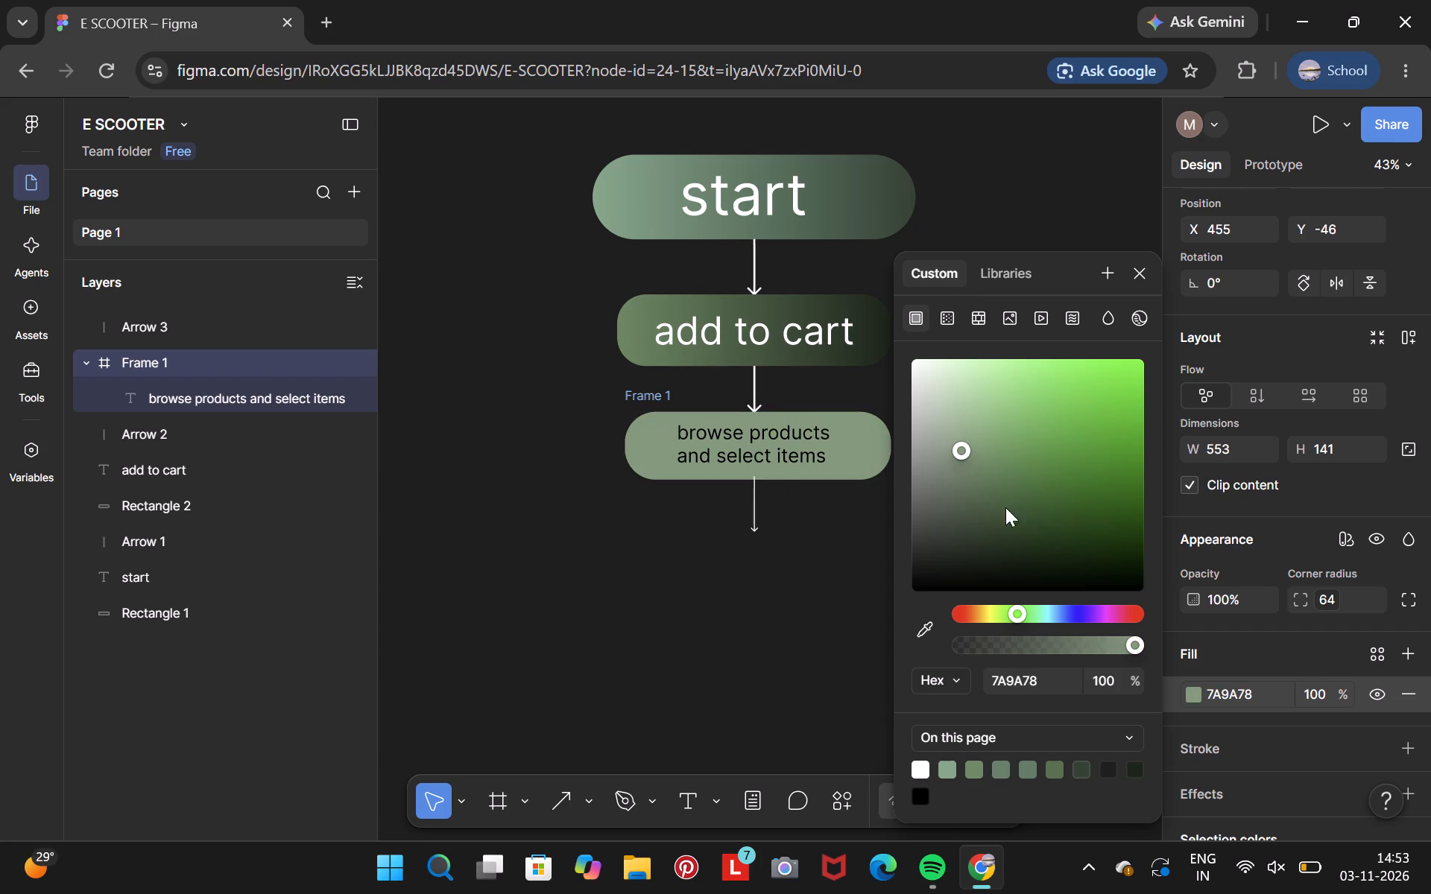
Turn the "browse products and select items" frame's fill into a linear gradient from 7A9A78 to 293428, with extra stops at 4%, 18% and 68%.
left_click(958, 317)
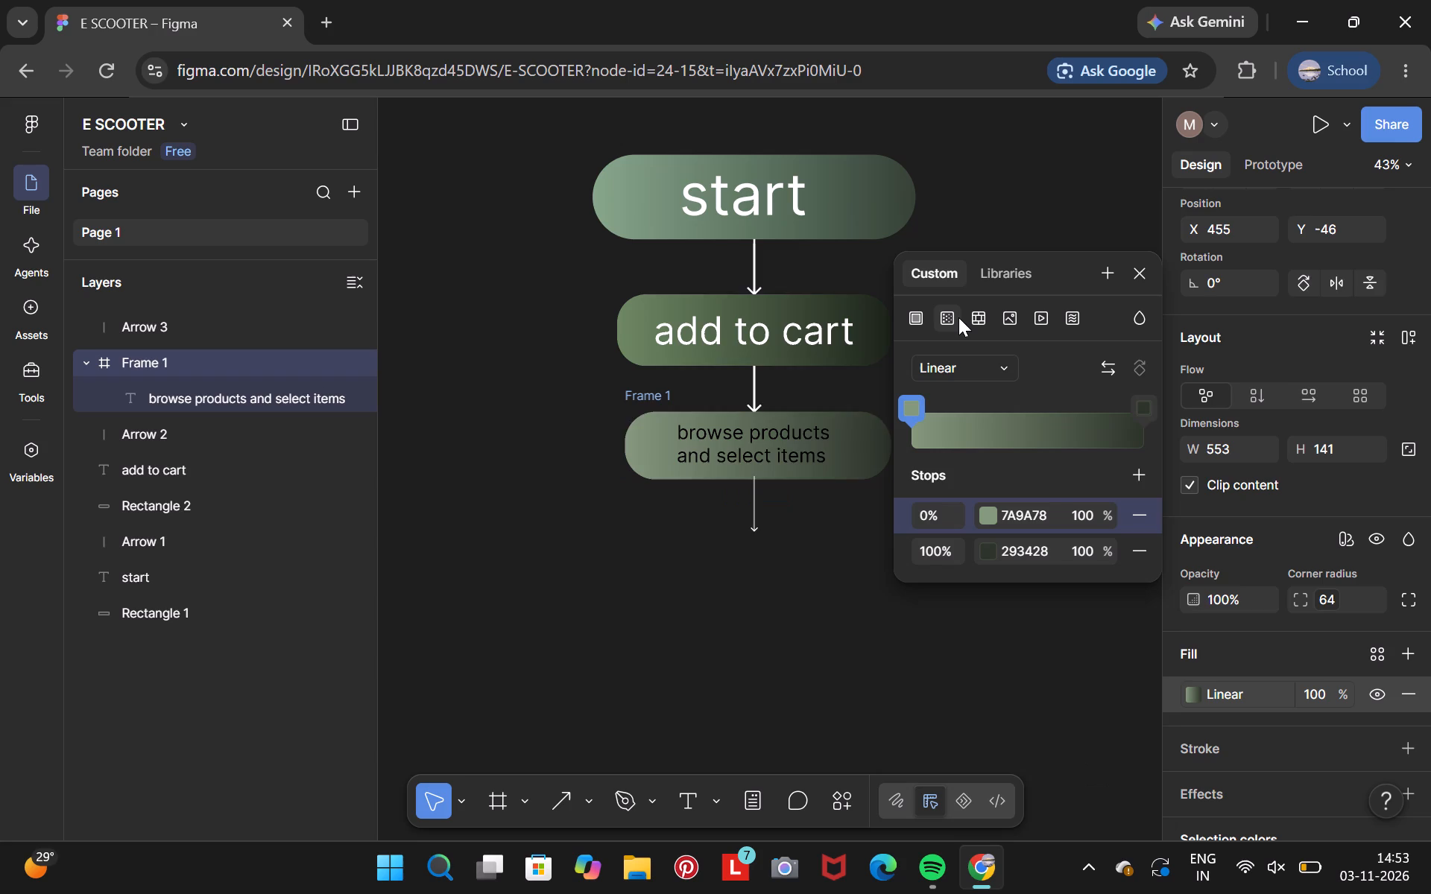
left_click(953, 434)
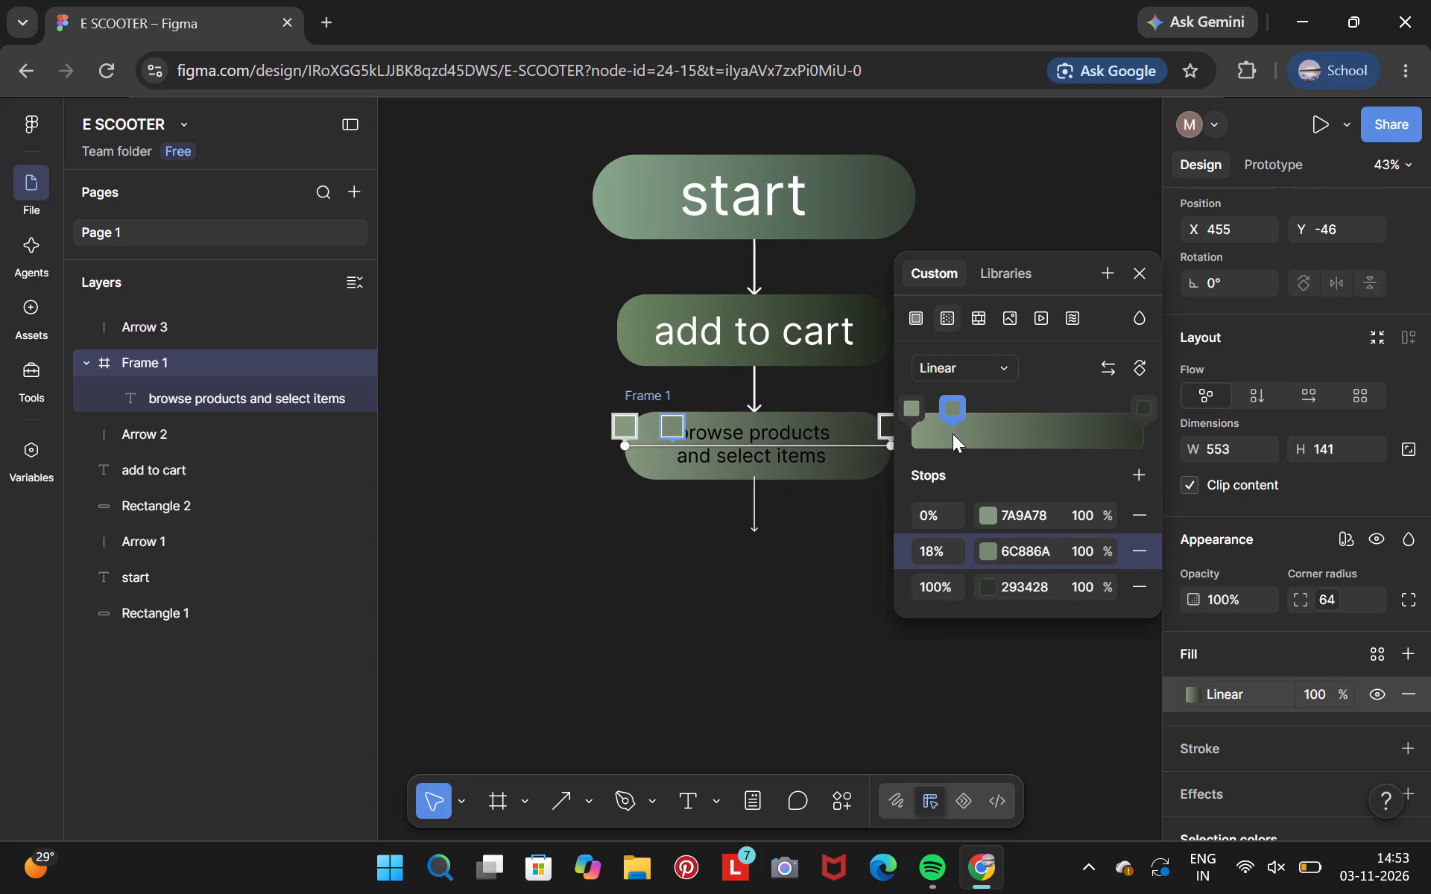
left_click(911, 442)
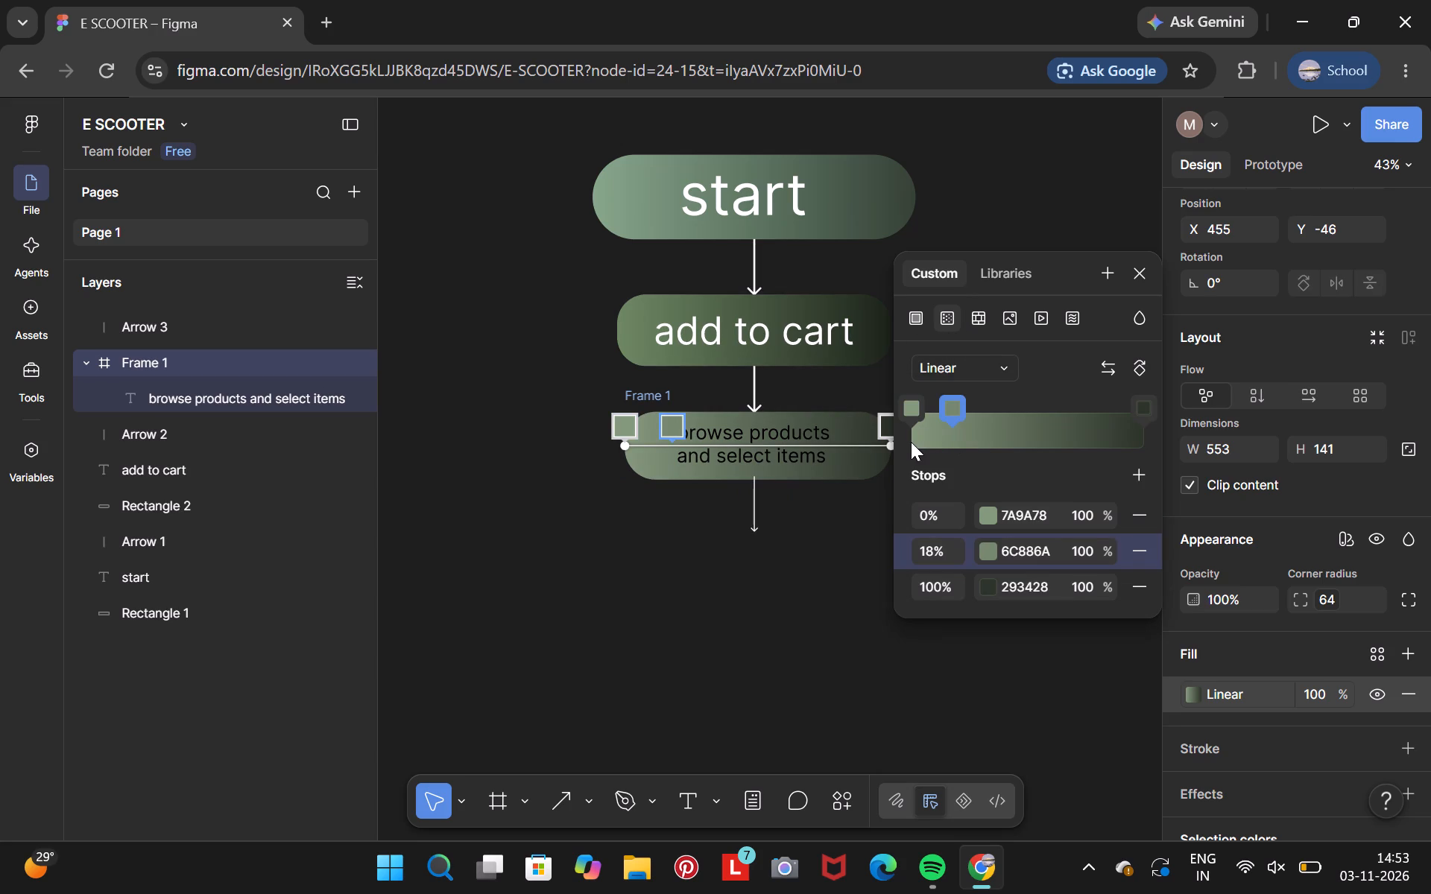
left_click(922, 435)
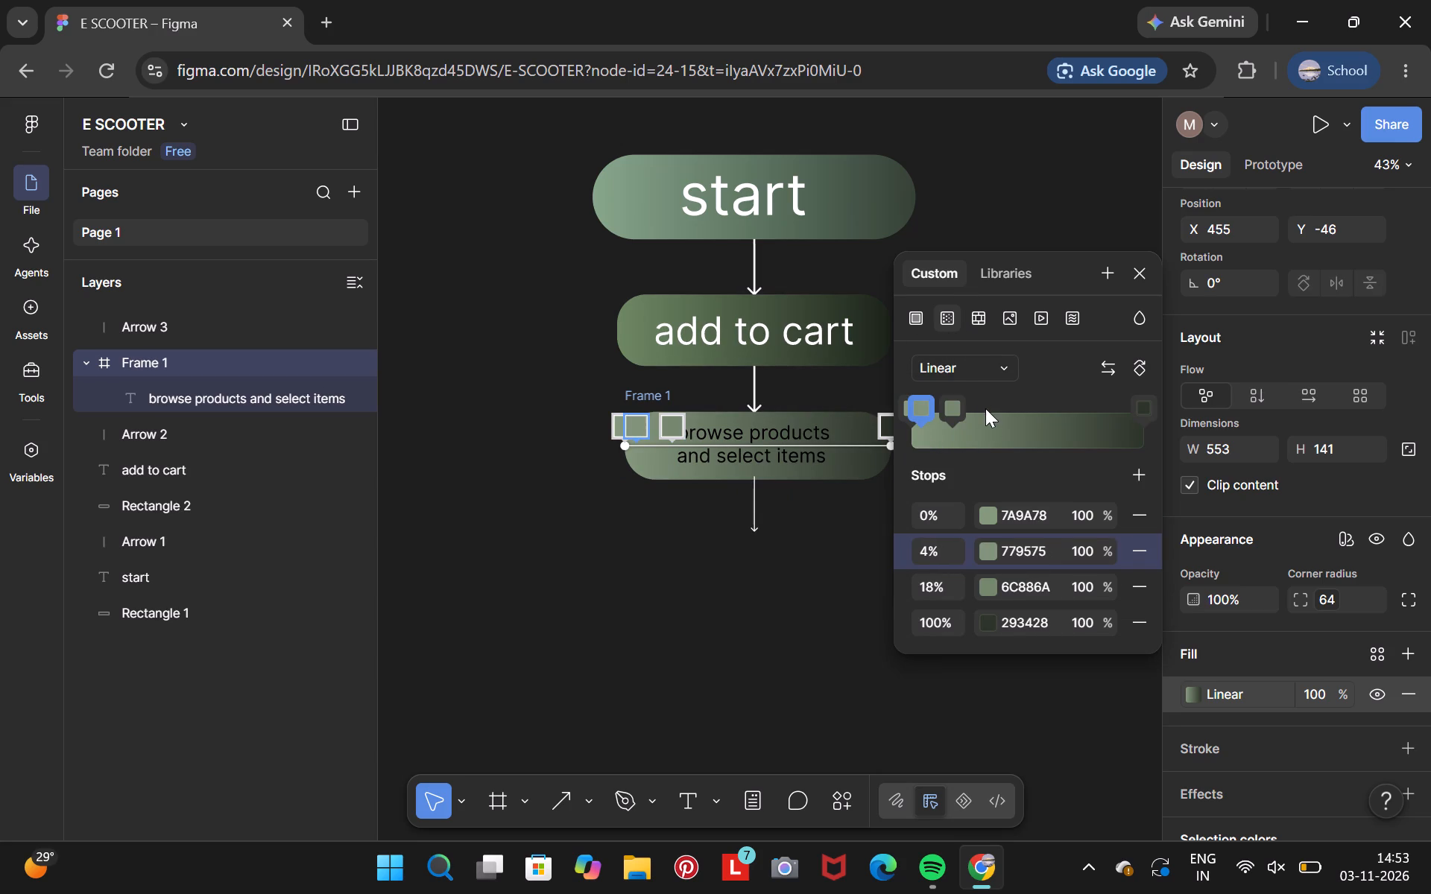
left_click(1070, 413)
left_click(947, 431)
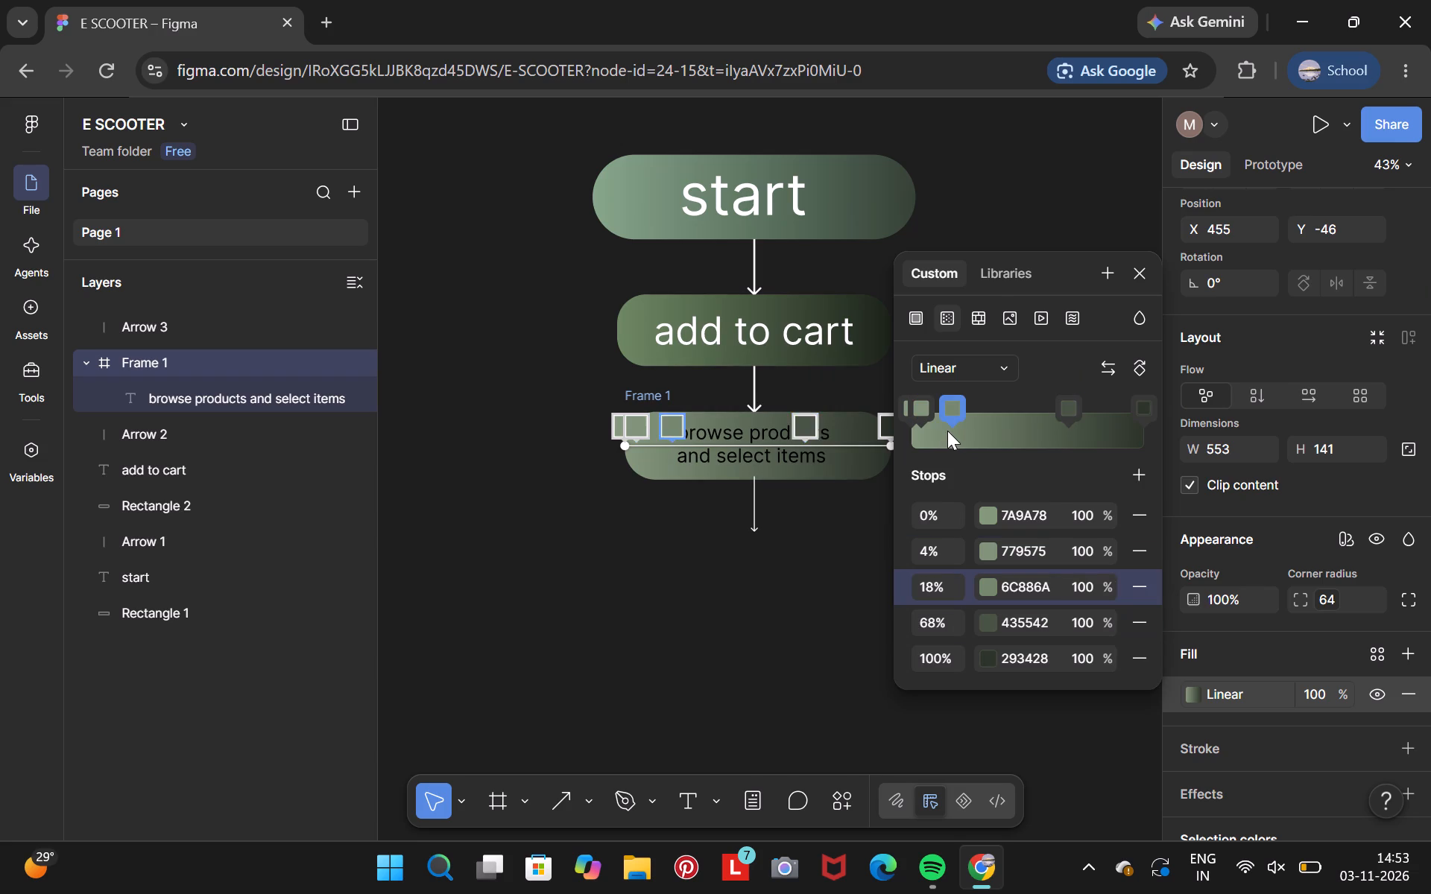
left_click(455, 364)
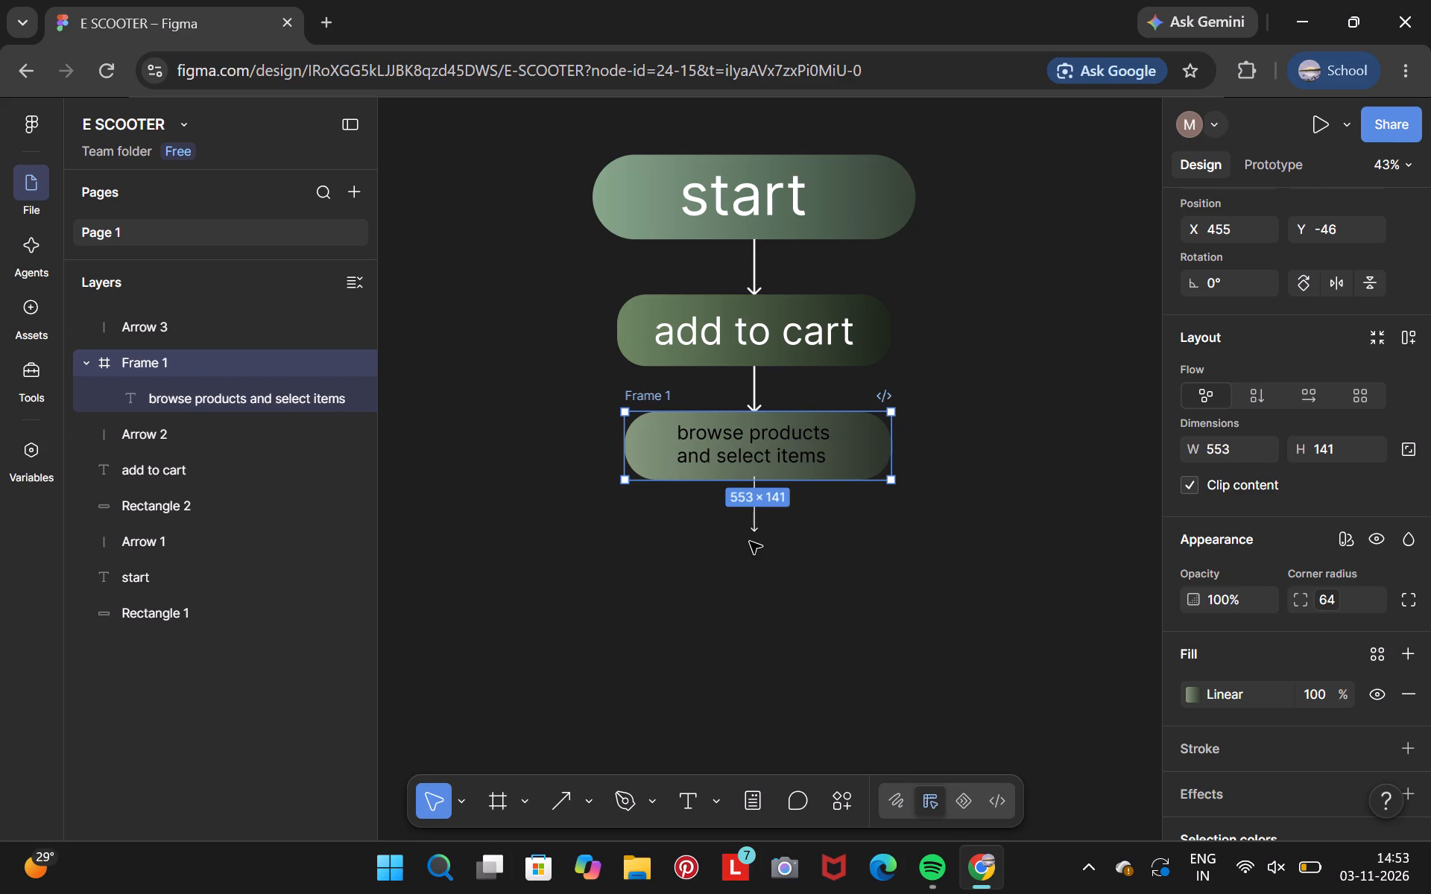
left_click(945, 536)
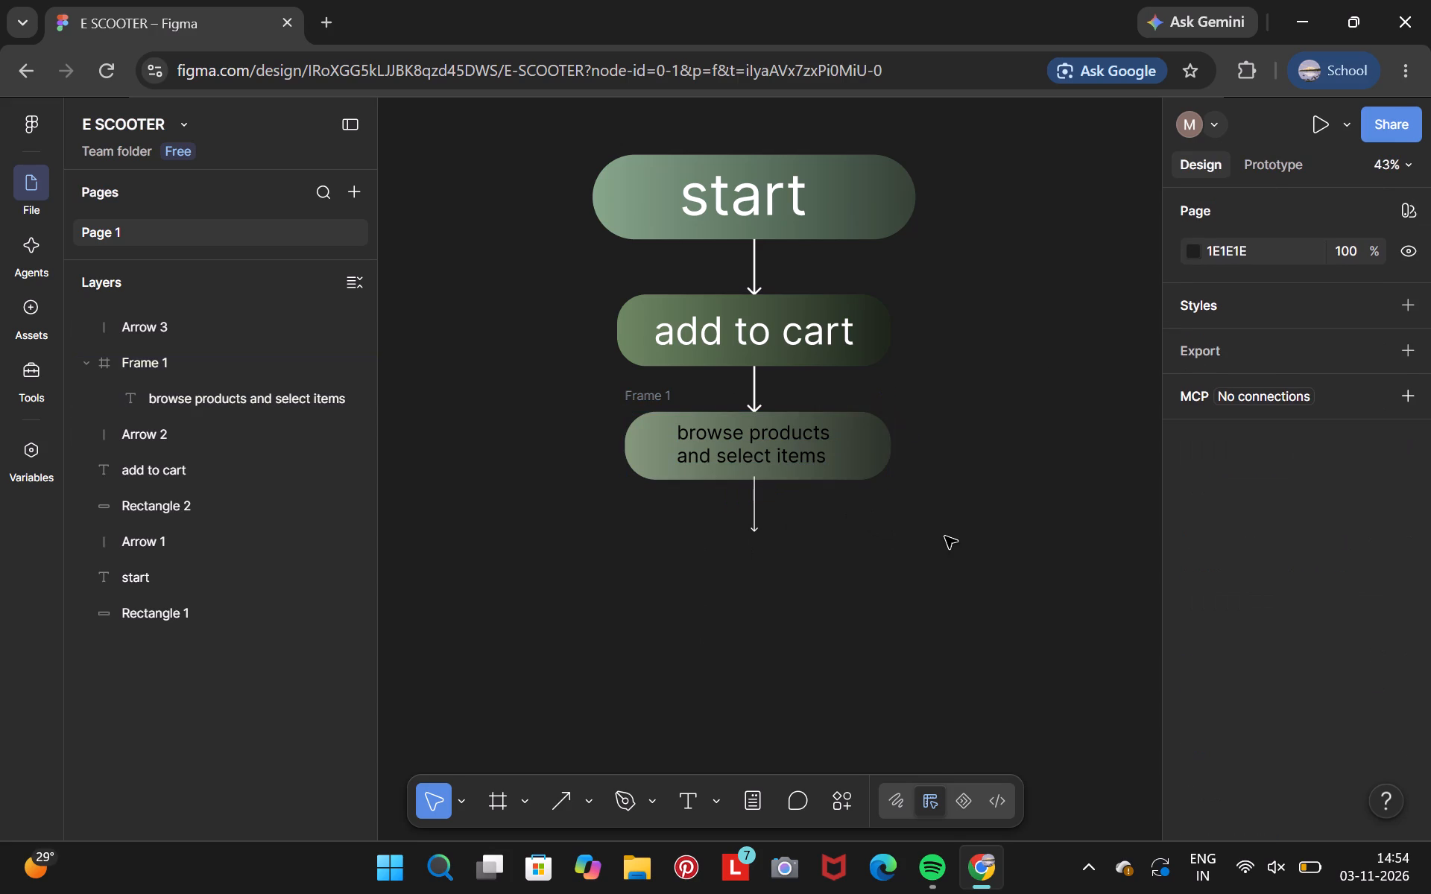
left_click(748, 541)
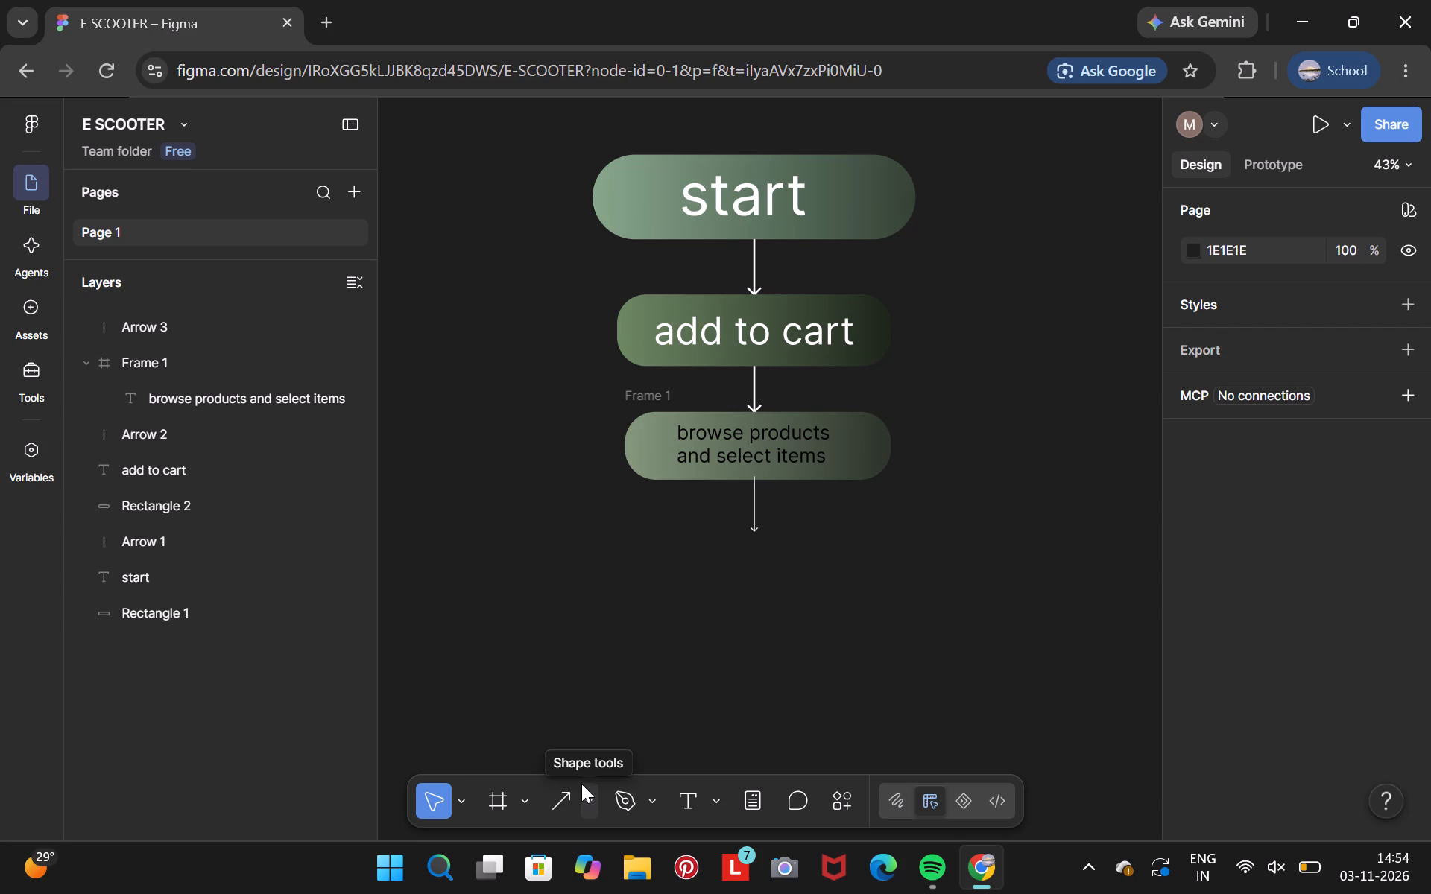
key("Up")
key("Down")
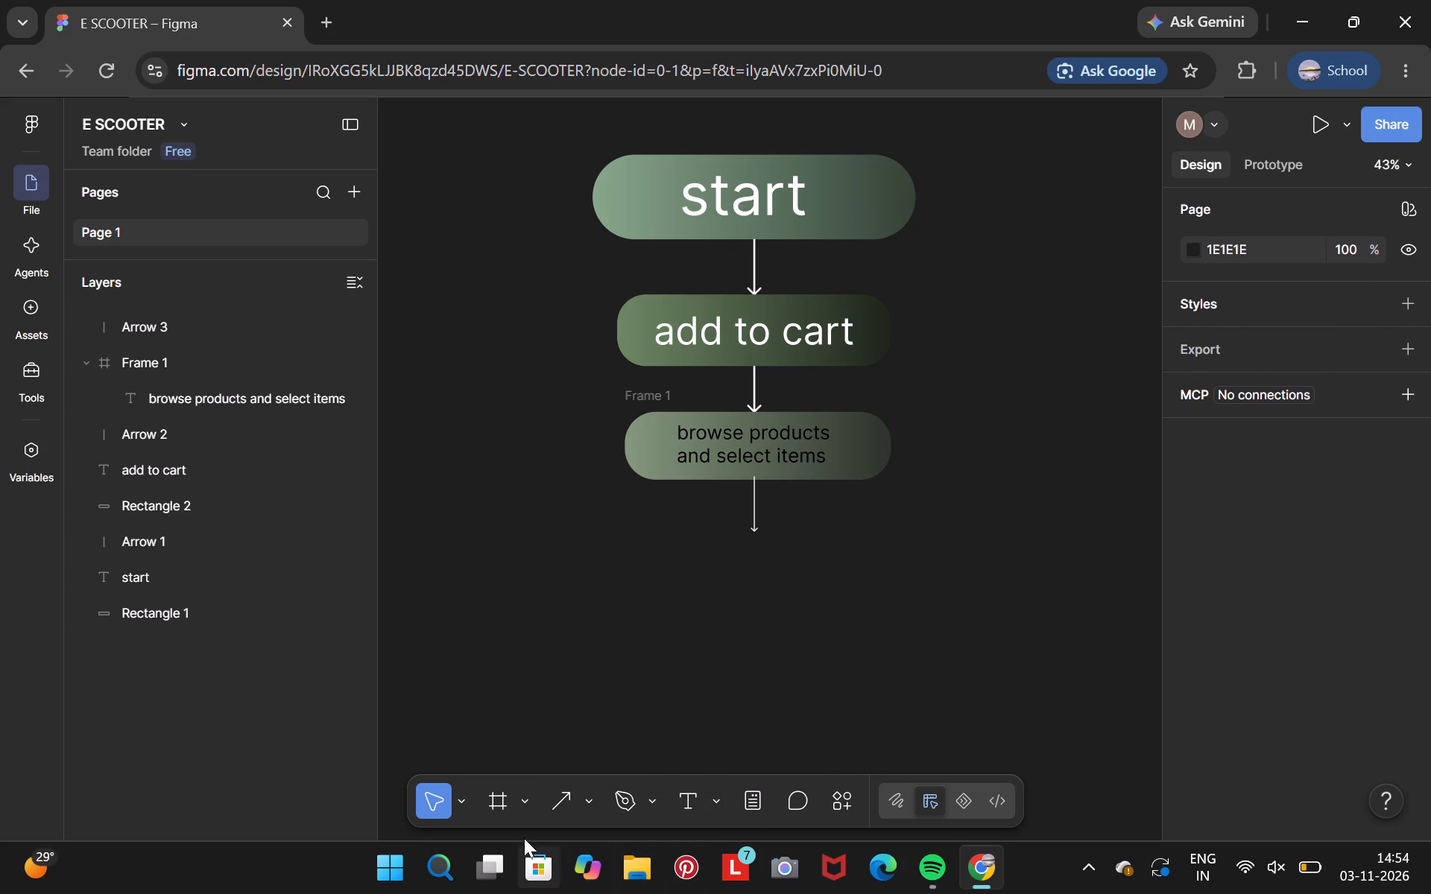
Activate the Frame tool for drawing a new frame.
left_click(518, 799)
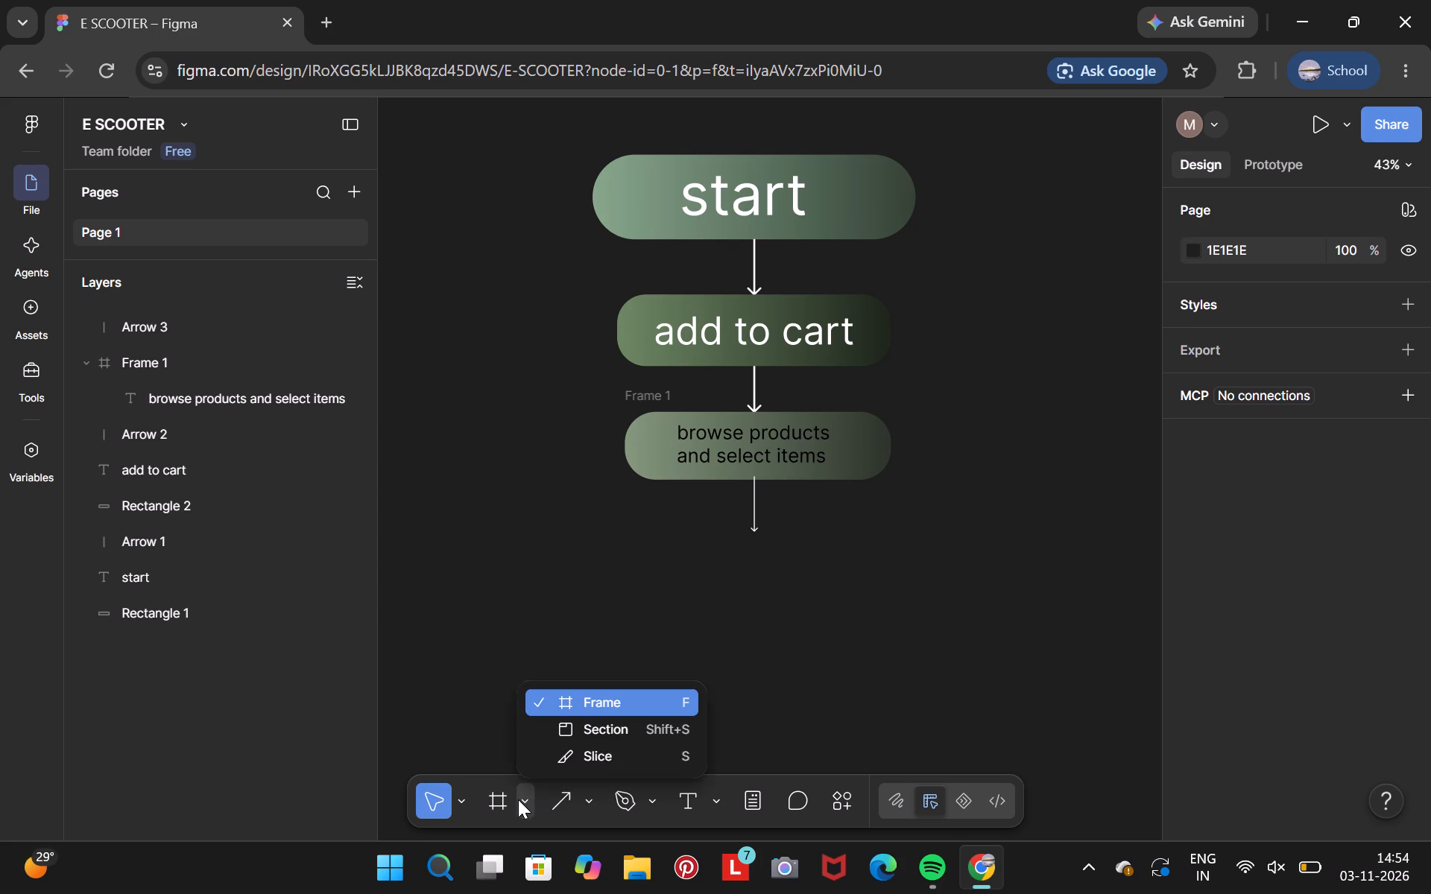
left_click(642, 693)
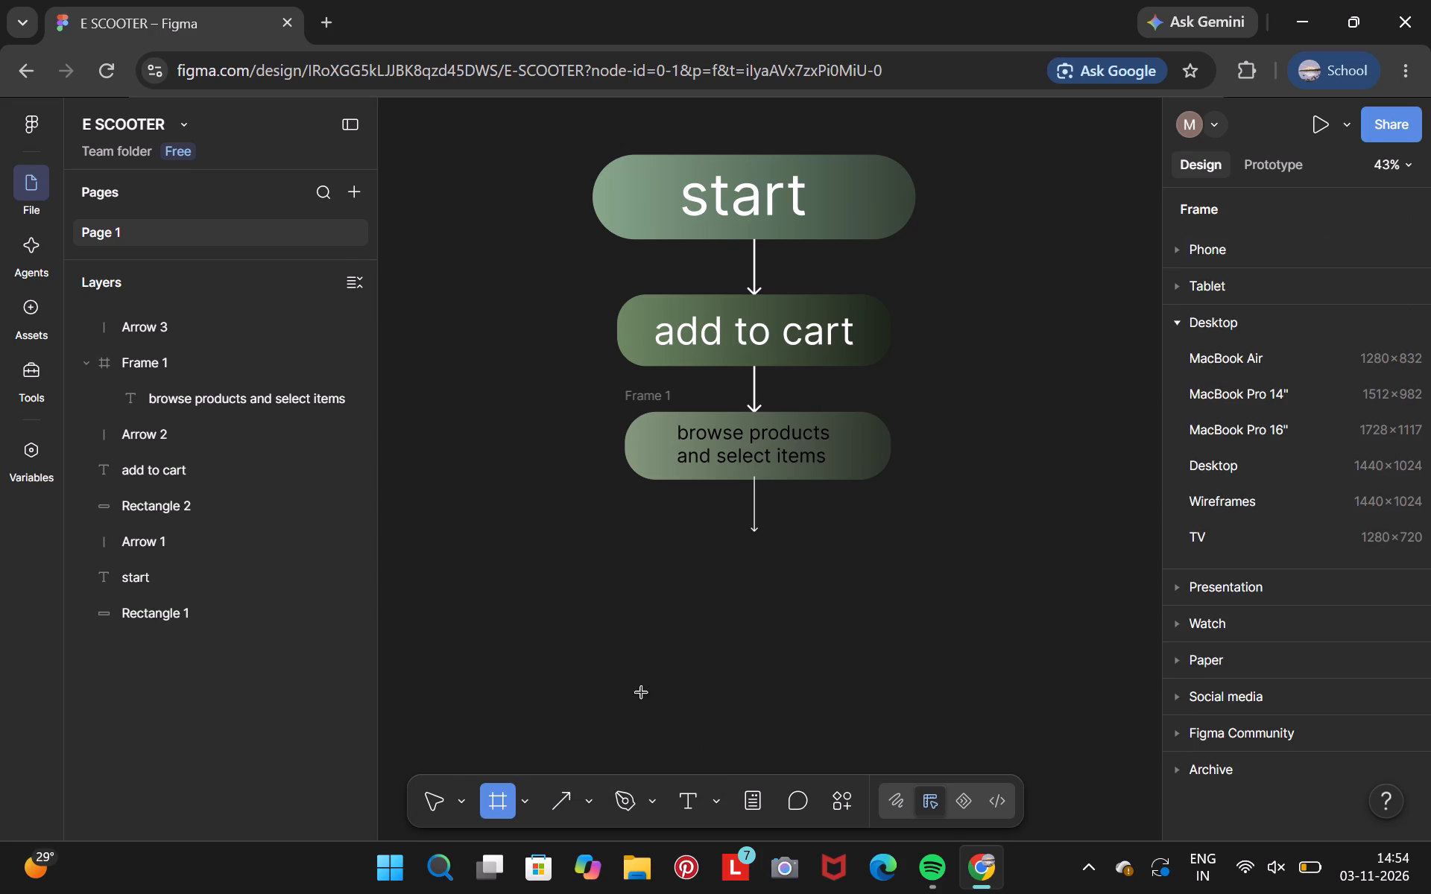
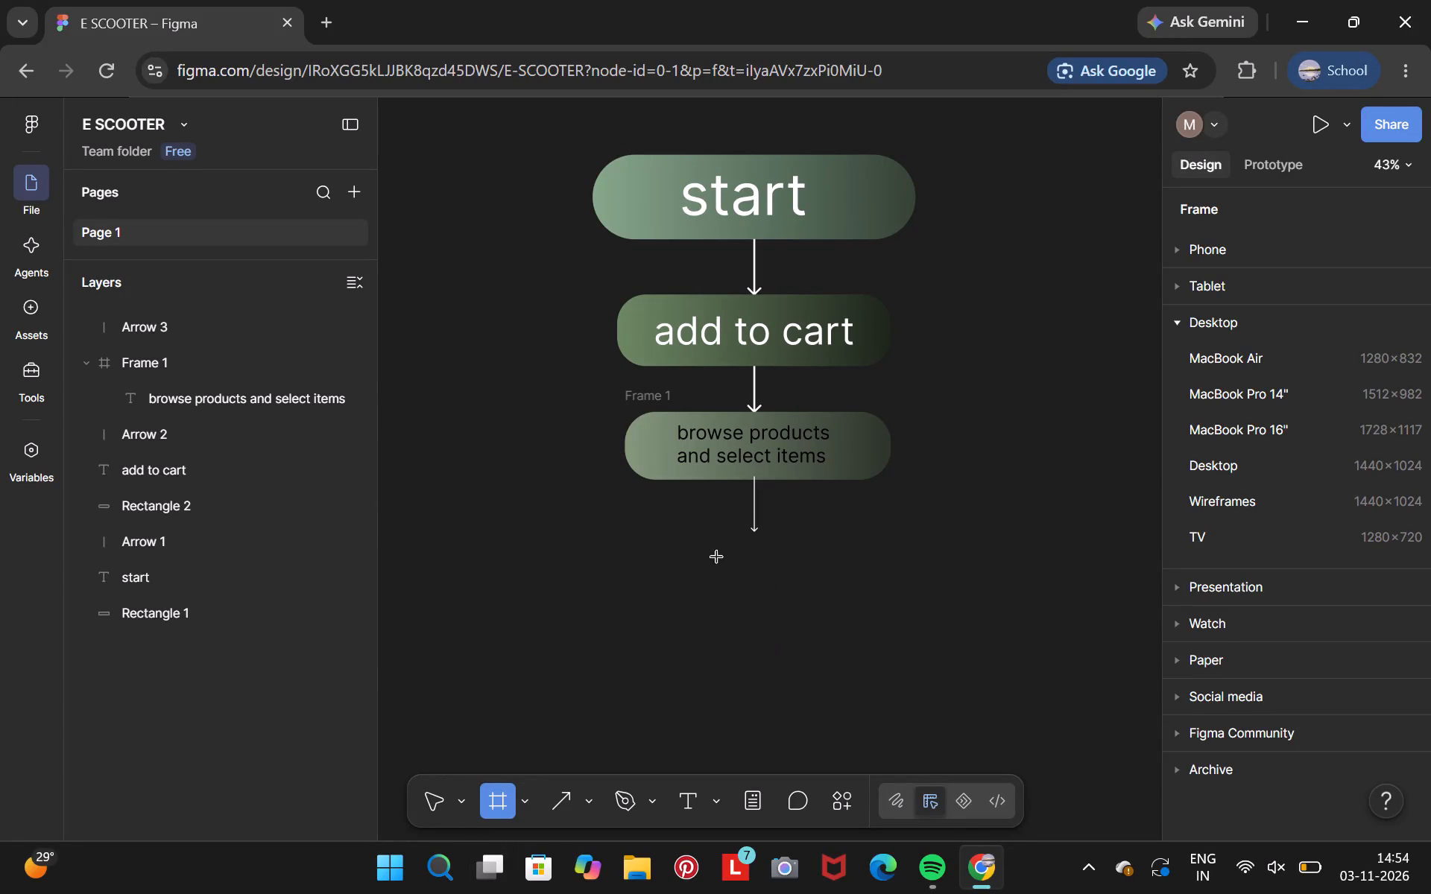
Draw a new frame about 494 × 116 at the tip of the lowest arrow, below the "browse products and select items" box.
left_click_drag(644, 530, 759, 544)
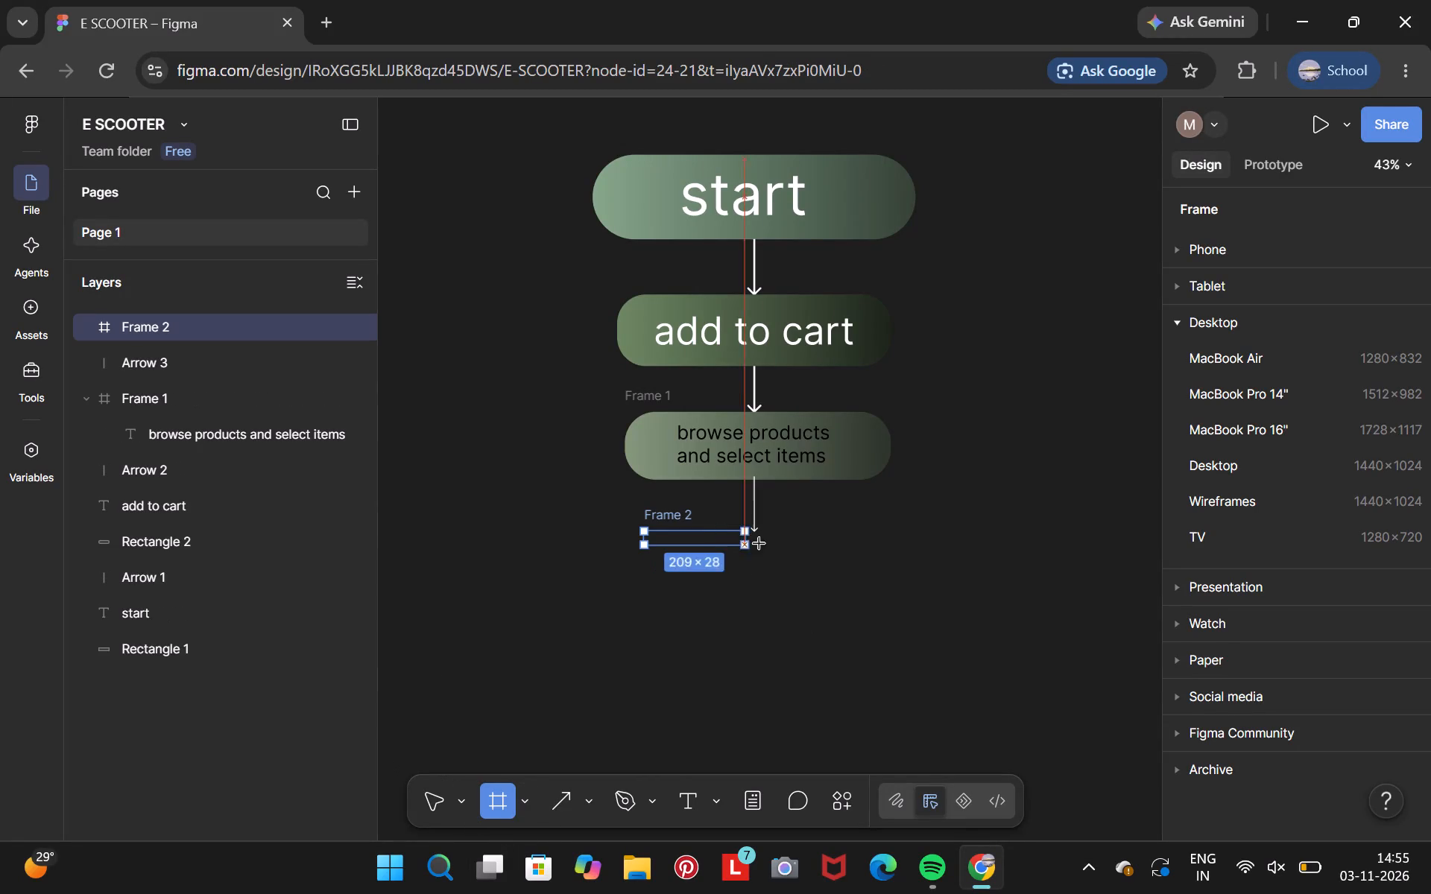
left_click_drag(759, 544, 876, 592)
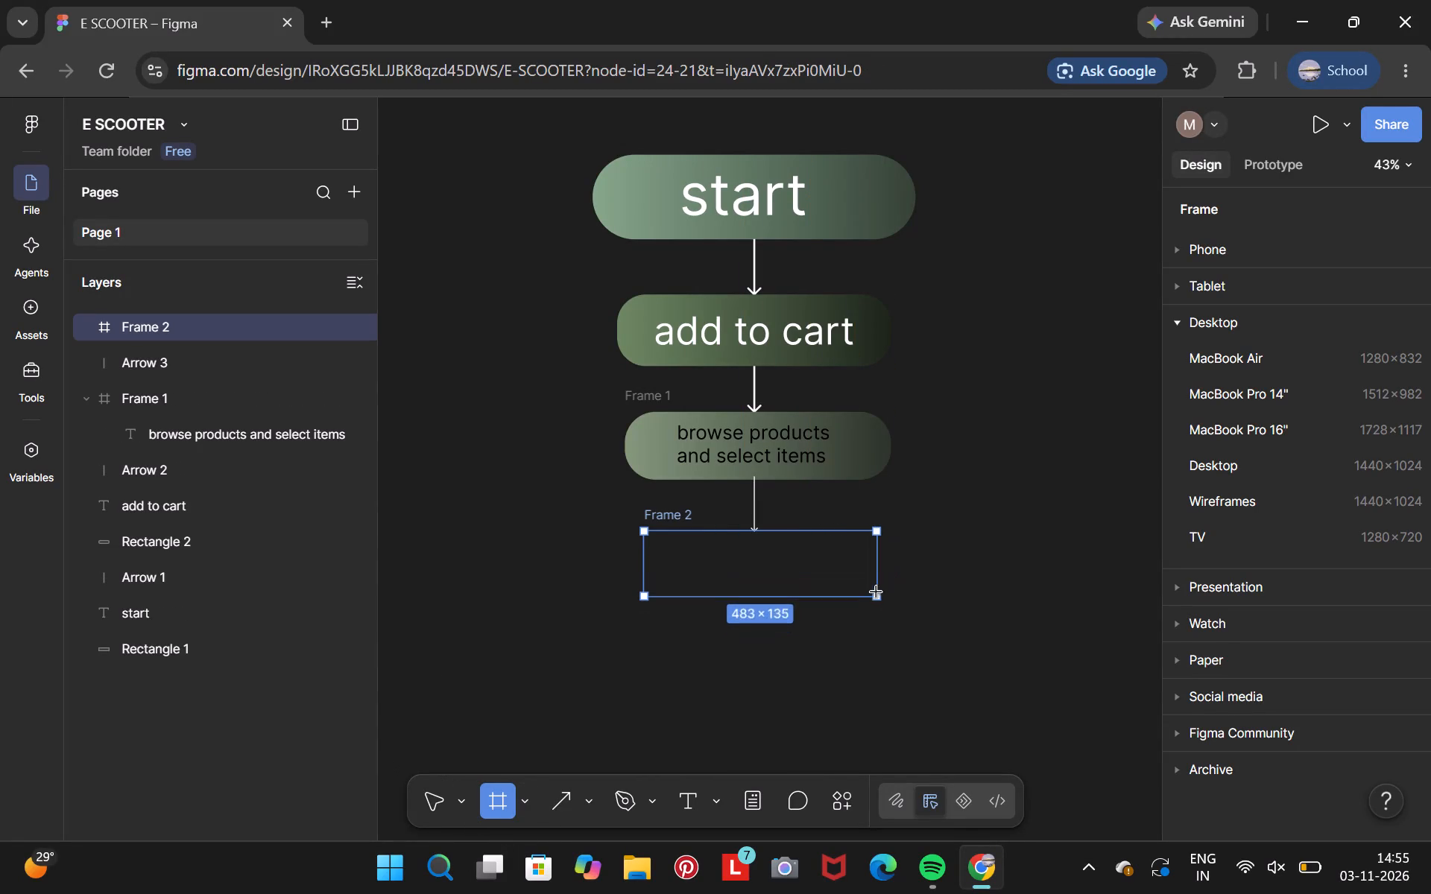
left_click_drag(876, 592, 882, 587)
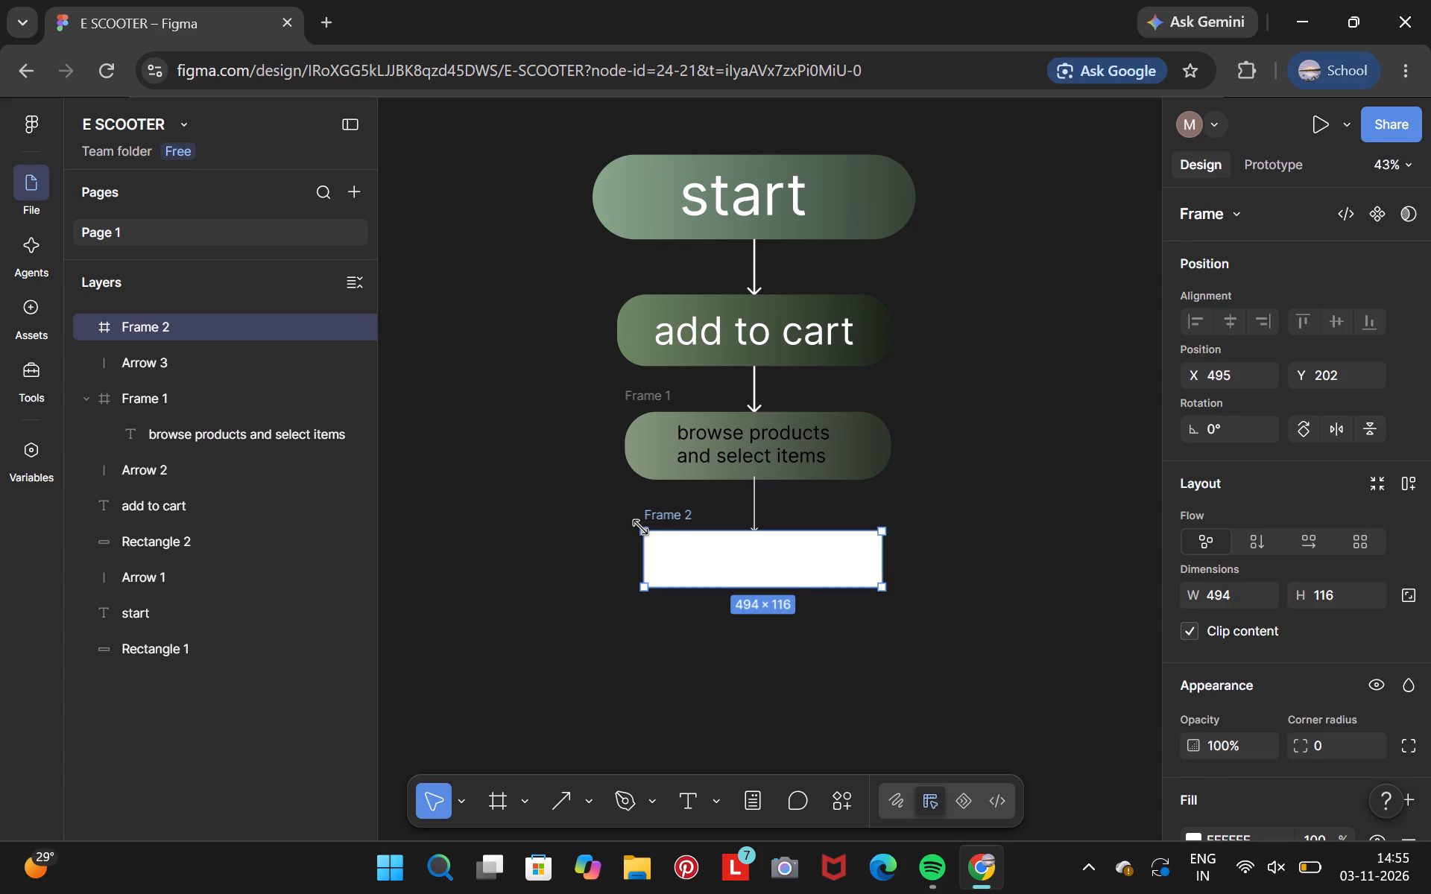
Resize the new white frame to about 553 × 149 at X 455, Y 202, matching the sides of the frame above.
left_click_drag(641, 526, 637, 516)
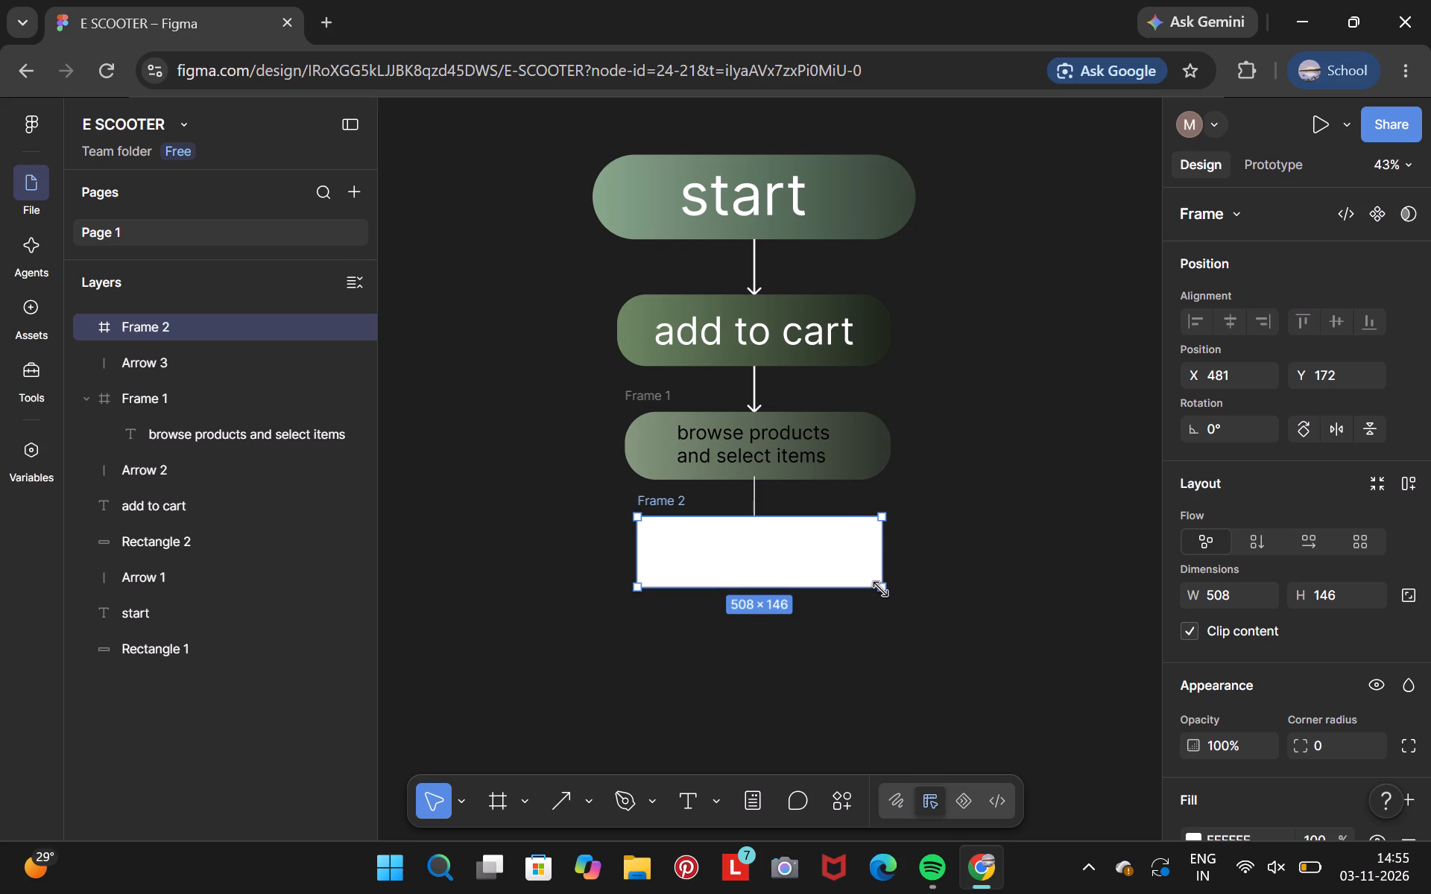
left_click_drag(882, 513, 894, 533)
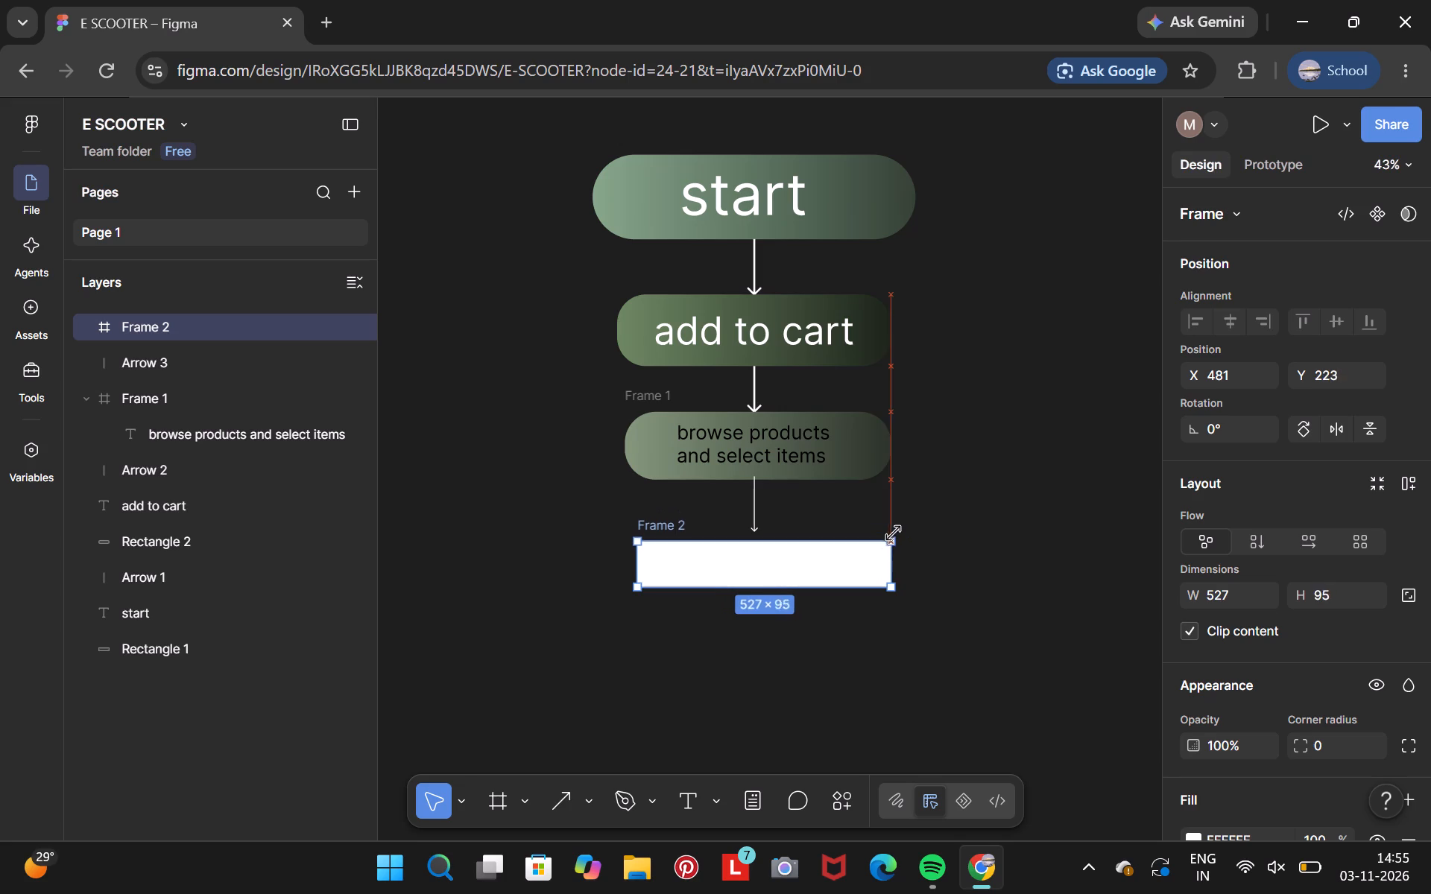
left_click_drag(894, 533, 900, 532)
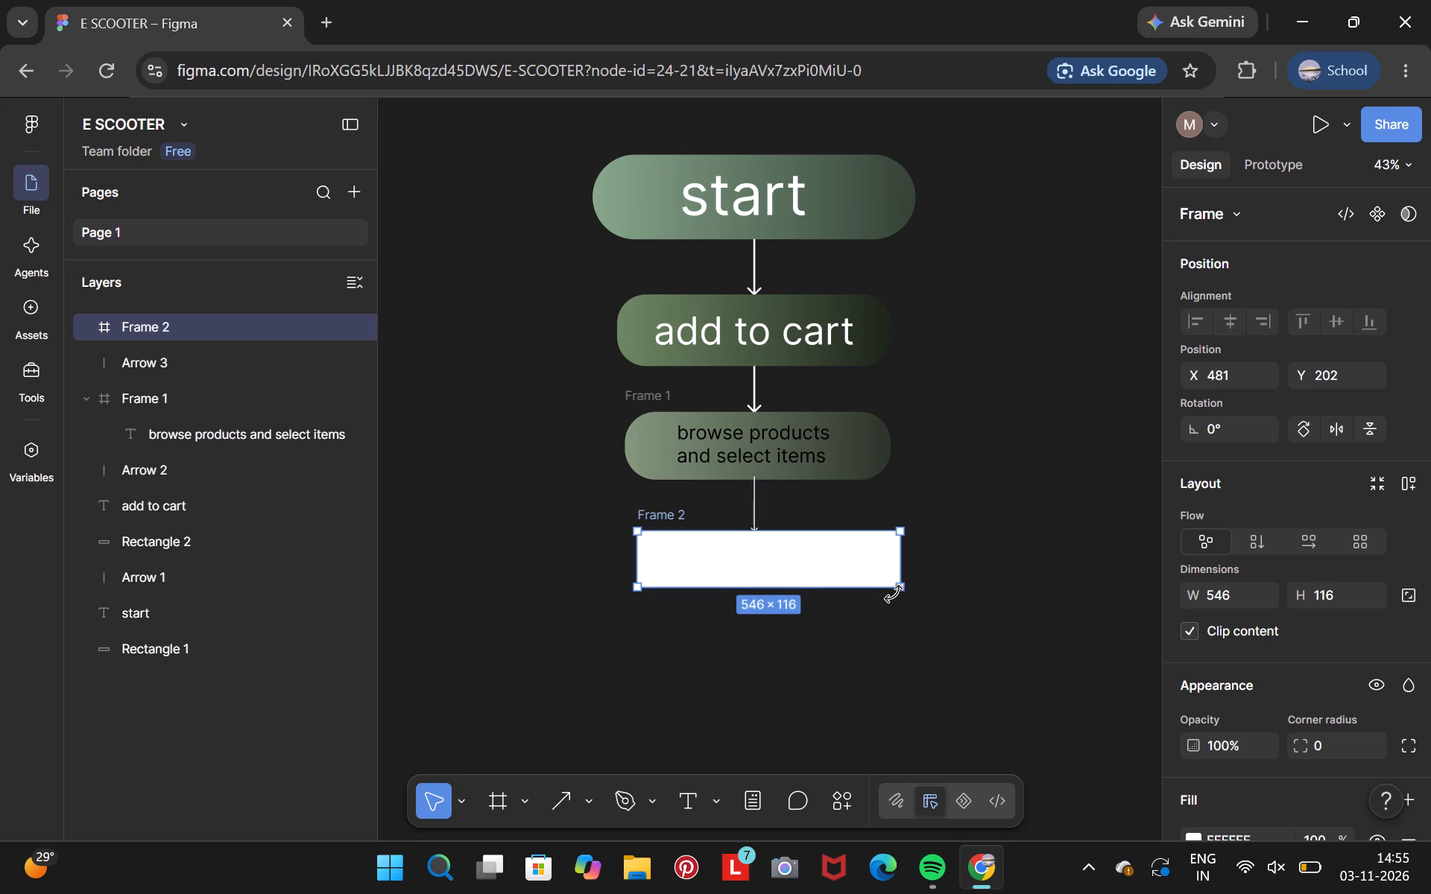
left_click_drag(899, 584, 882, 594)
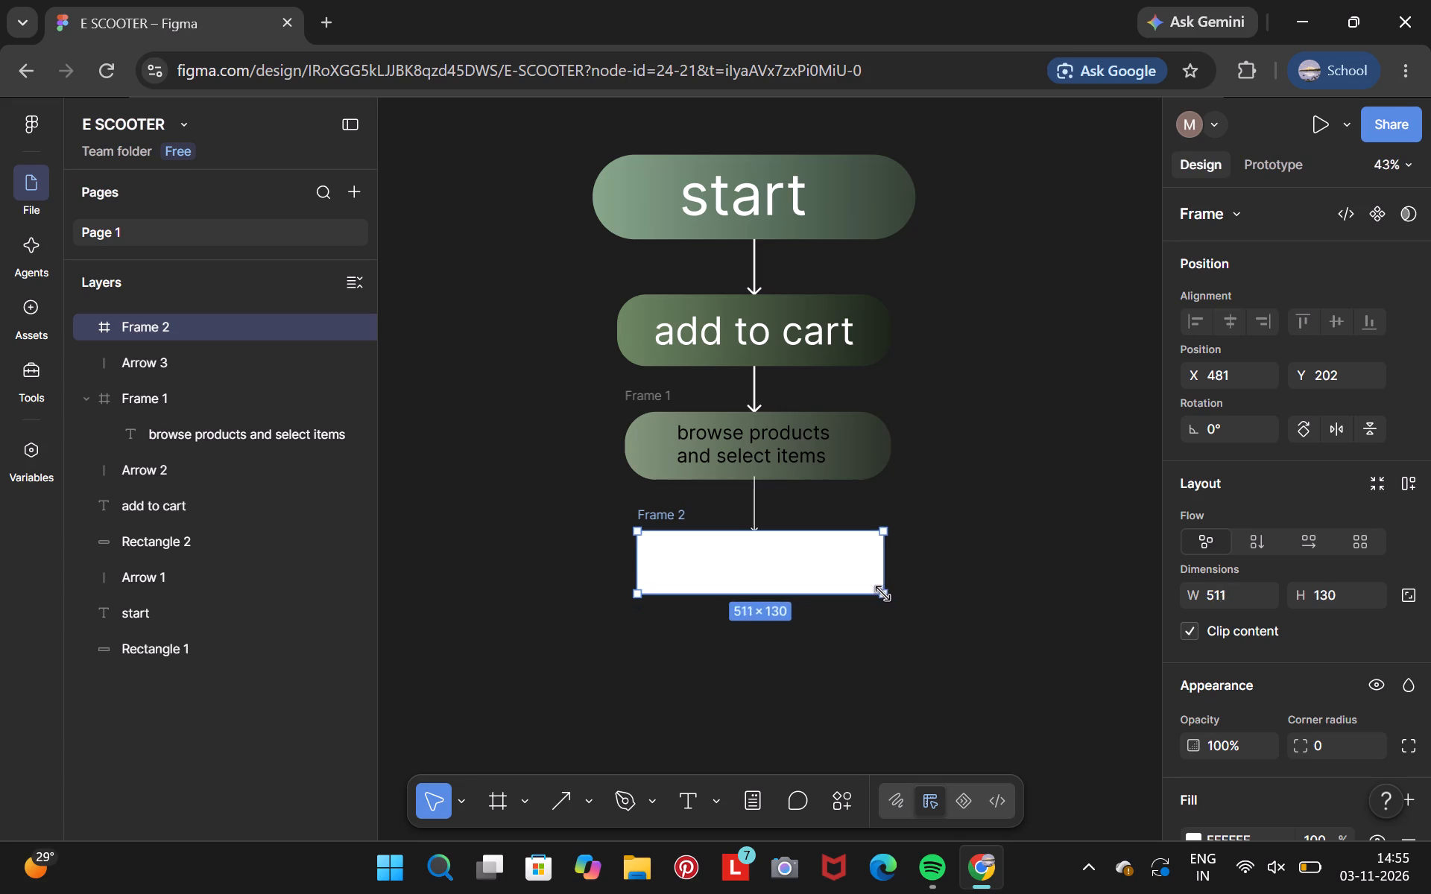
left_click_drag(882, 594, 887, 601)
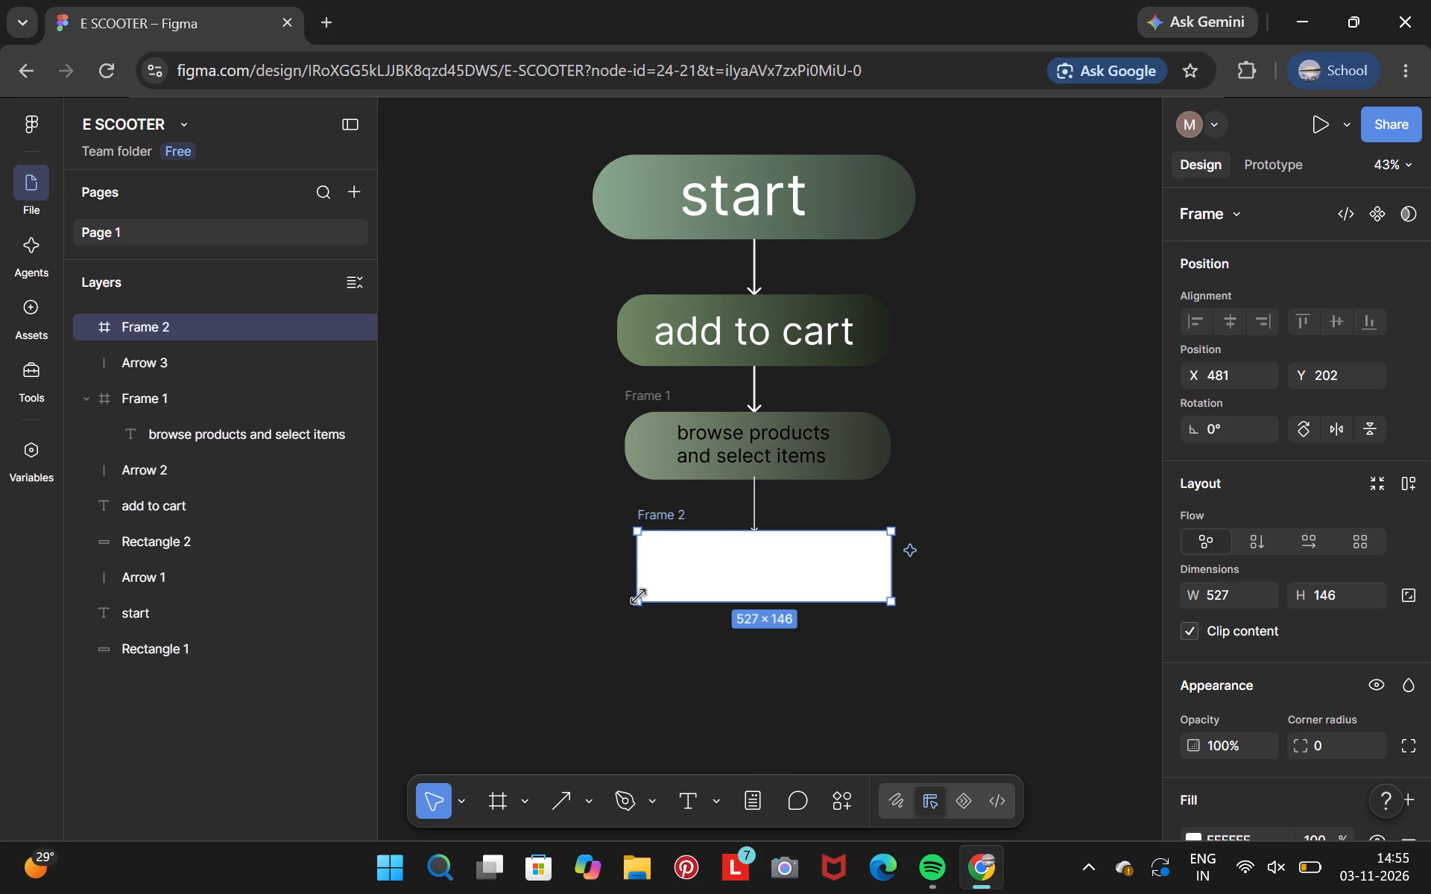
left_click_drag(639, 600, 630, 583)
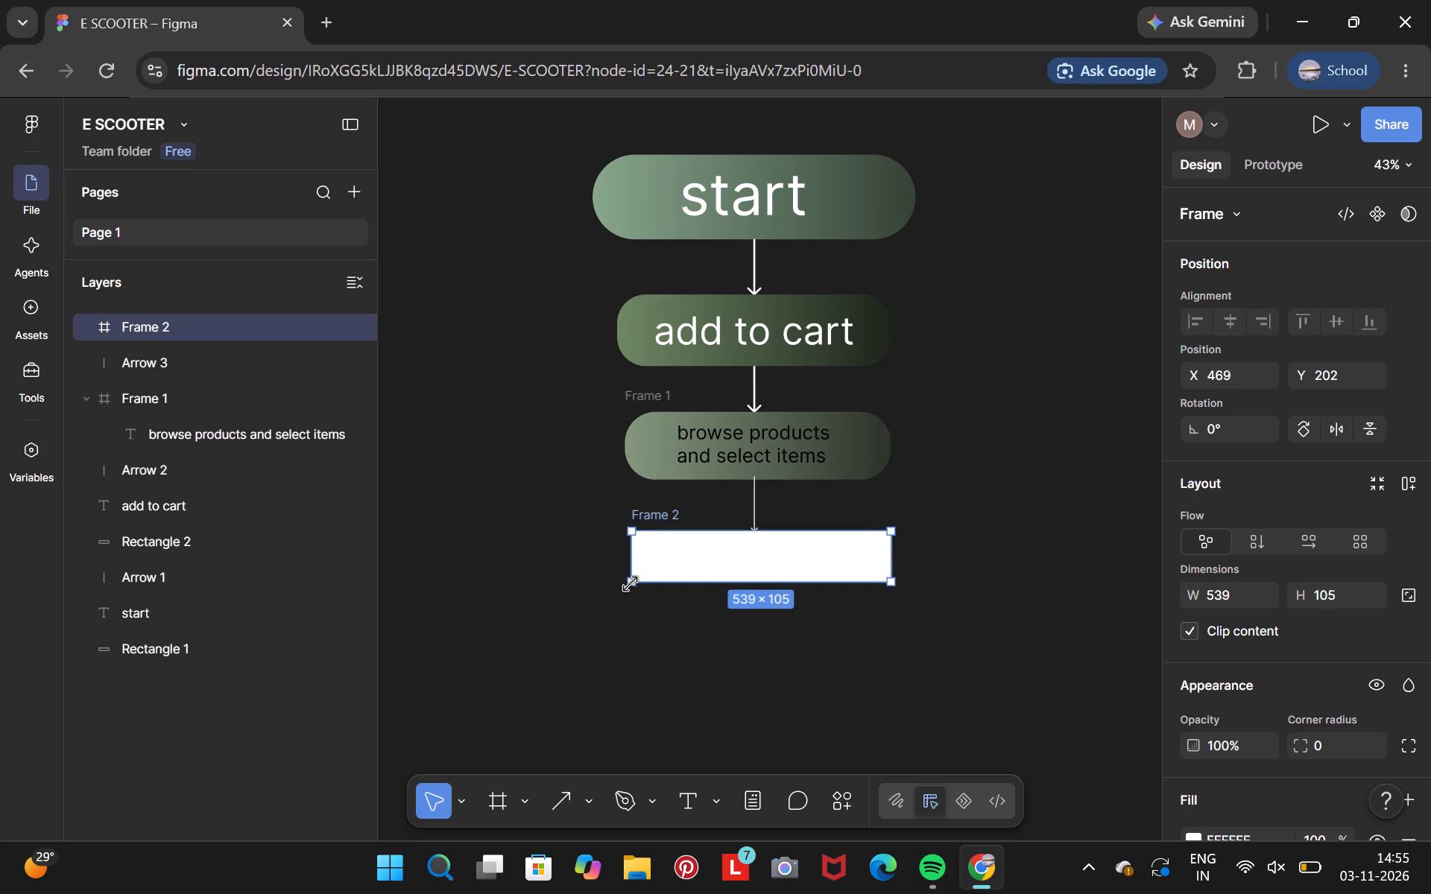
left_click_drag(630, 583, 630, 603)
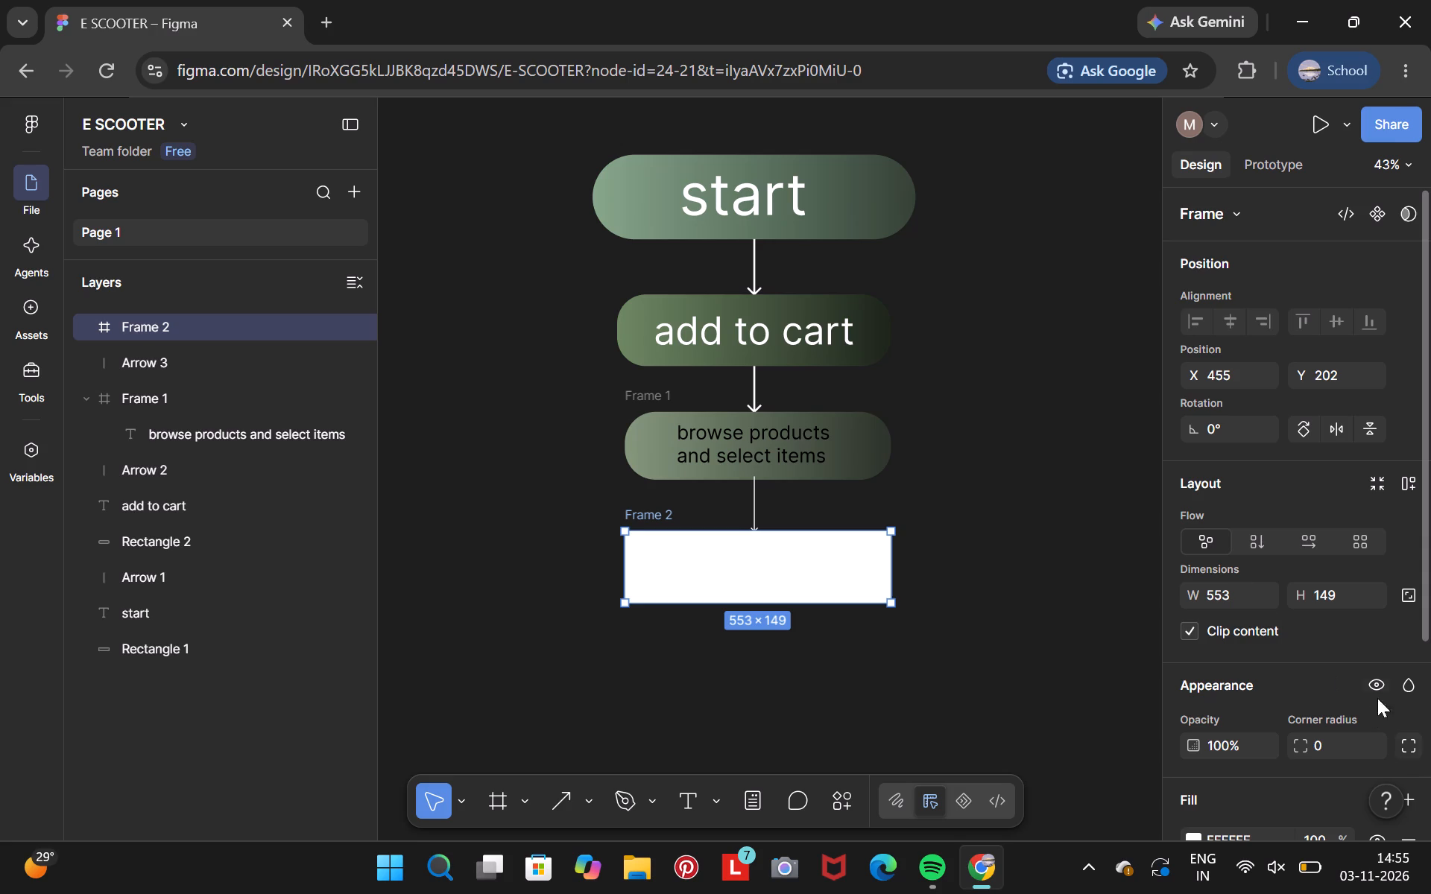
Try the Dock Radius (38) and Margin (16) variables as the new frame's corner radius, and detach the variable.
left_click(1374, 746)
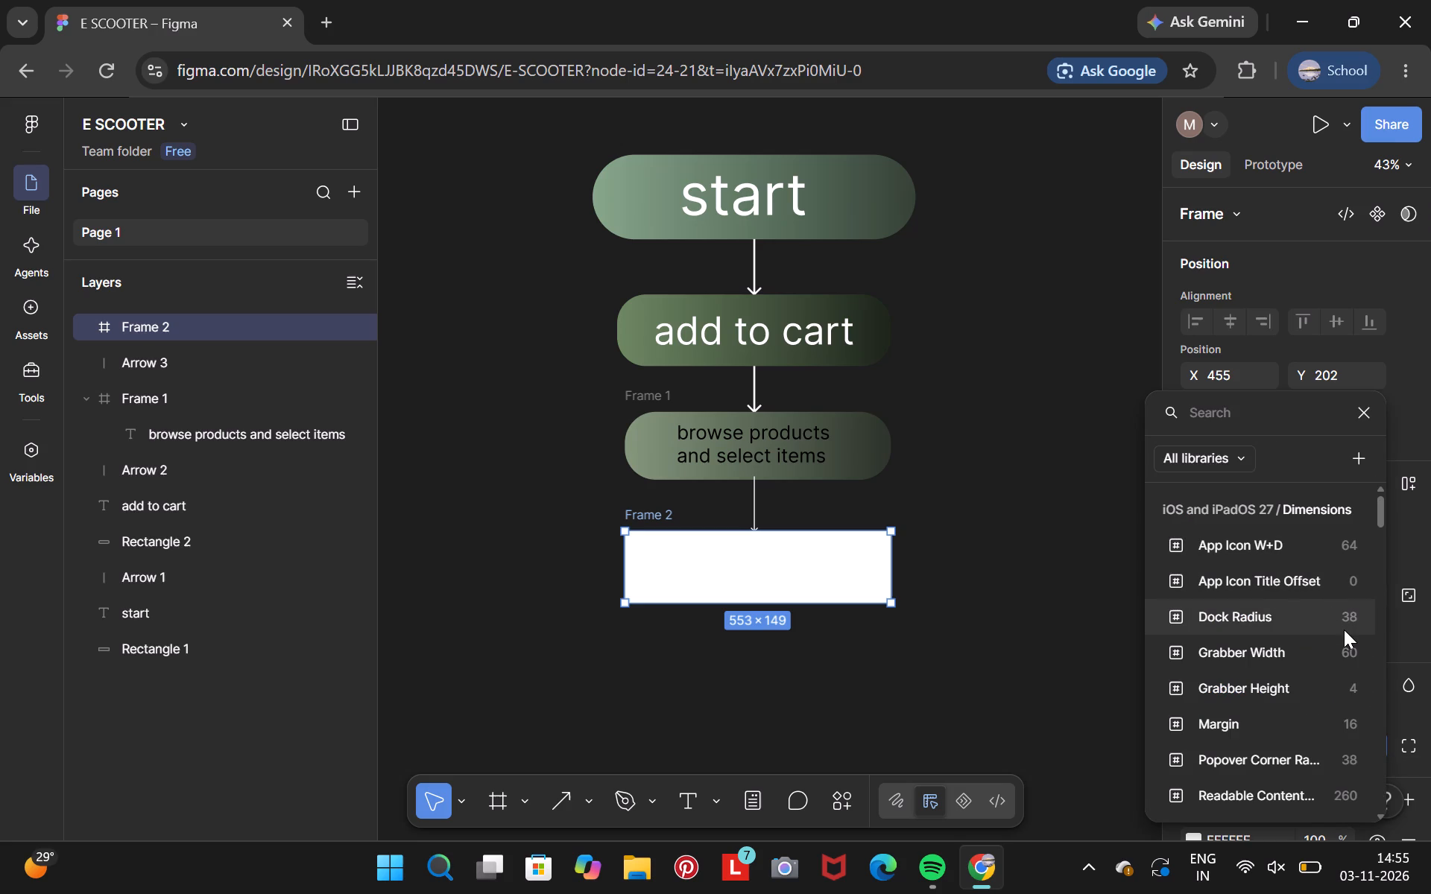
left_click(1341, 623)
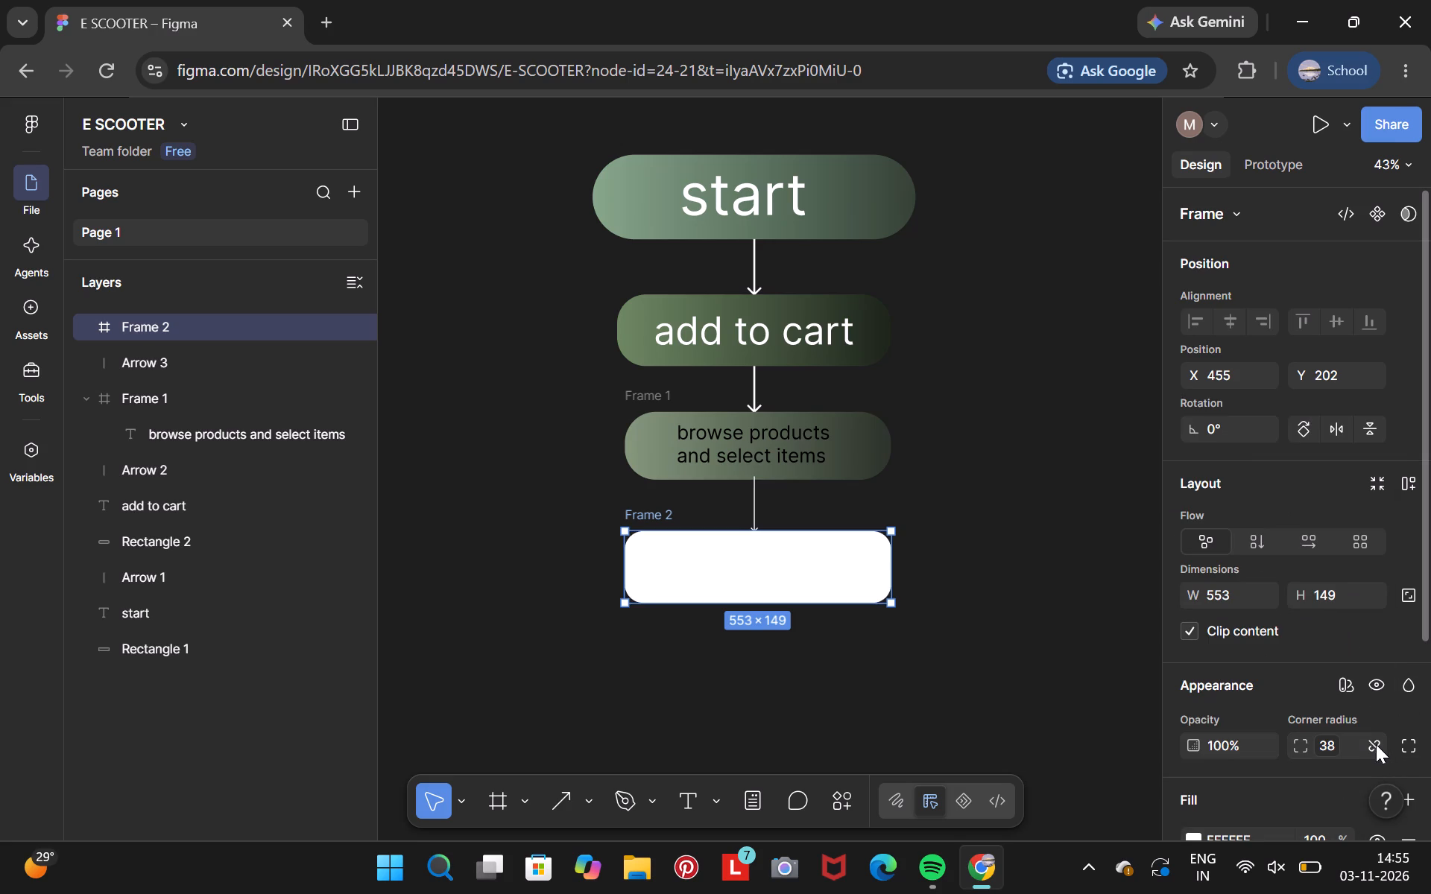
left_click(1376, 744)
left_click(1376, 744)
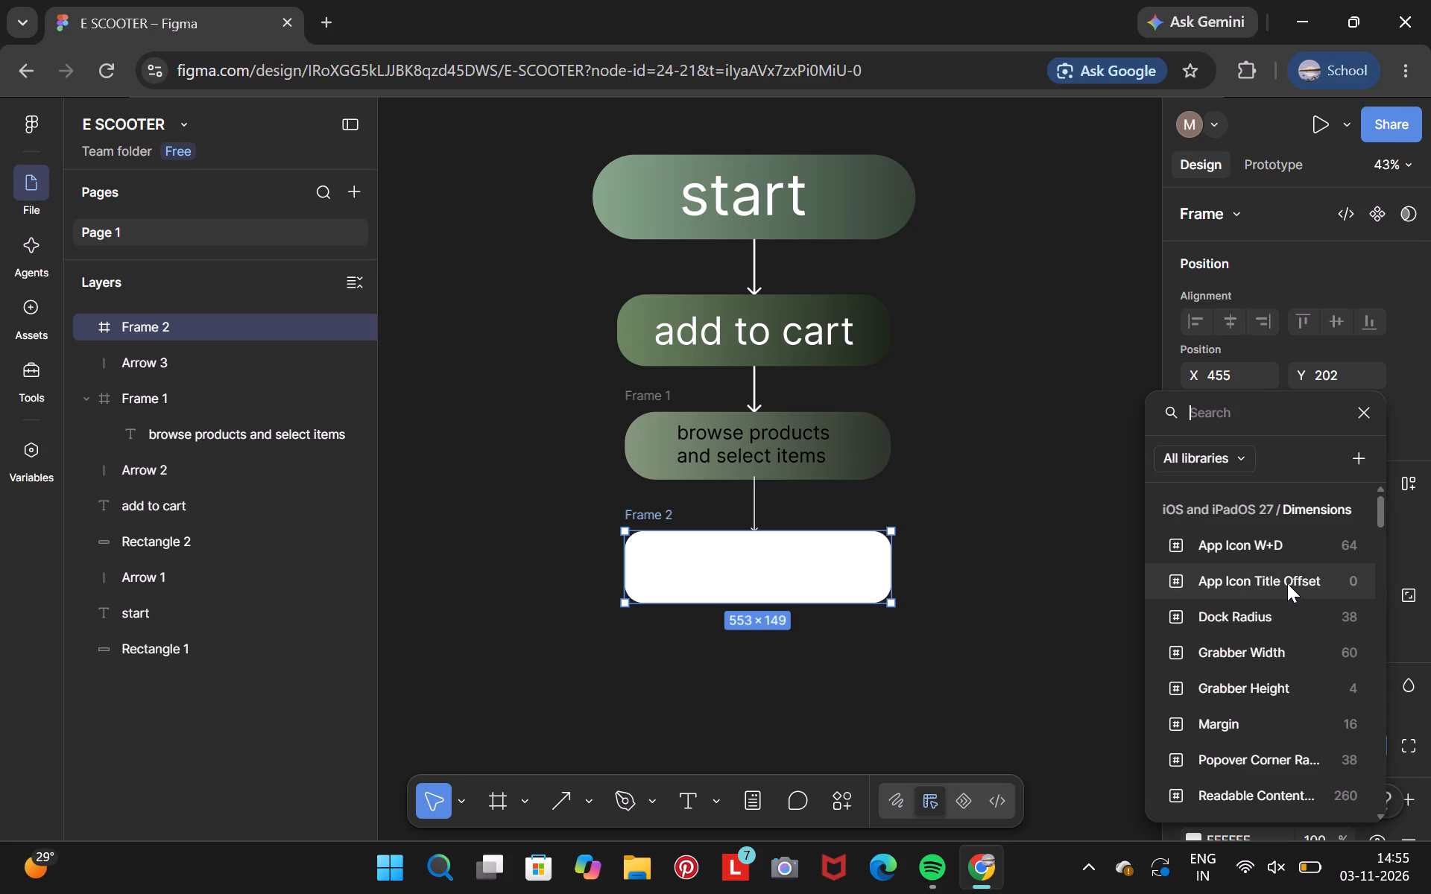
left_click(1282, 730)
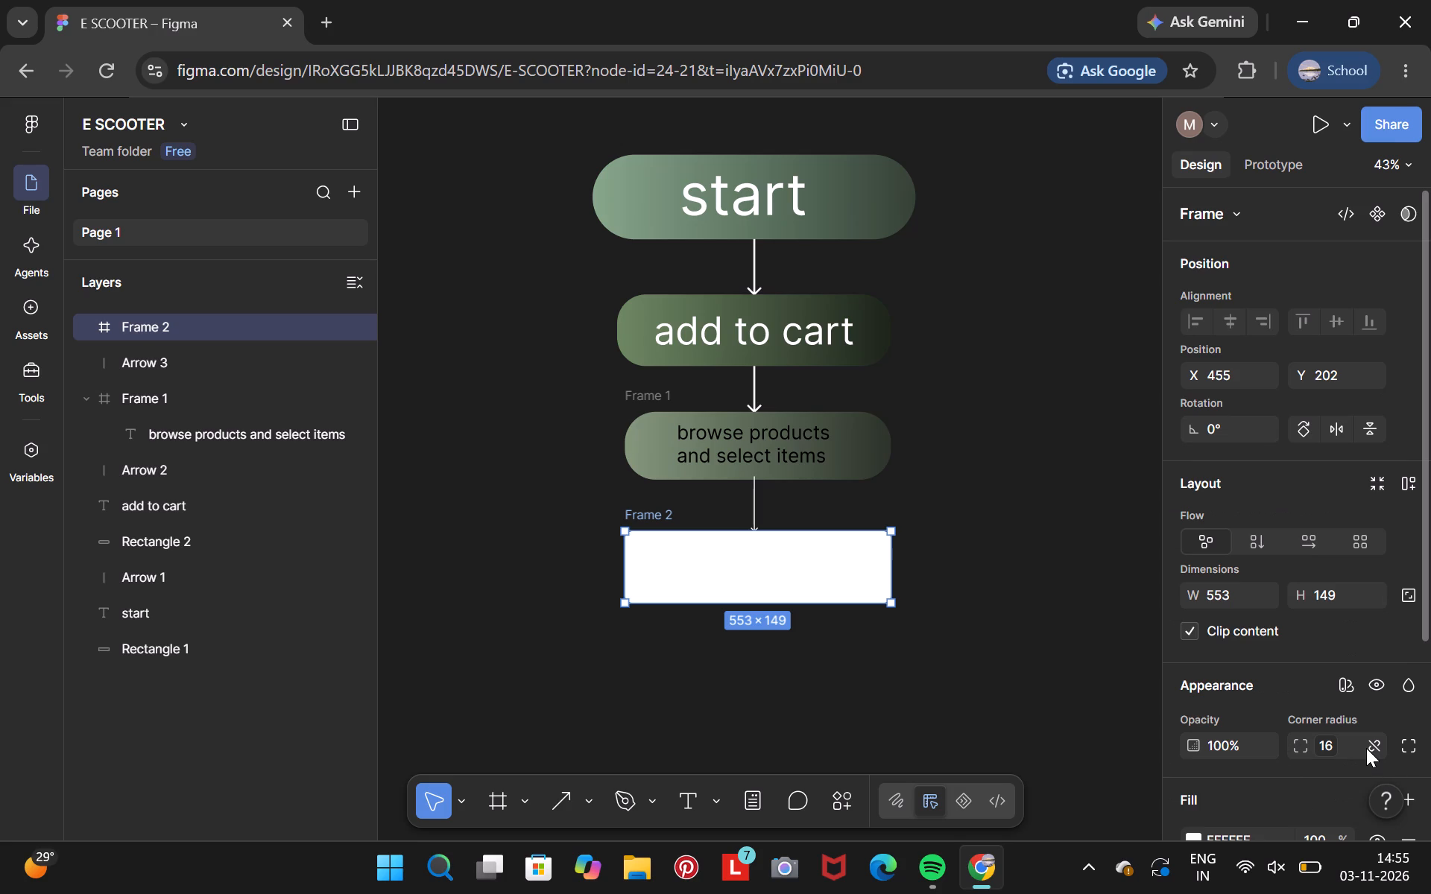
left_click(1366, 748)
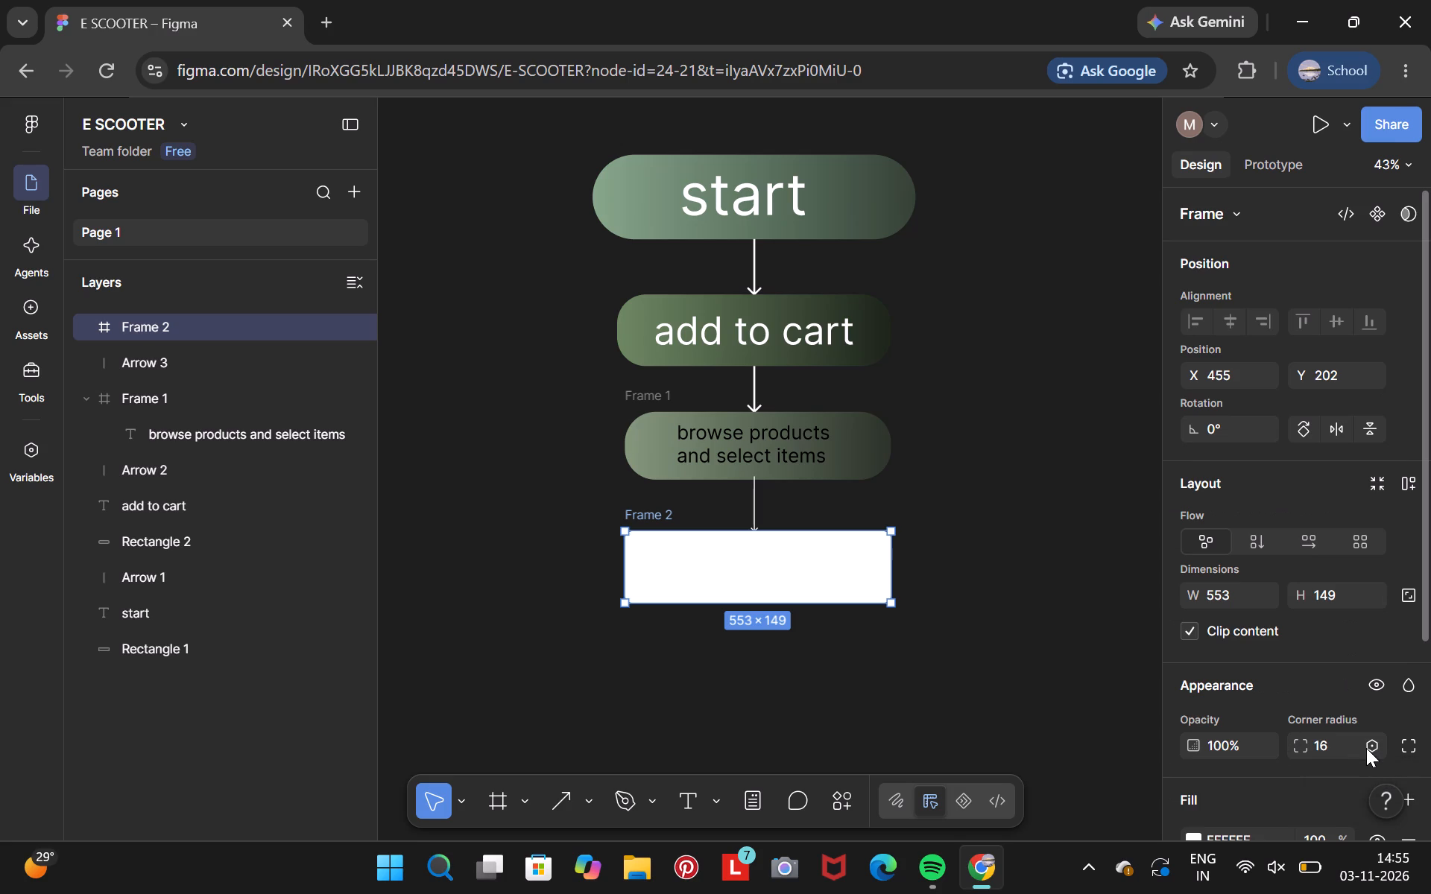
Apply the Grabber Width variable (60) as the white frame's corner radius and deselect the frame.
left_click(1370, 741)
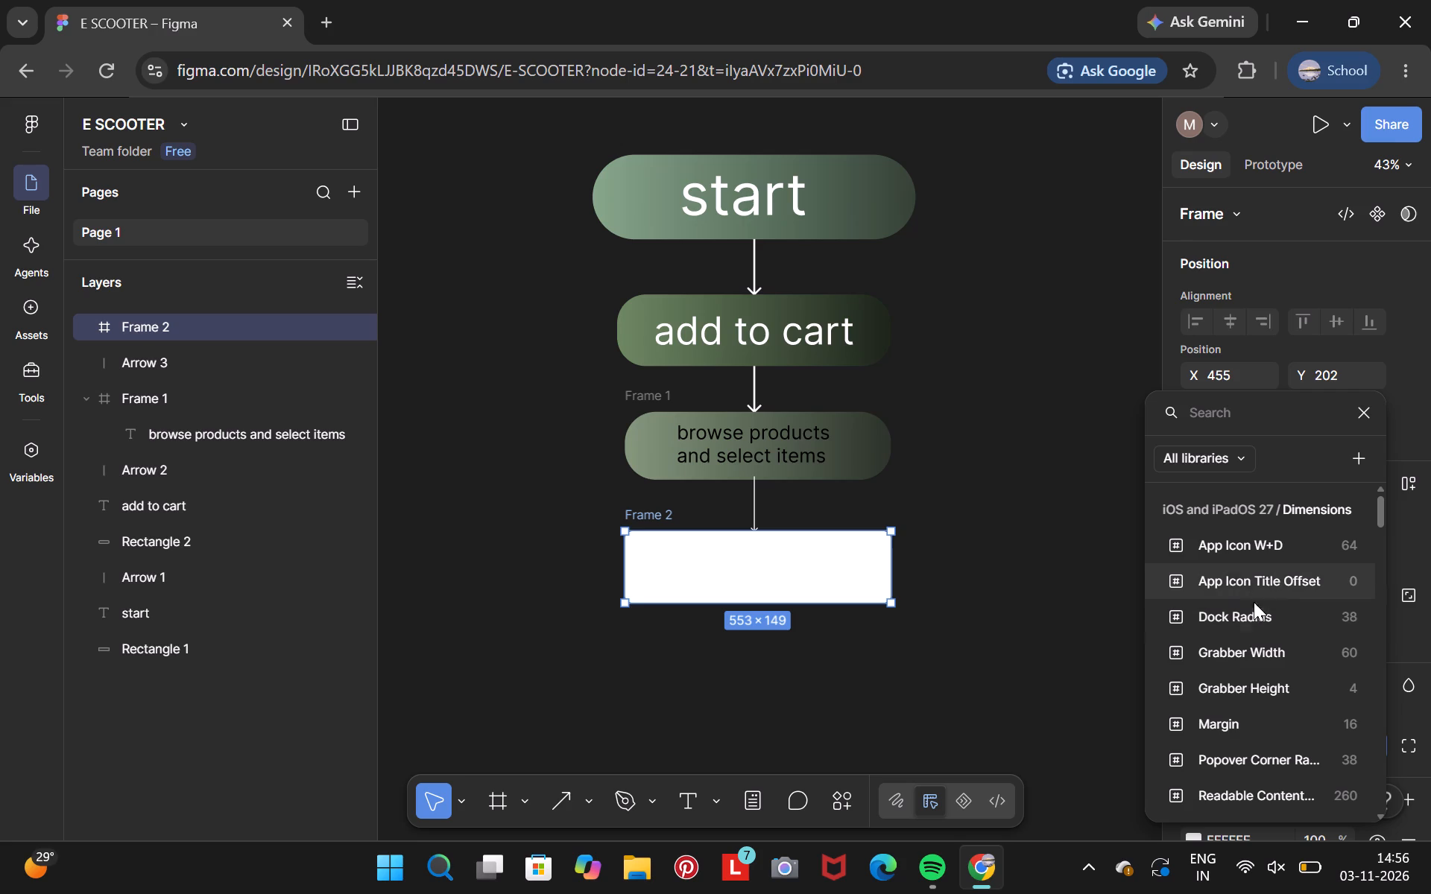
left_click(1272, 647)
left_click(1051, 460)
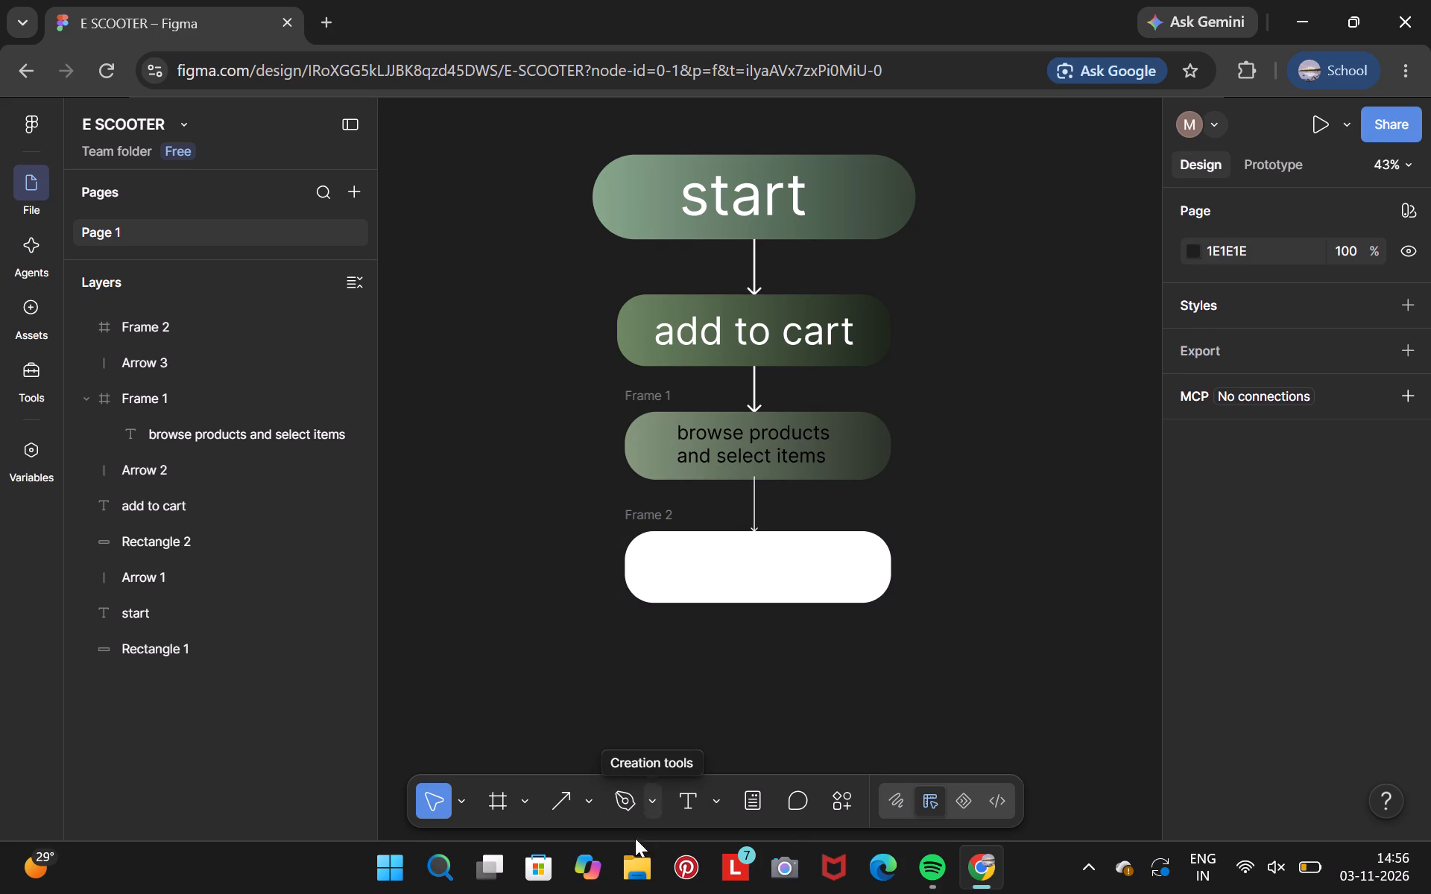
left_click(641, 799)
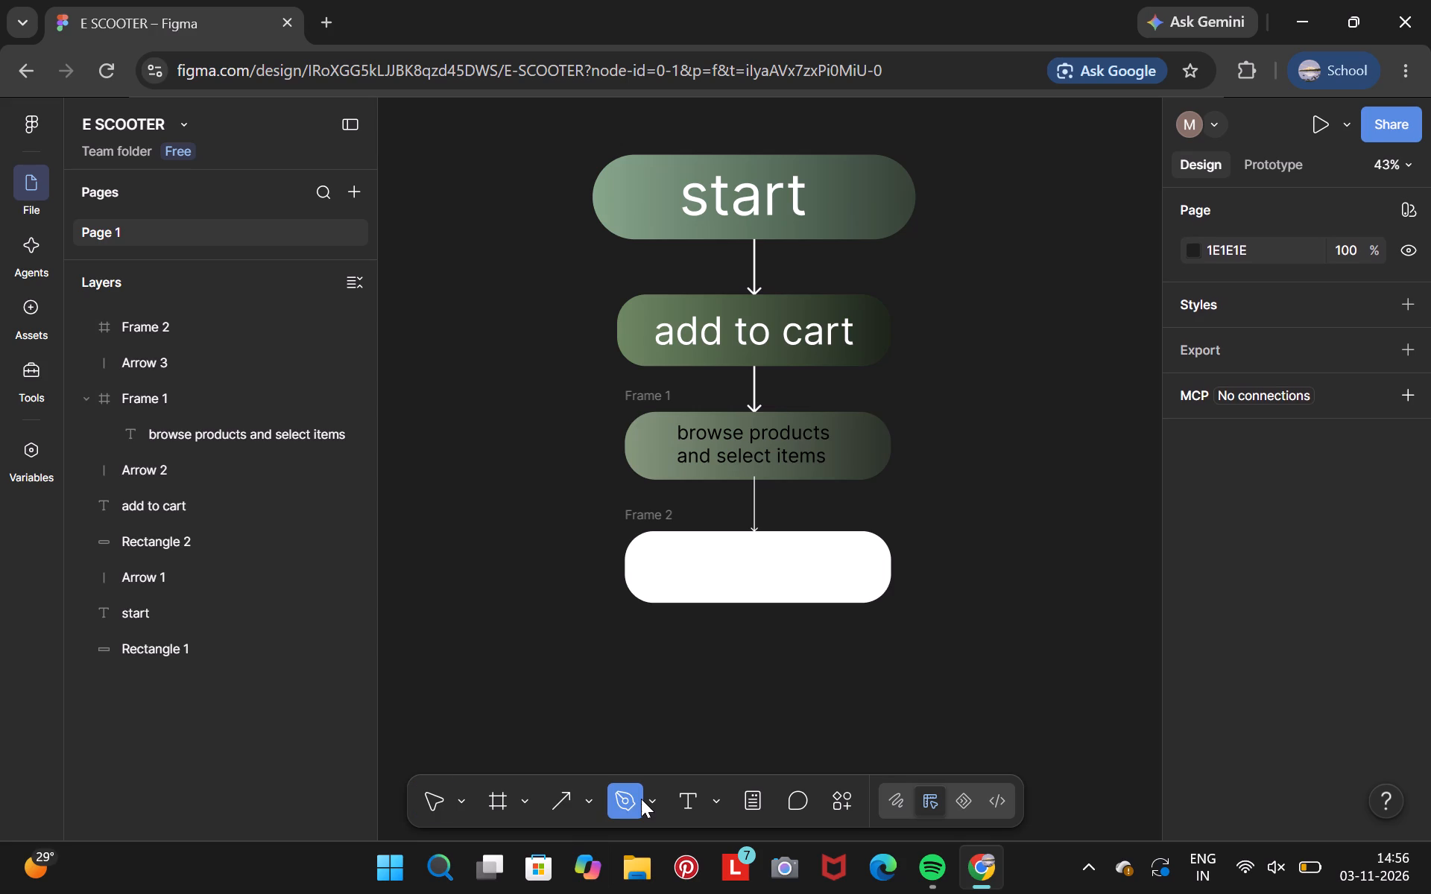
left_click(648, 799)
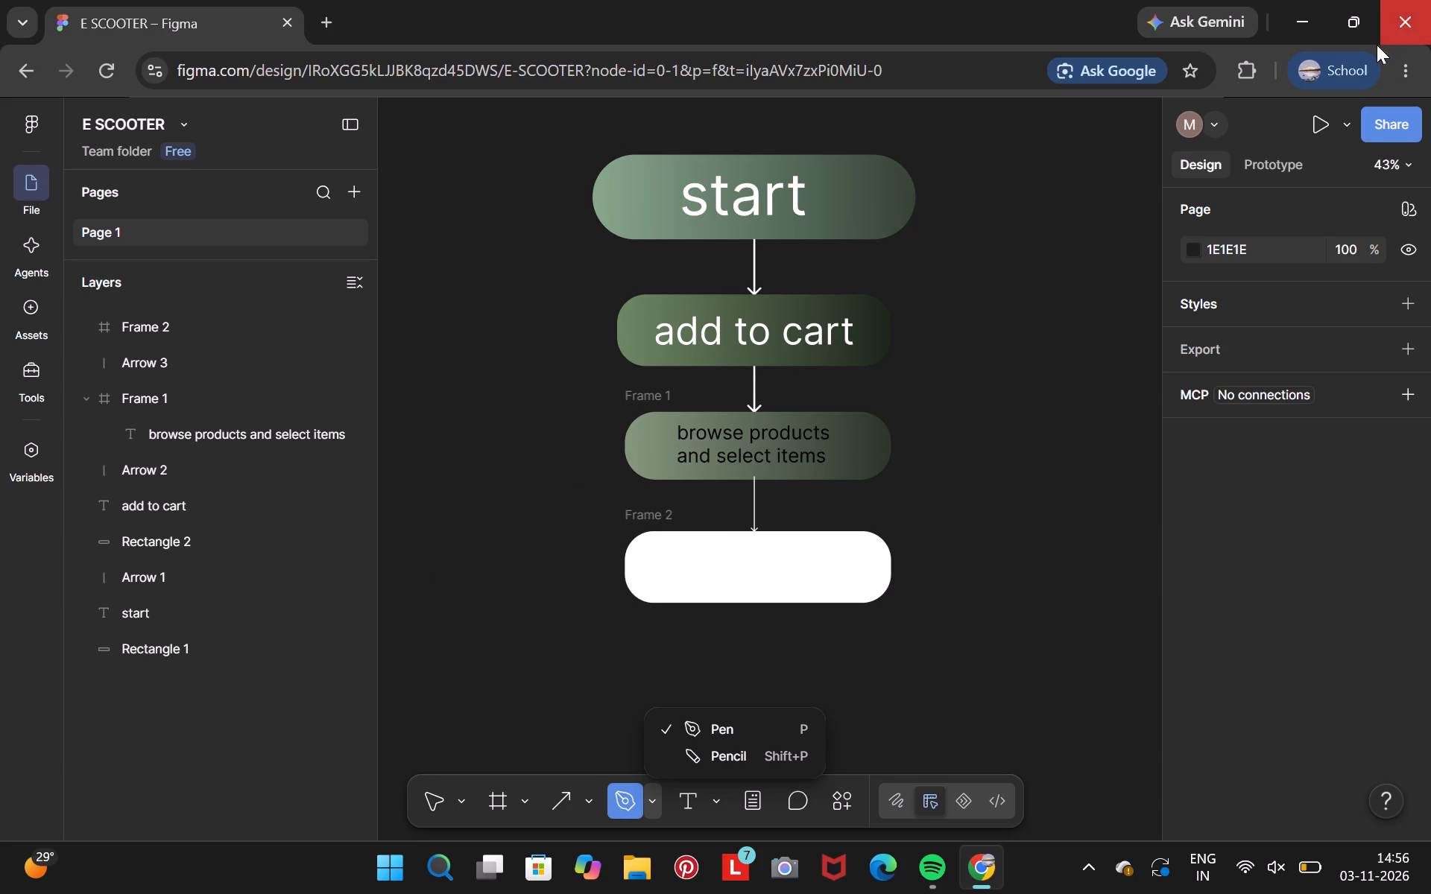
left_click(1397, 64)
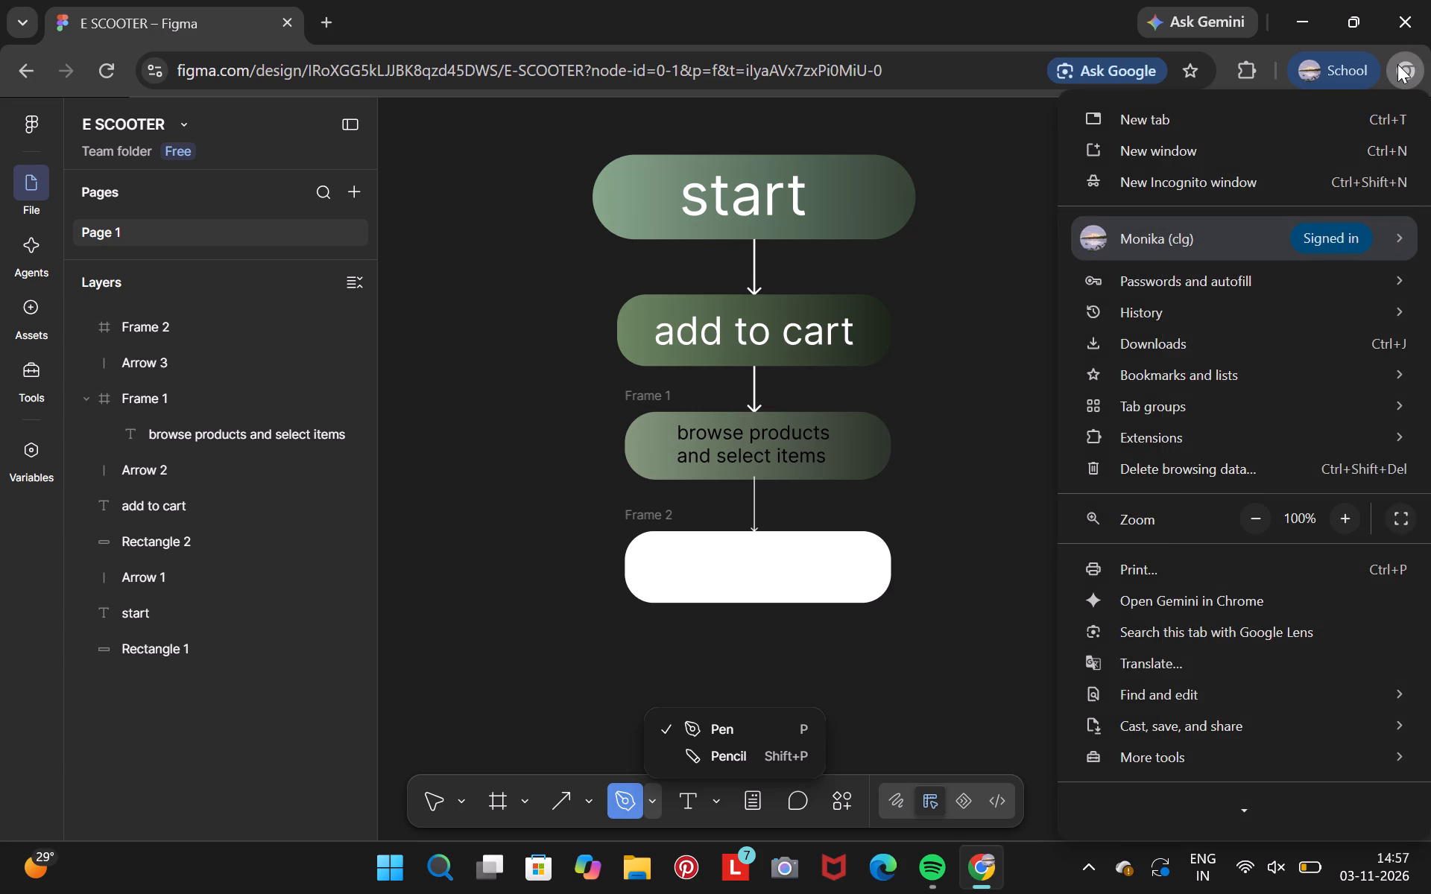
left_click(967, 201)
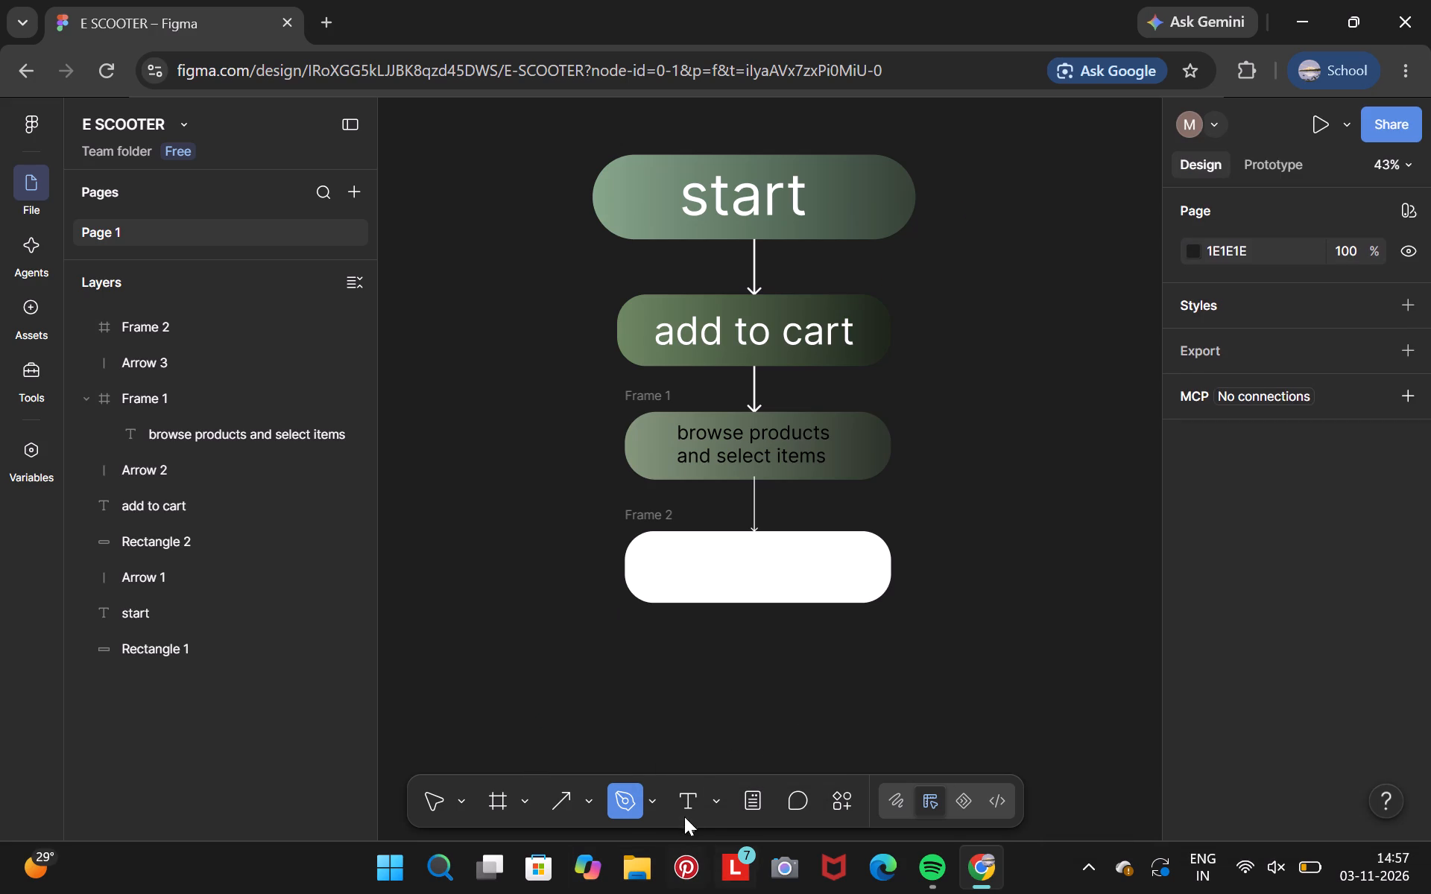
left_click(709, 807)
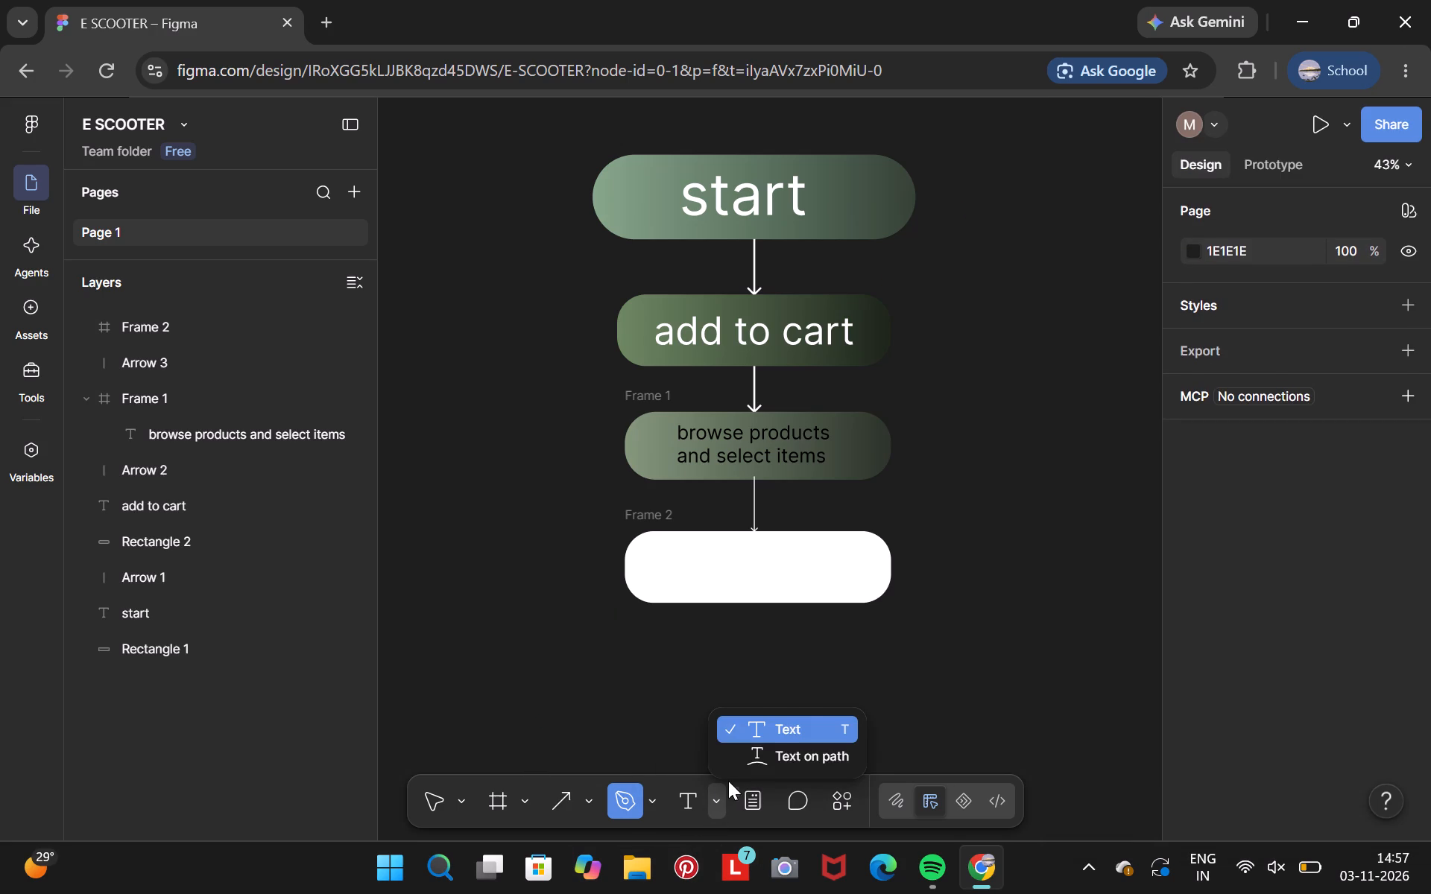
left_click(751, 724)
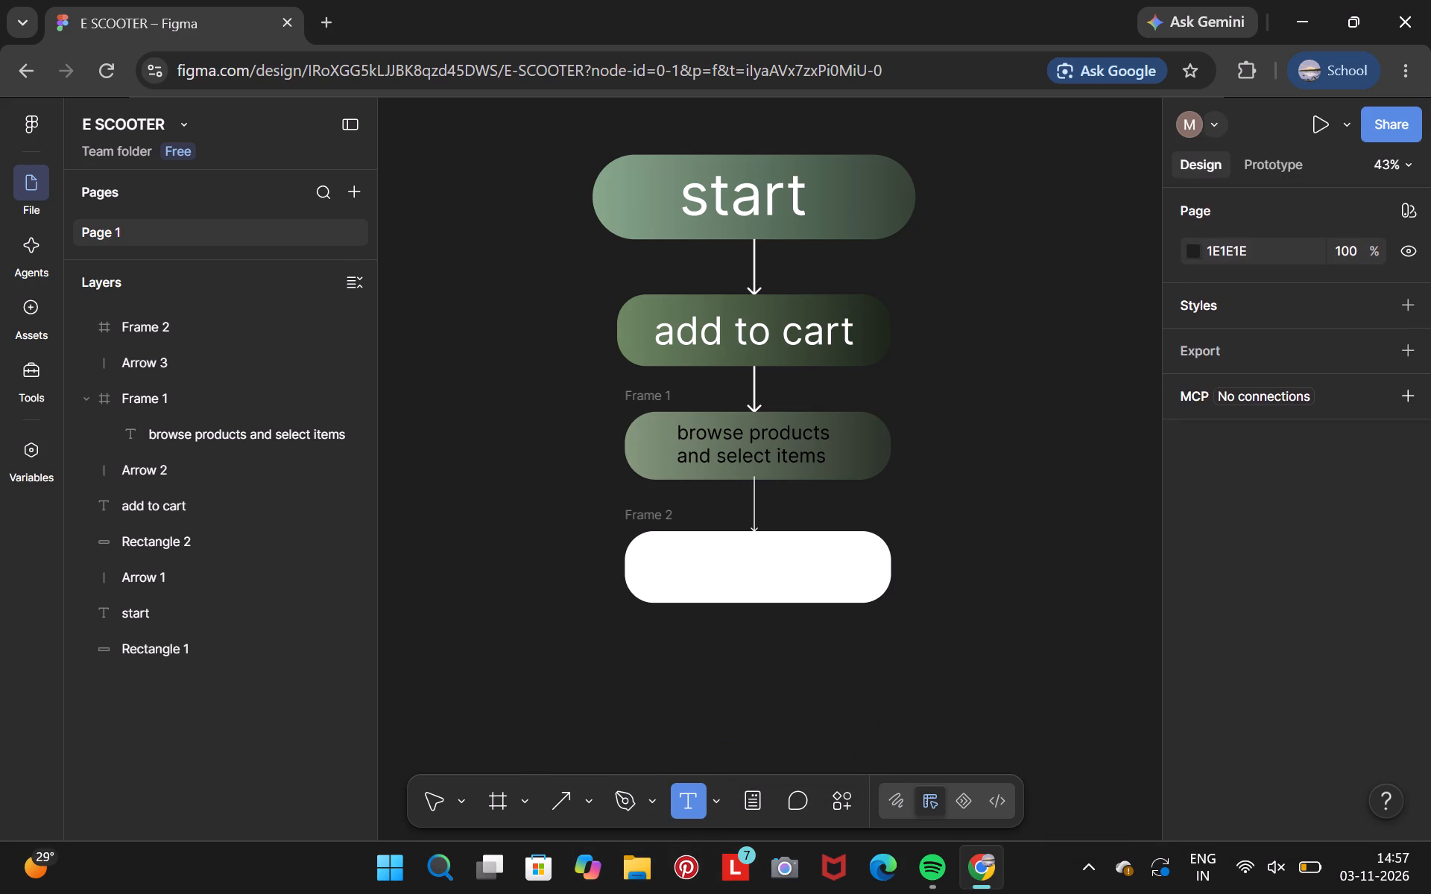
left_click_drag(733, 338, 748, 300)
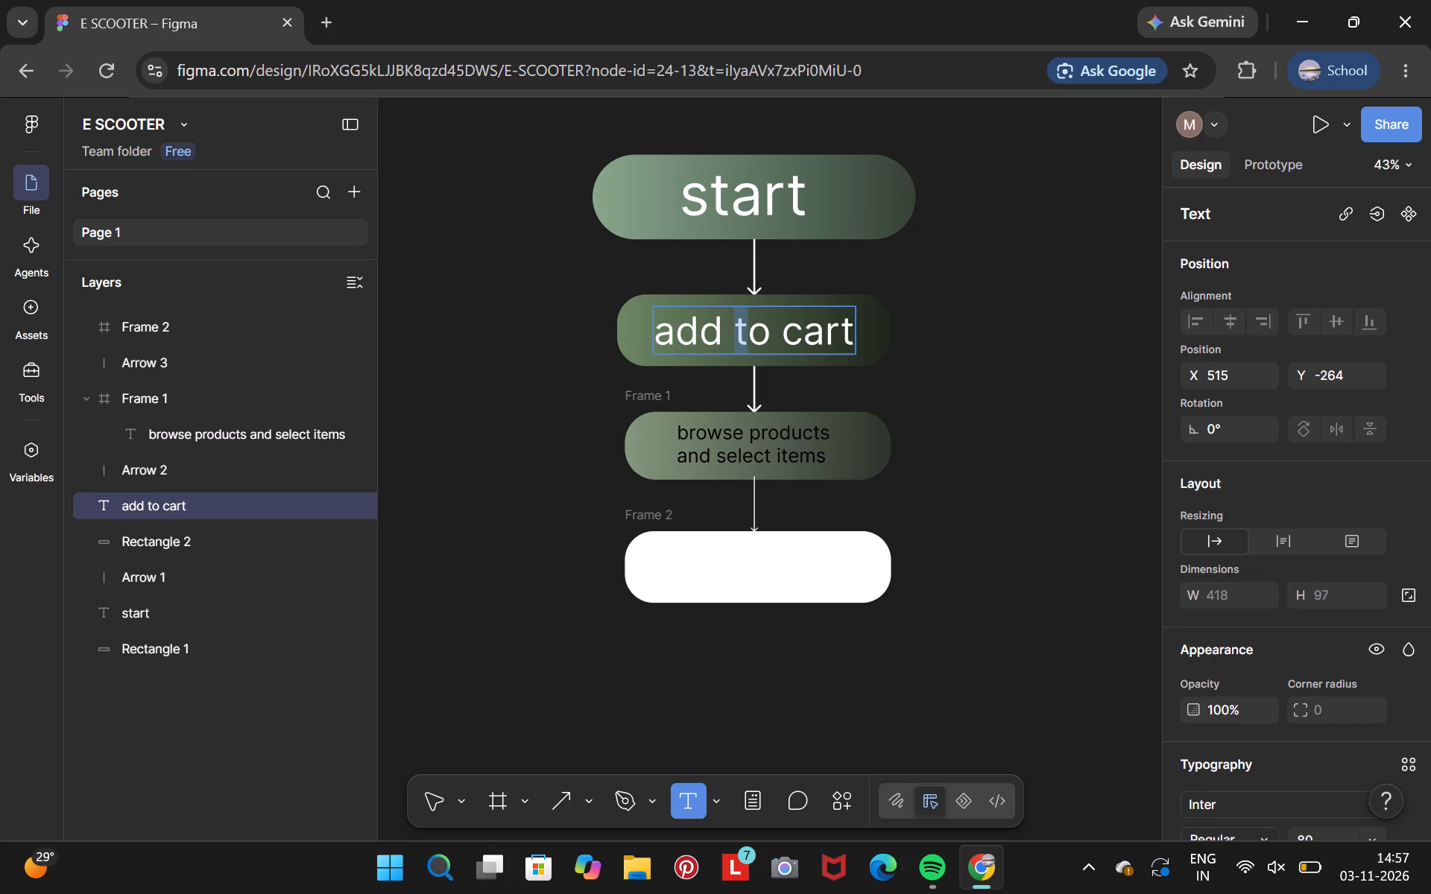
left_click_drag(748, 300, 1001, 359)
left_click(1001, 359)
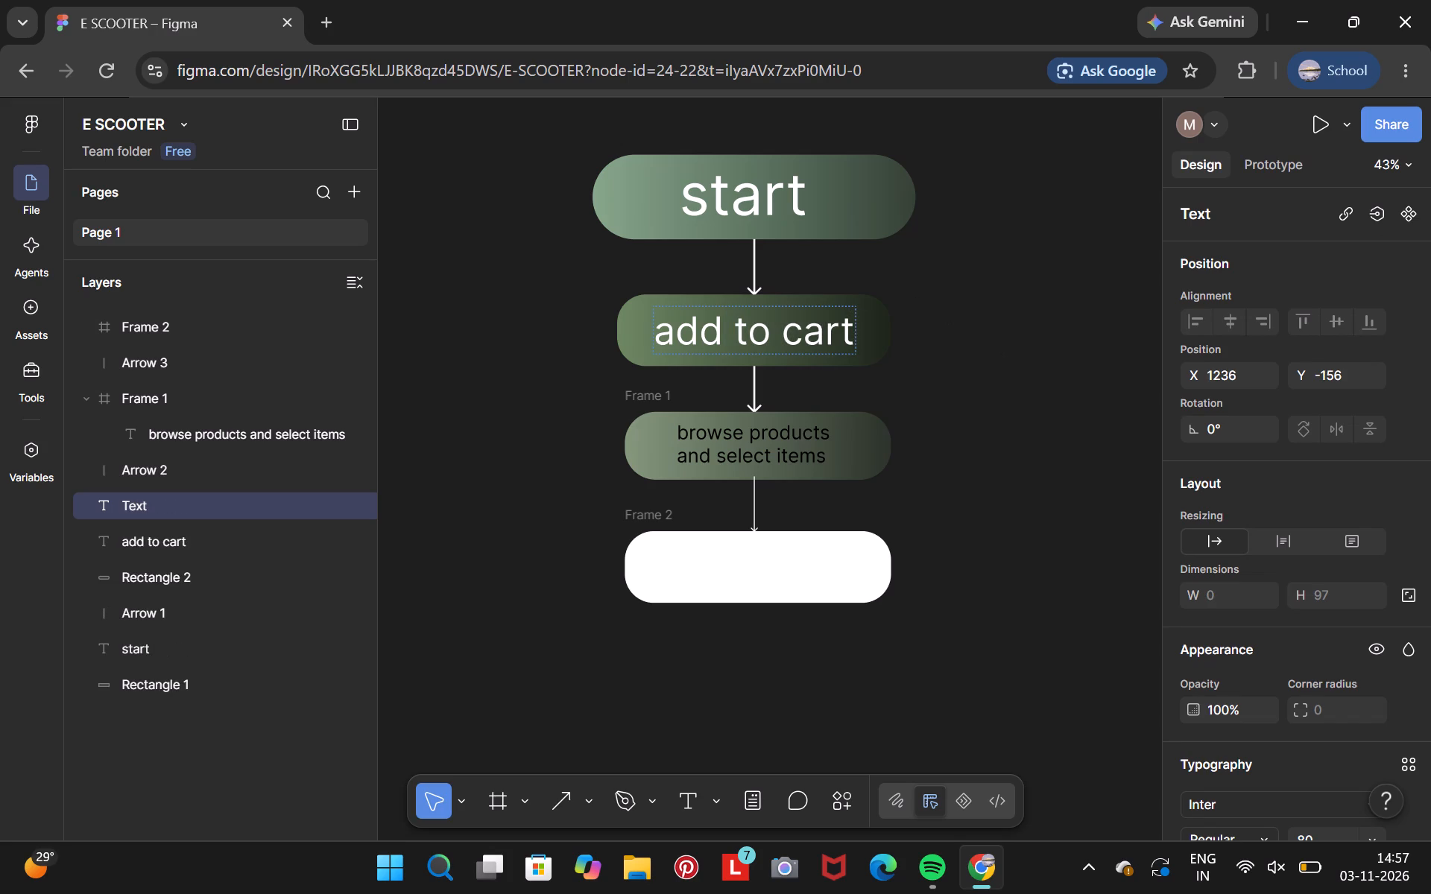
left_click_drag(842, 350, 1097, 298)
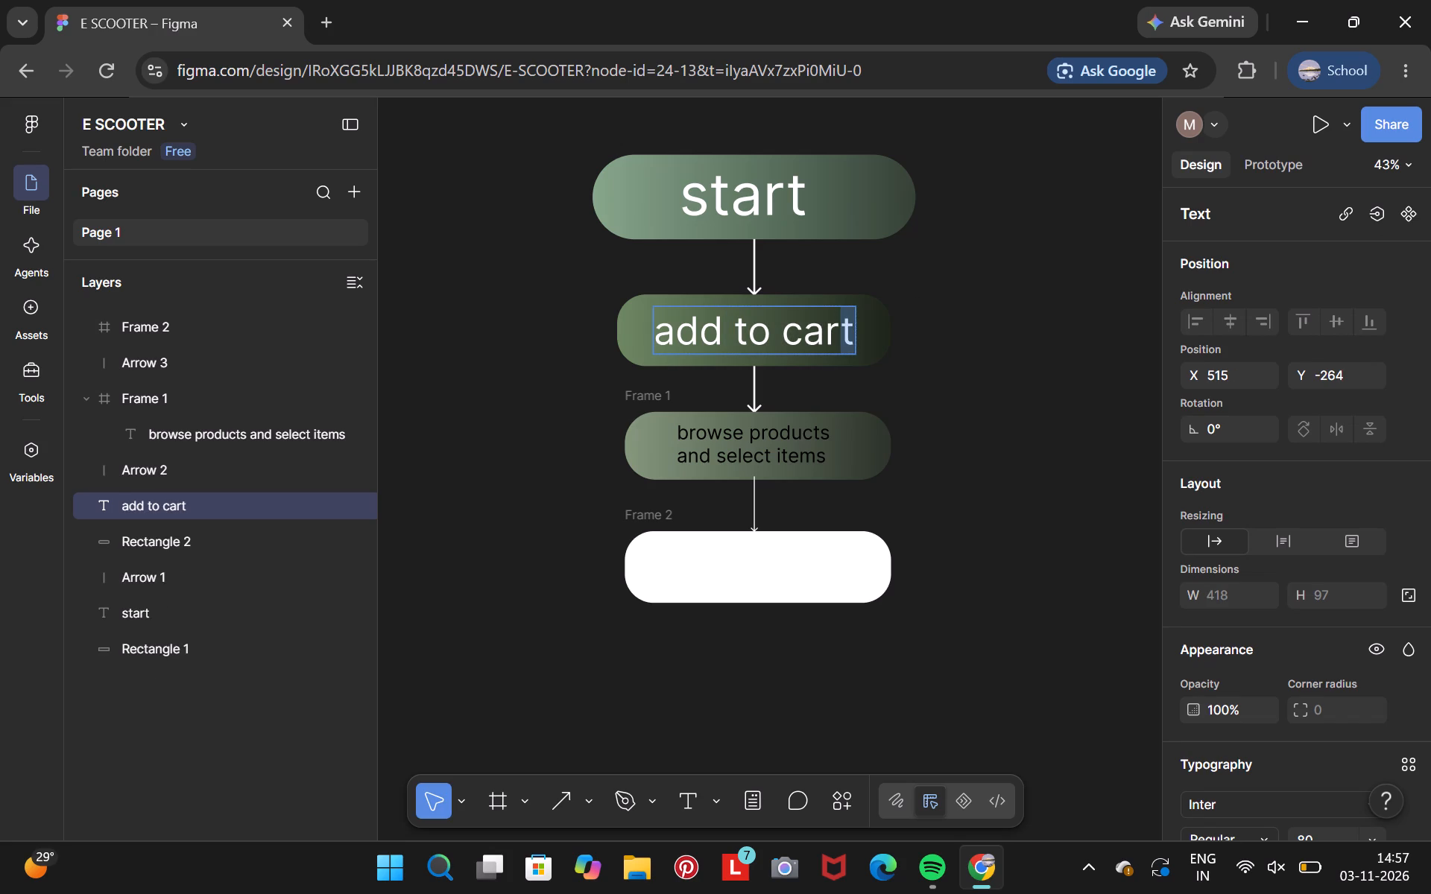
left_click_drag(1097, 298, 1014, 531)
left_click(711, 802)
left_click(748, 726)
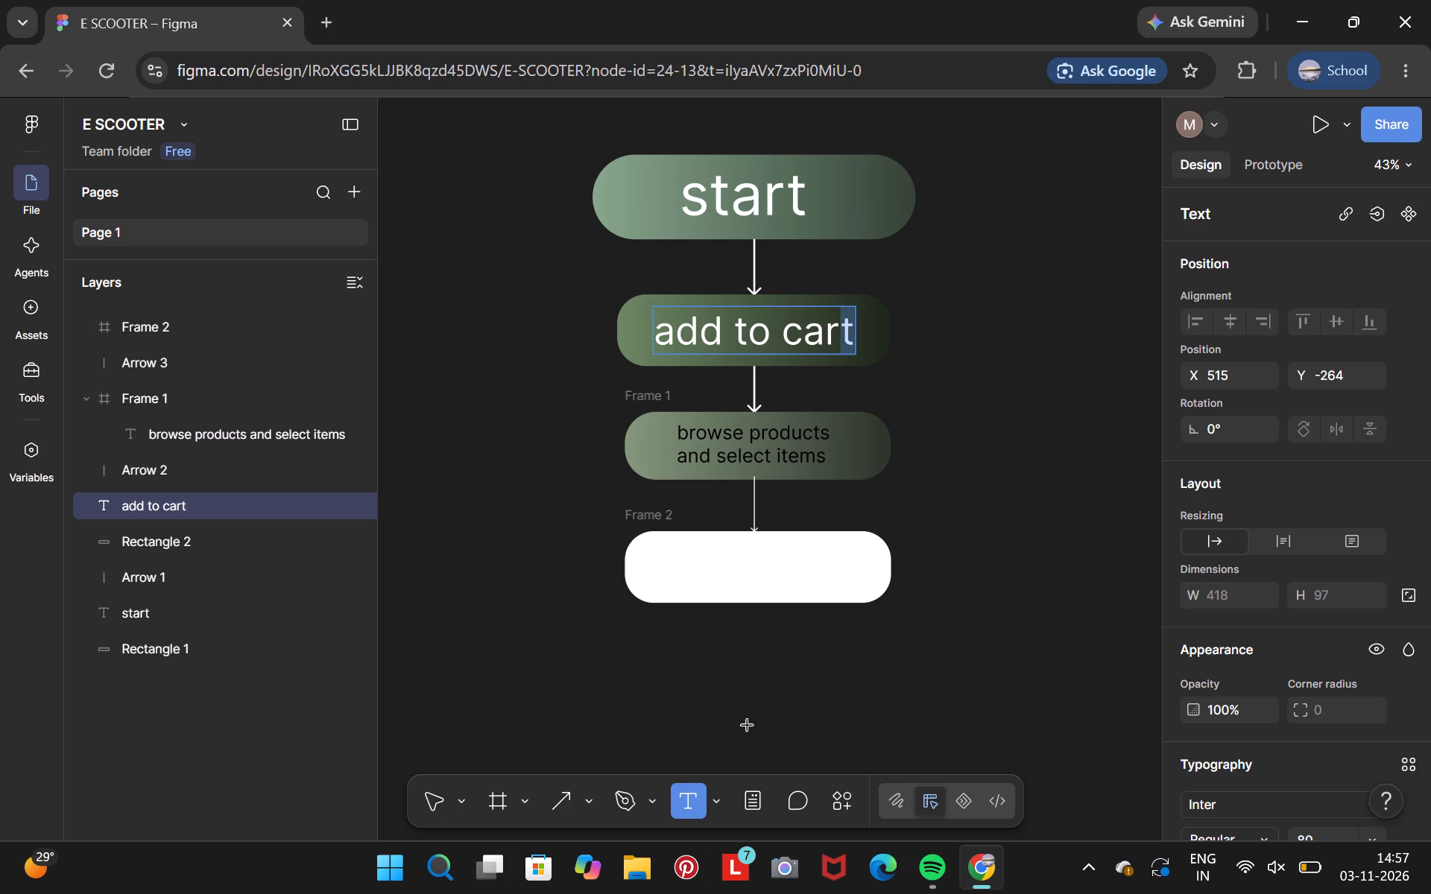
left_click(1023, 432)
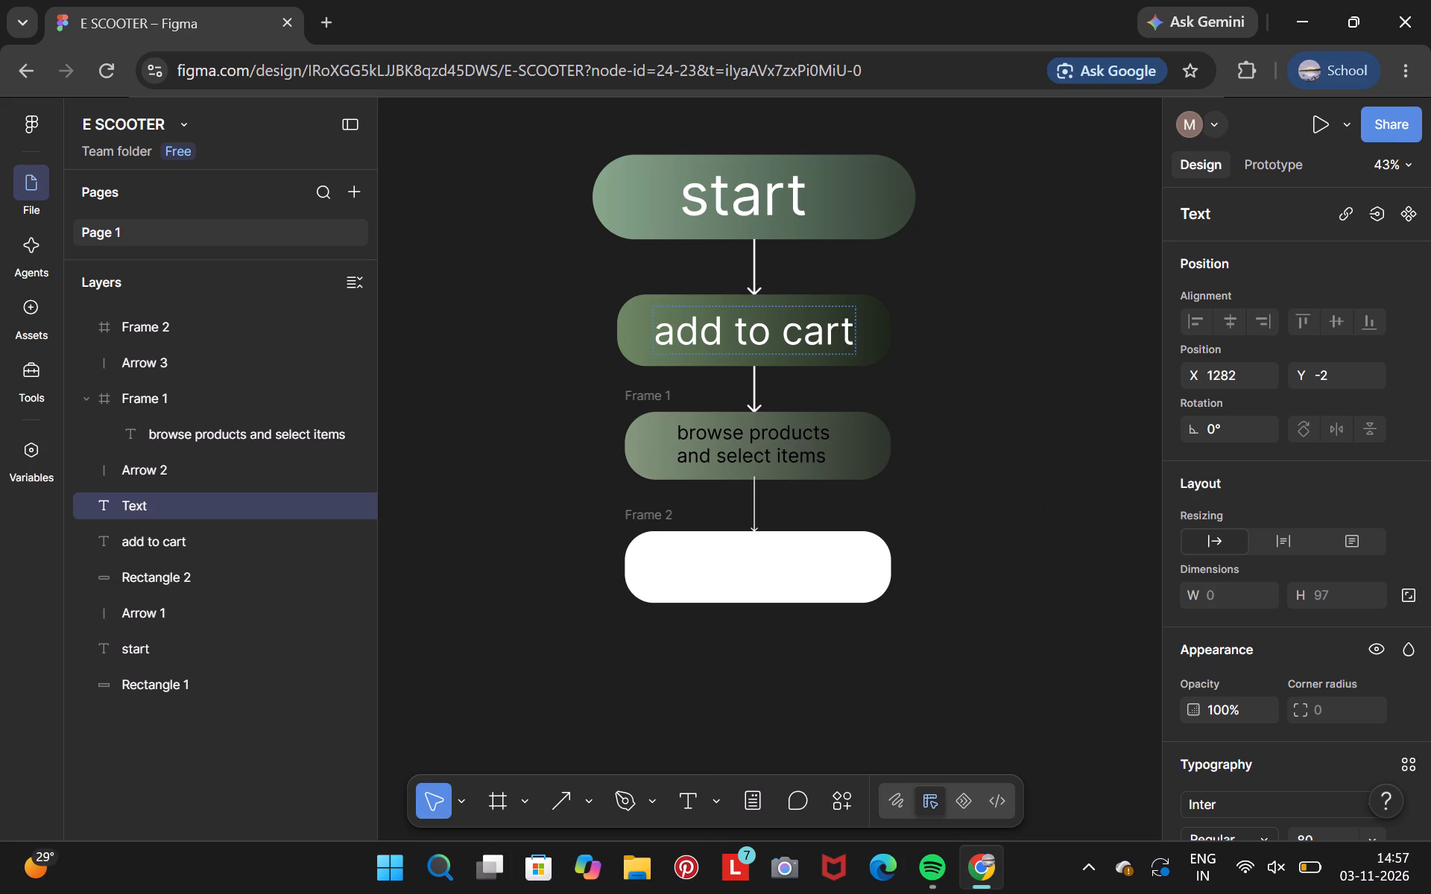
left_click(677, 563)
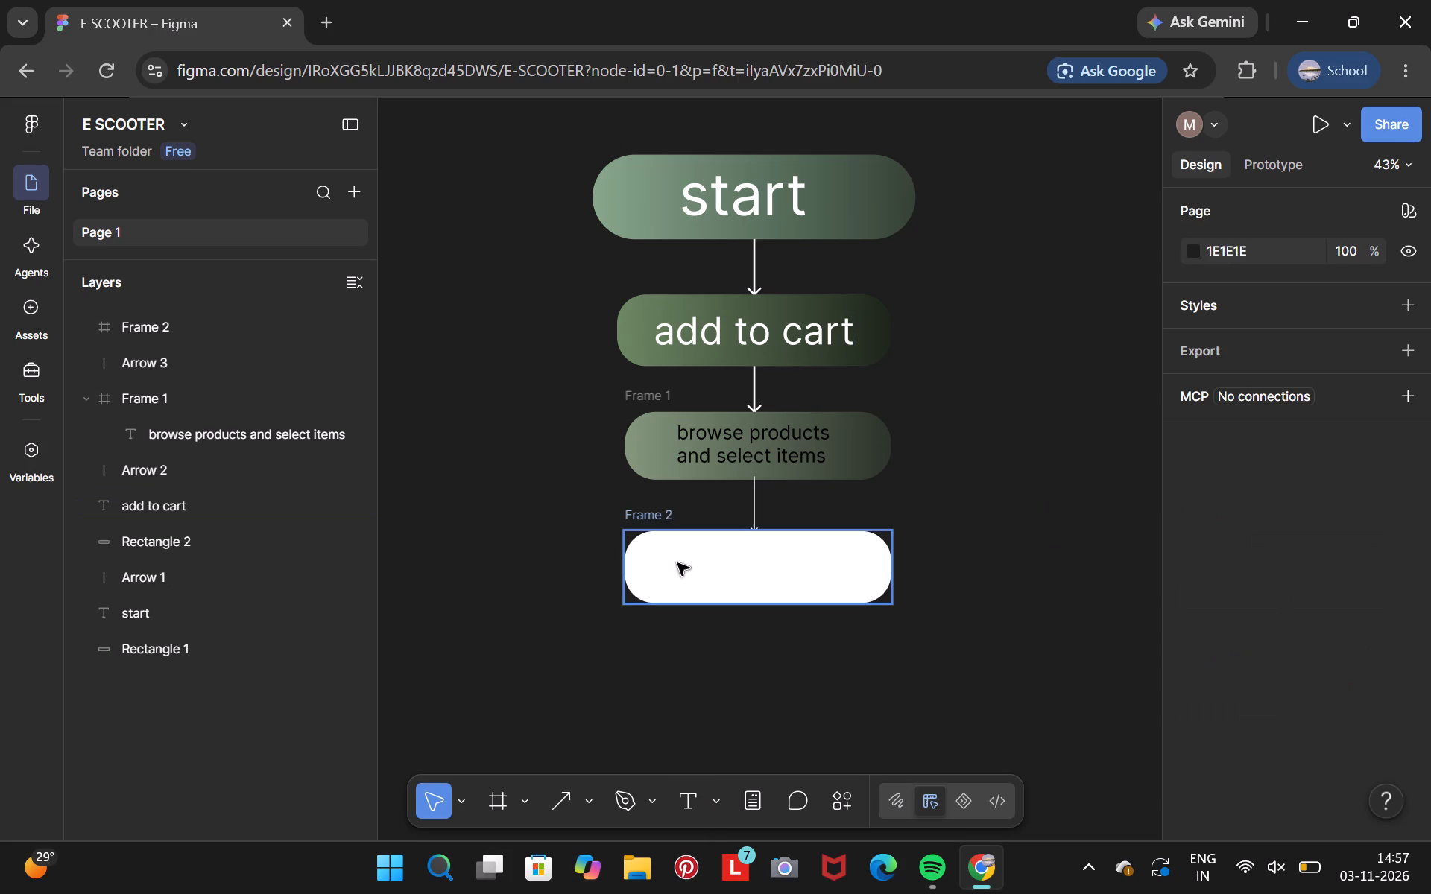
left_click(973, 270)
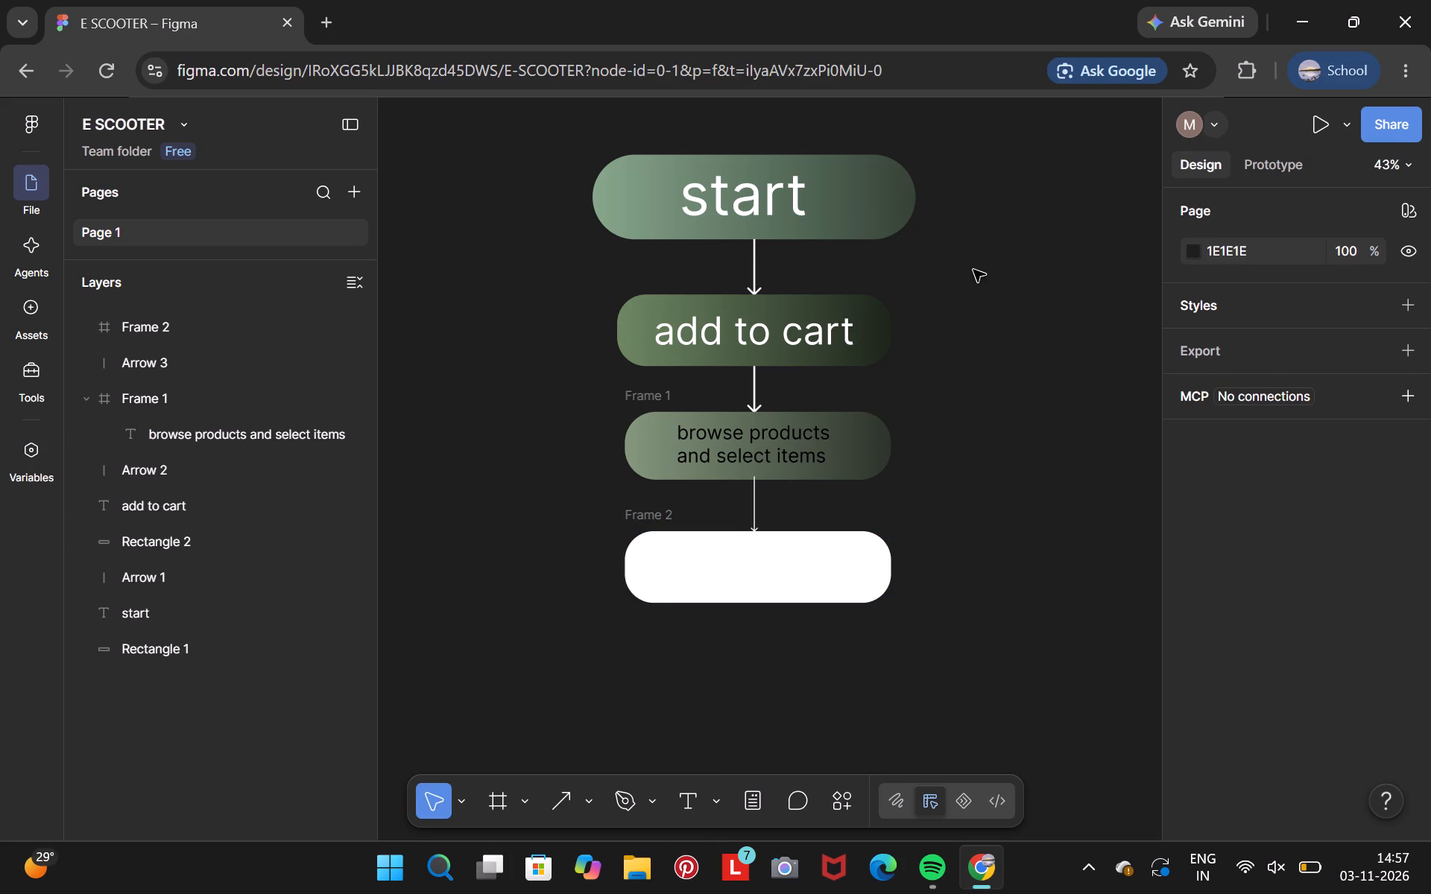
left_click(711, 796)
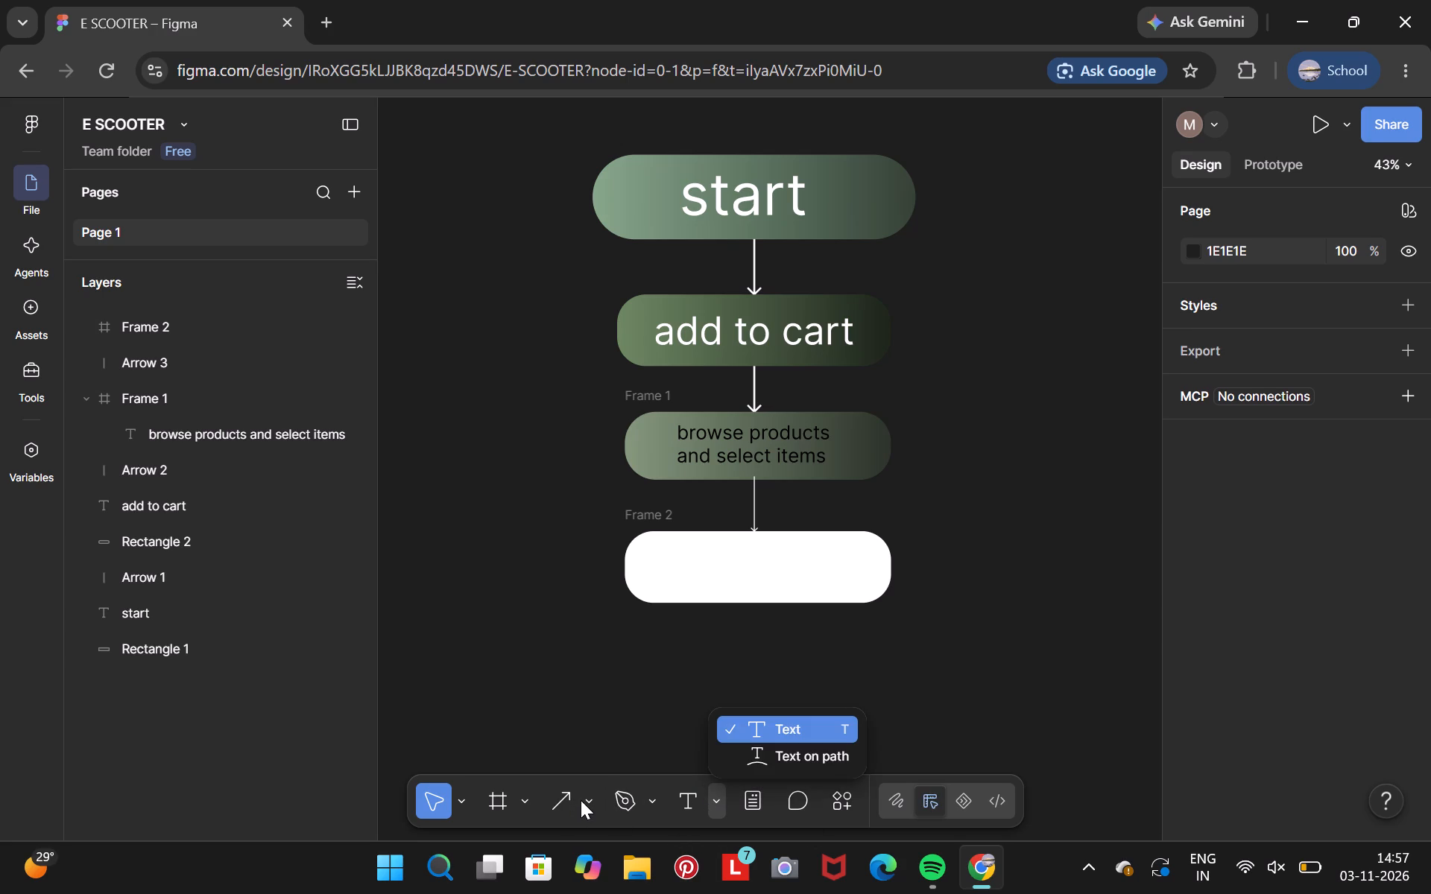
Draw a vertical downward arrow about 100 long from the bottom centre of the white frame, starting at X 724, Y 351.
left_click(581, 800)
left_click(584, 803)
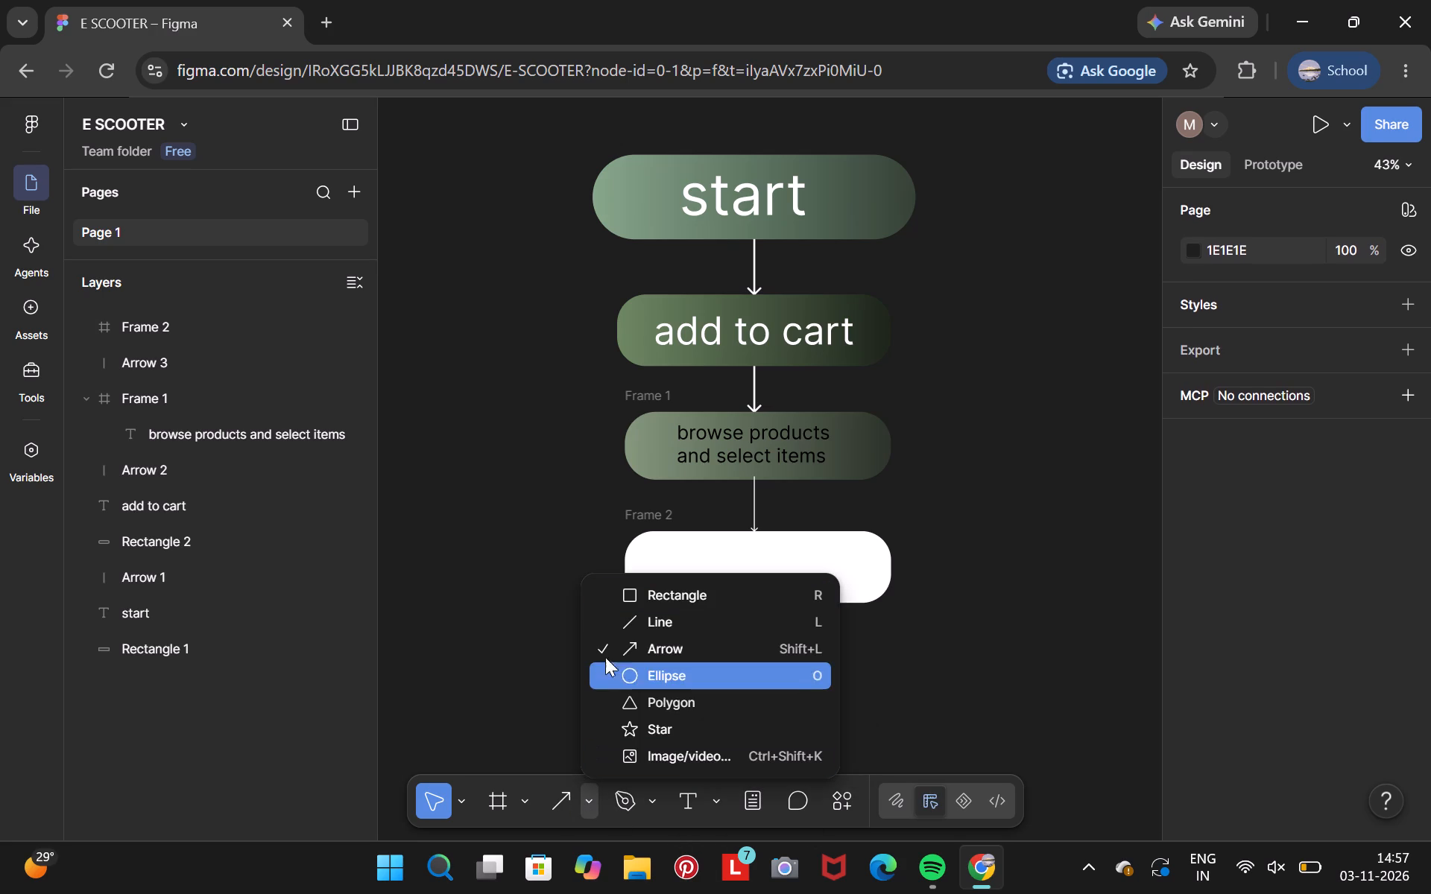
left_click(616, 641)
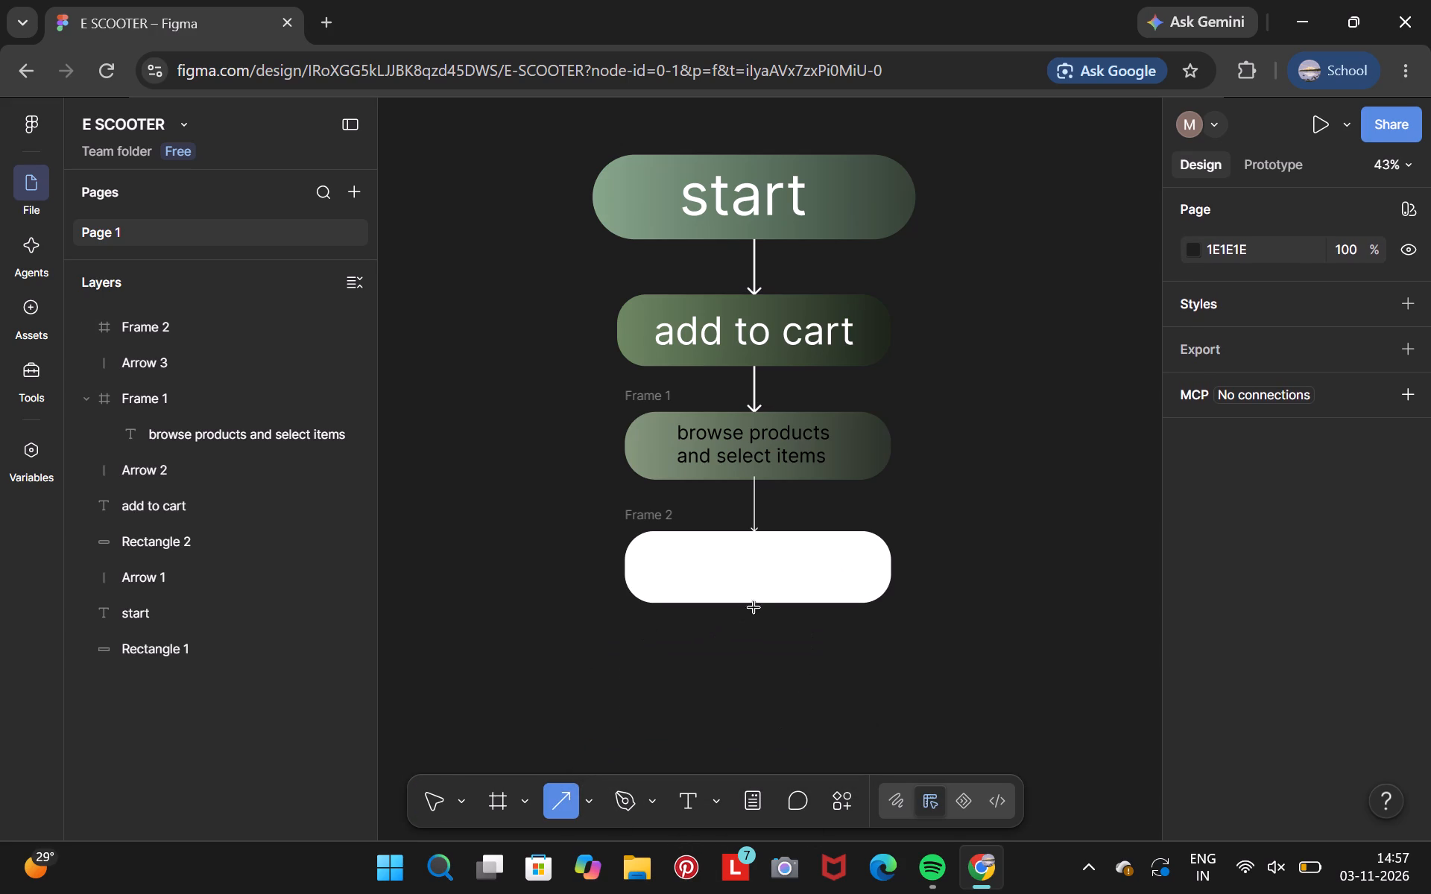
left_click_drag(757, 605, 756, 665)
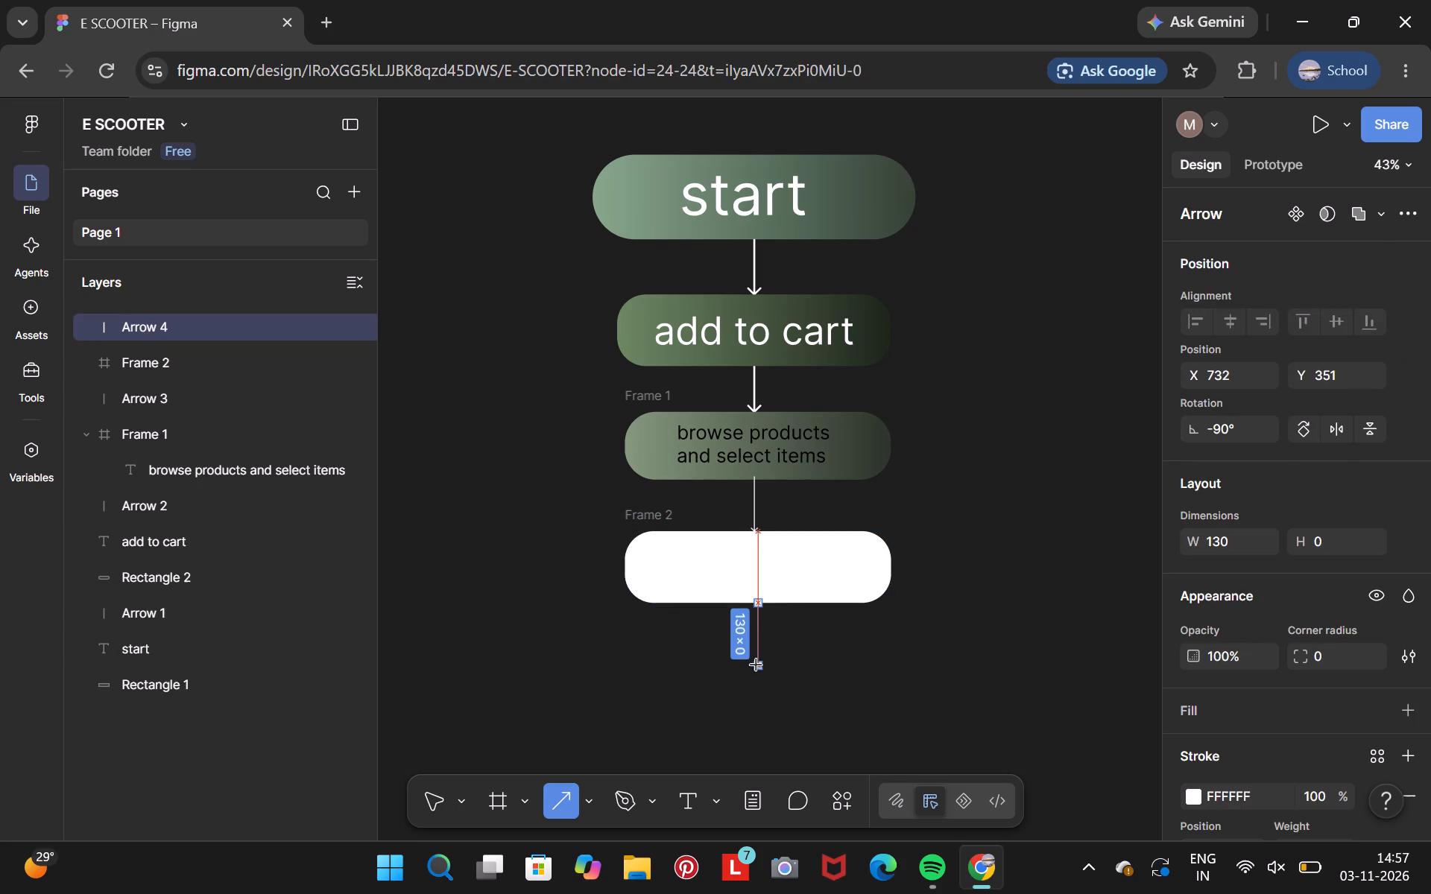
left_click_drag(756, 665, 760, 660)
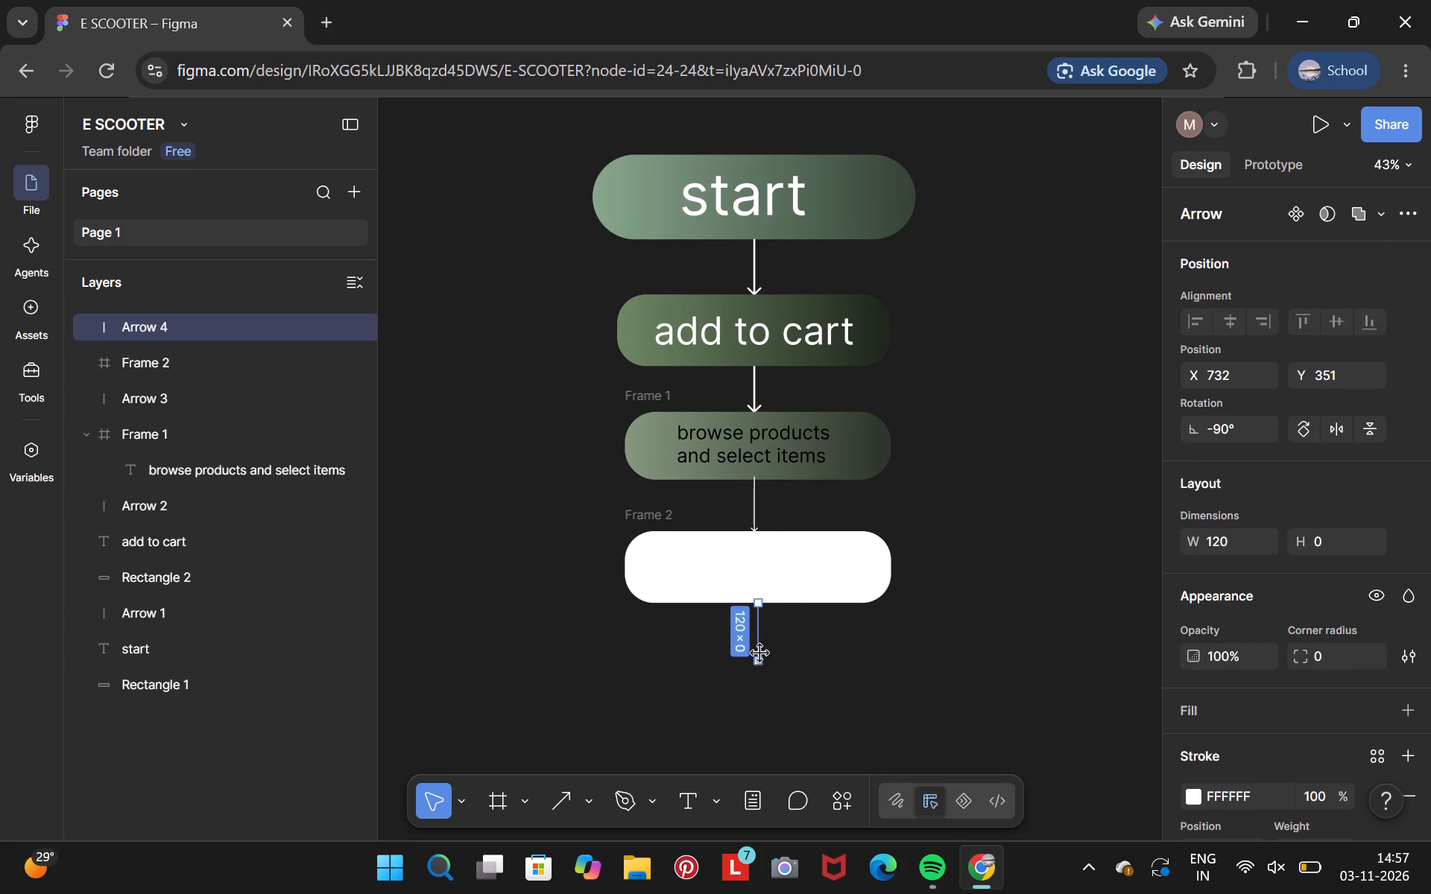
left_click_drag(761, 600, 754, 602)
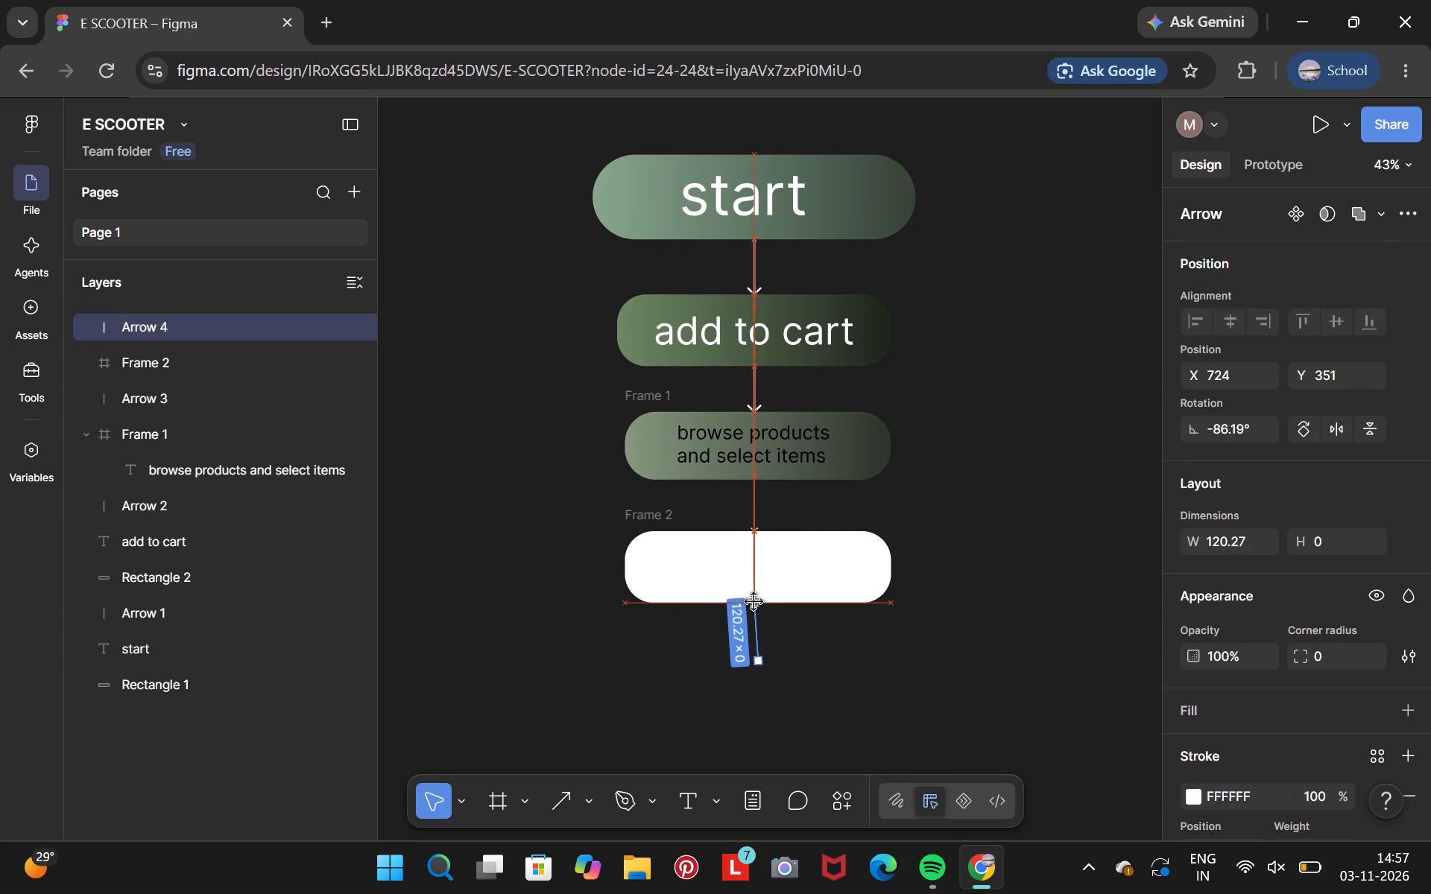
left_click_drag(754, 602, 751, 603)
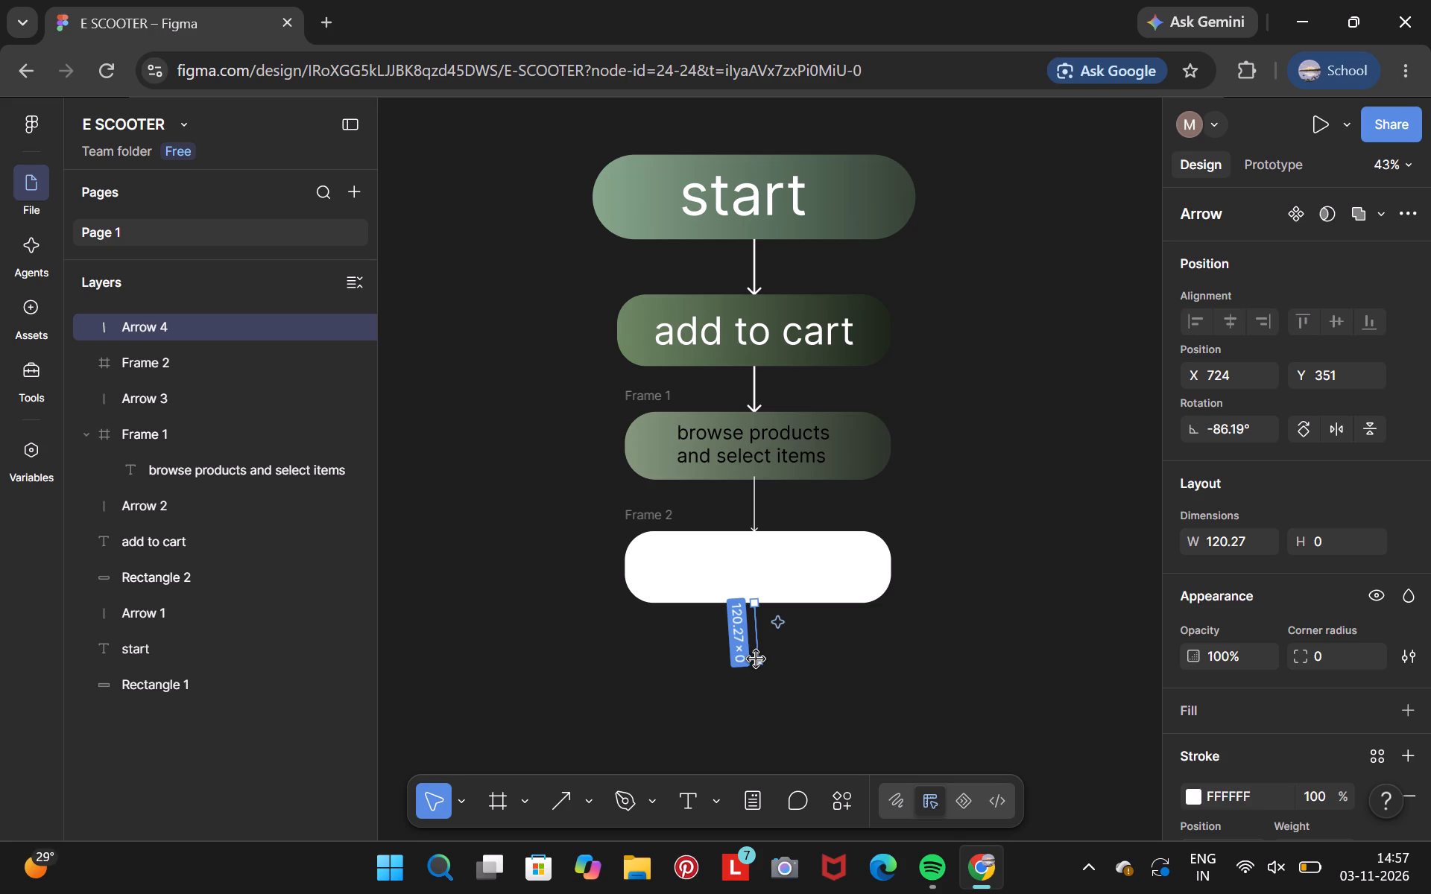
left_click_drag(756, 659, 746, 651)
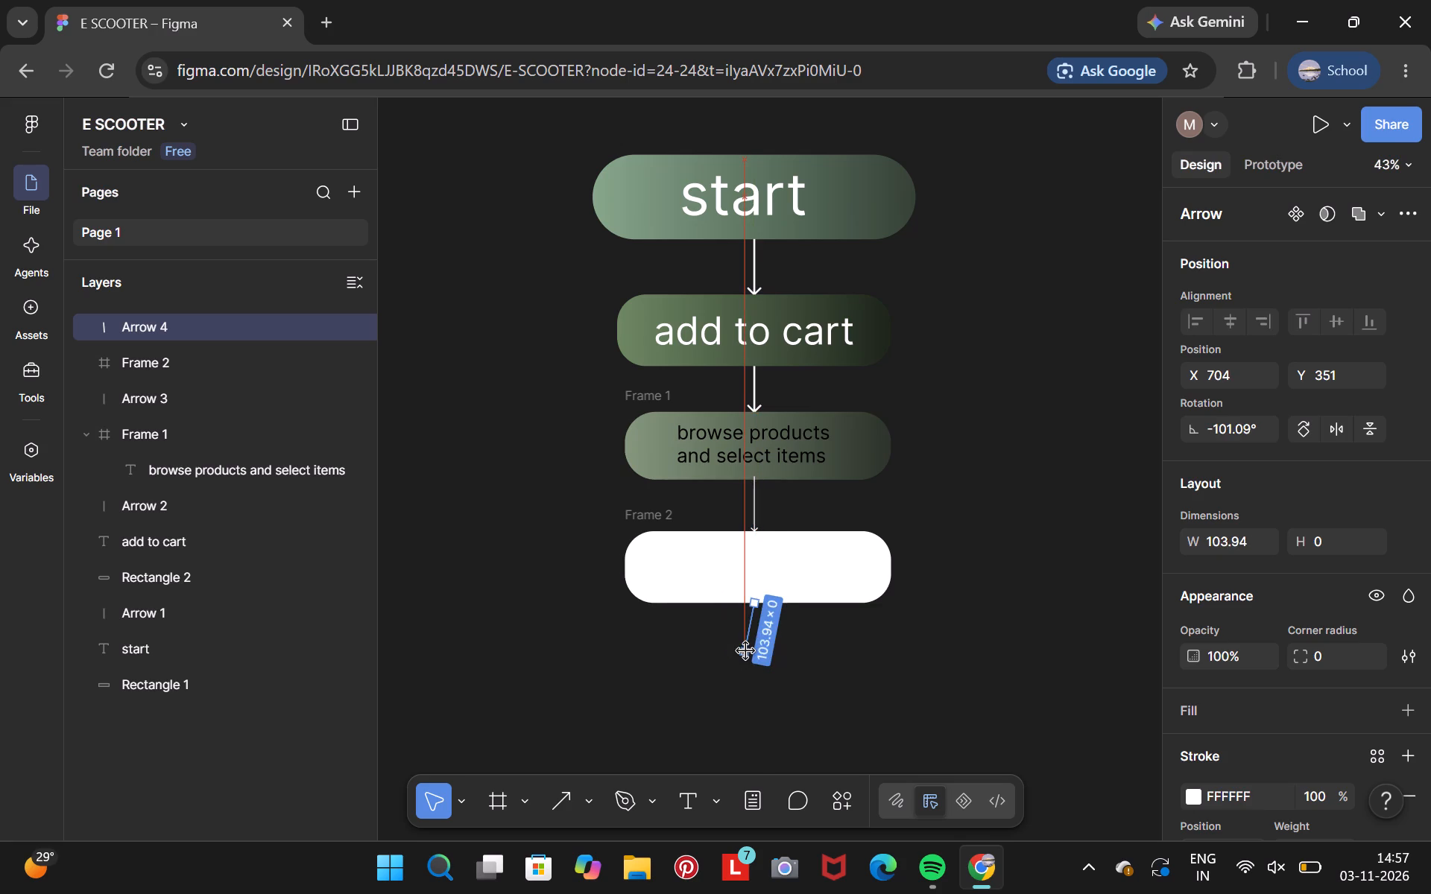
left_click_drag(746, 651, 752, 650)
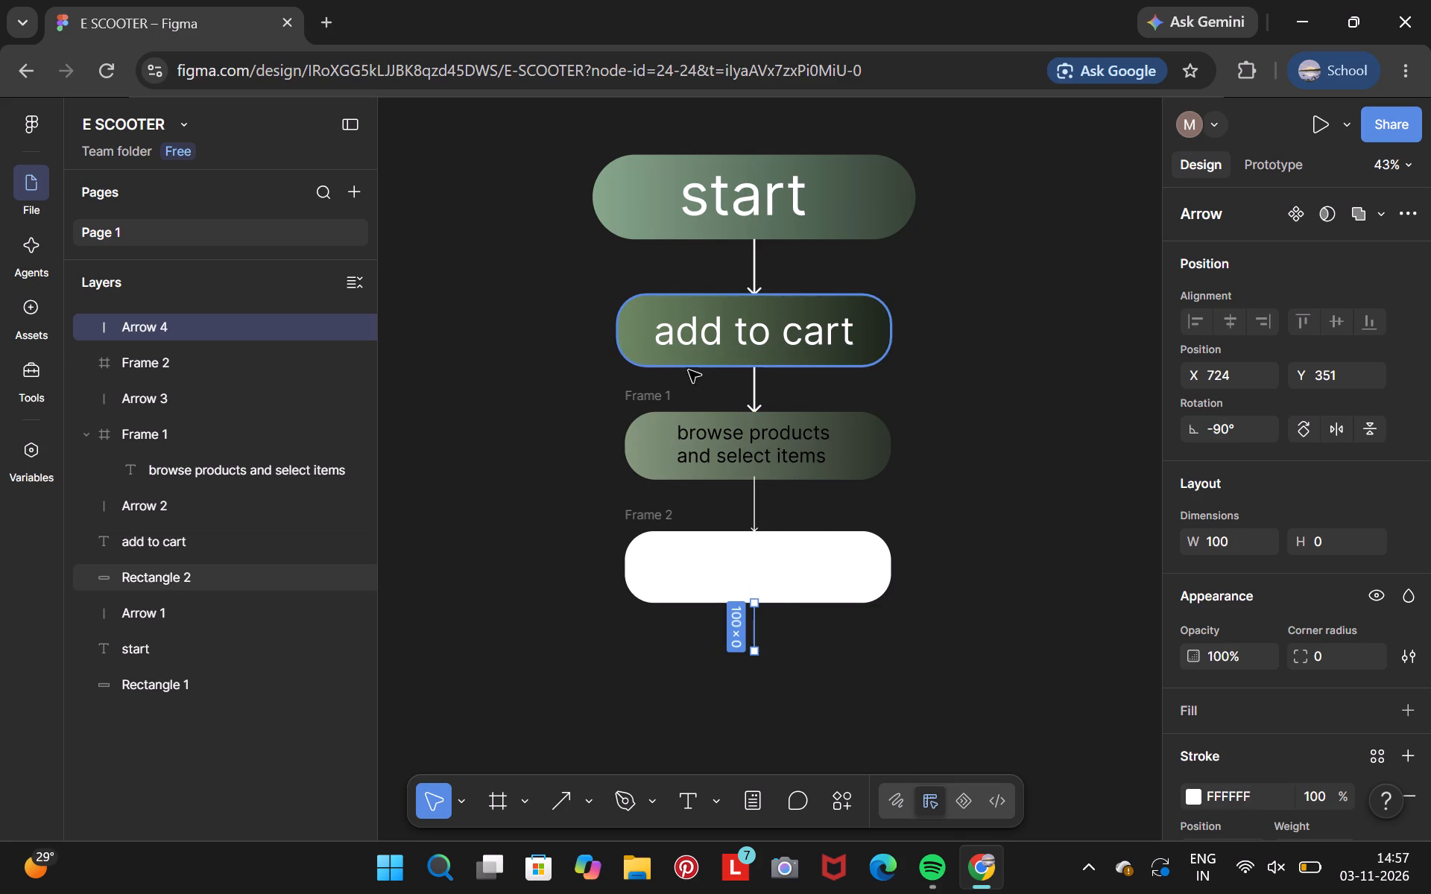
Reposition the "add to cart" text within its green box at about X 495, Y -273.
left_click_drag(723, 313, 722, 335)
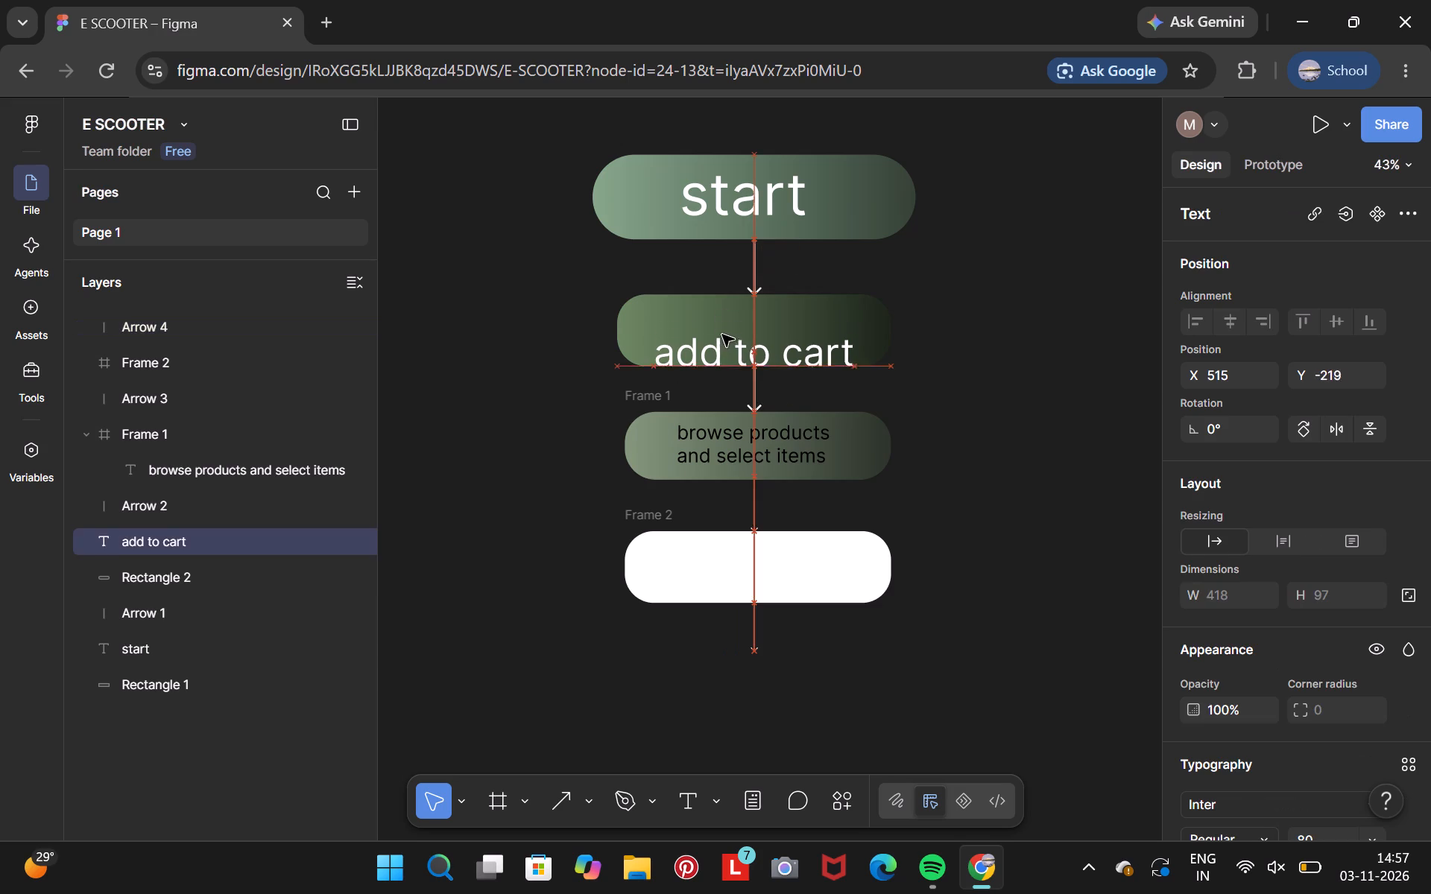
left_click_drag(722, 335, 715, 451)
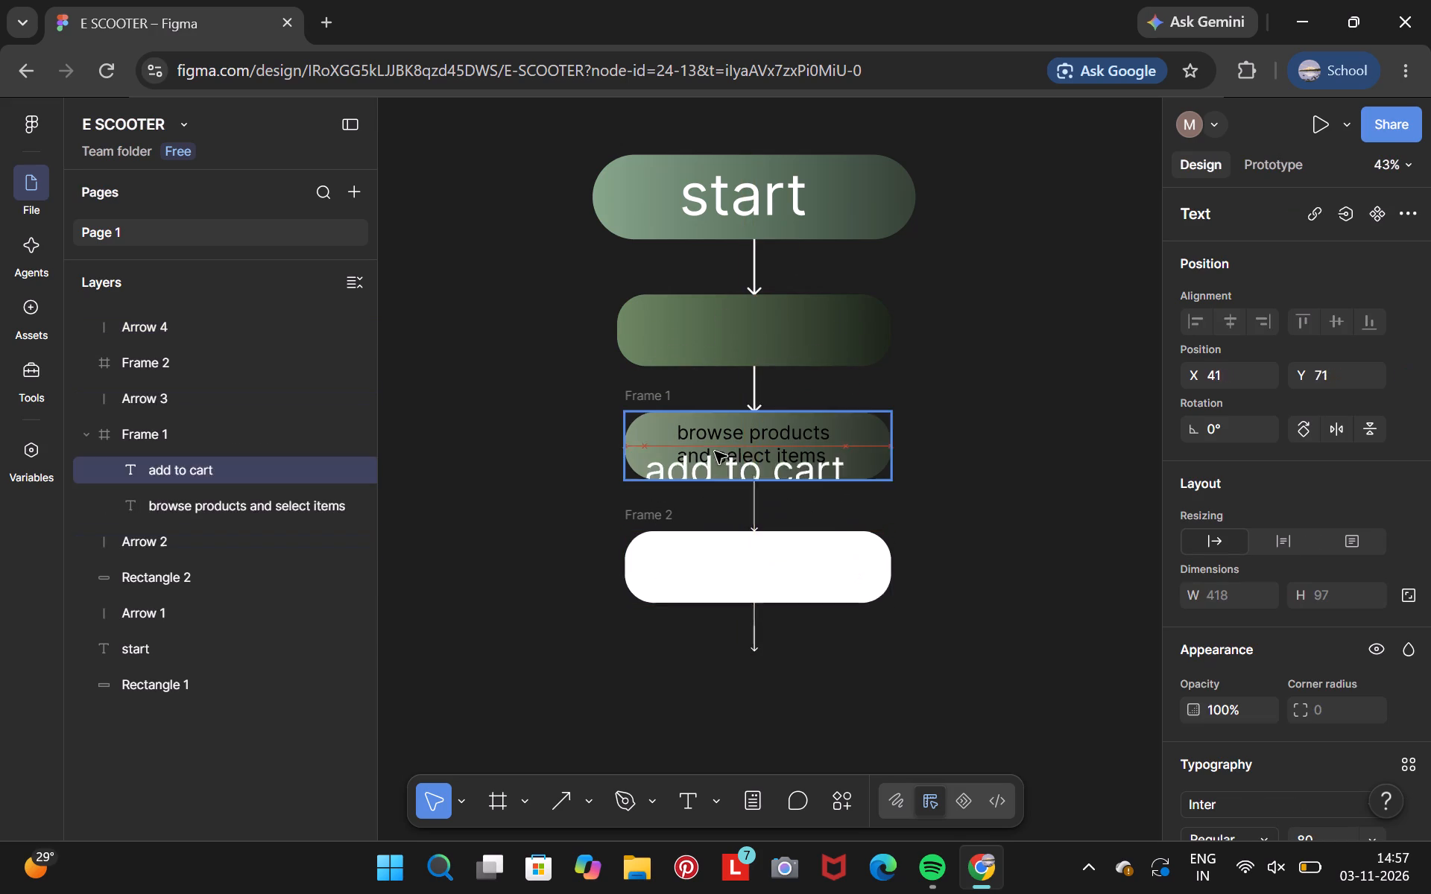
left_click_drag(715, 451, 716, 307)
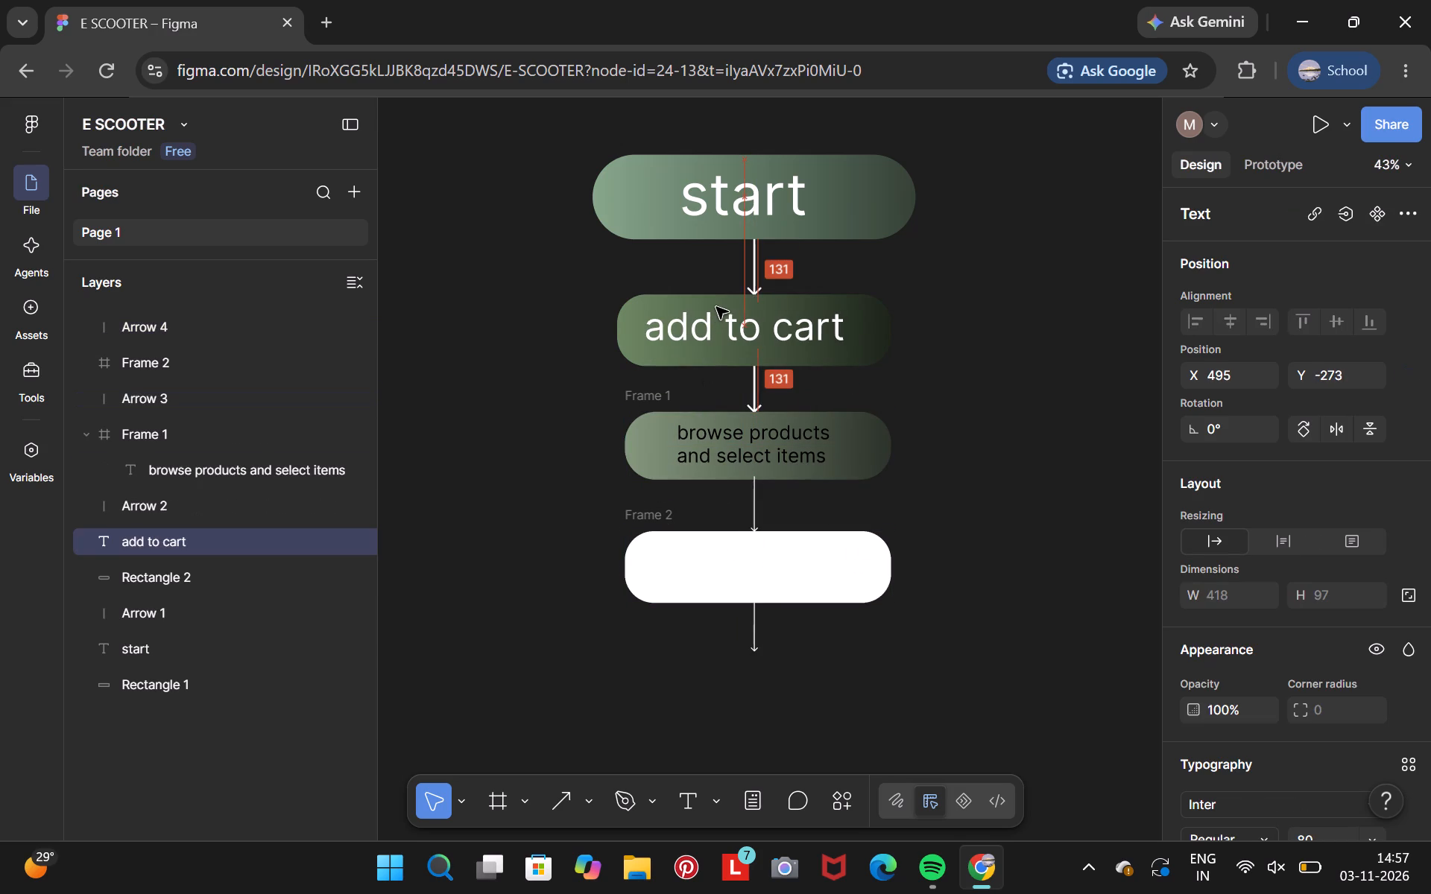
left_click_drag(716, 307, 716, 306)
Select the white frame below the "browse products and select items" box and open its fill colour.
left_click(748, 562)
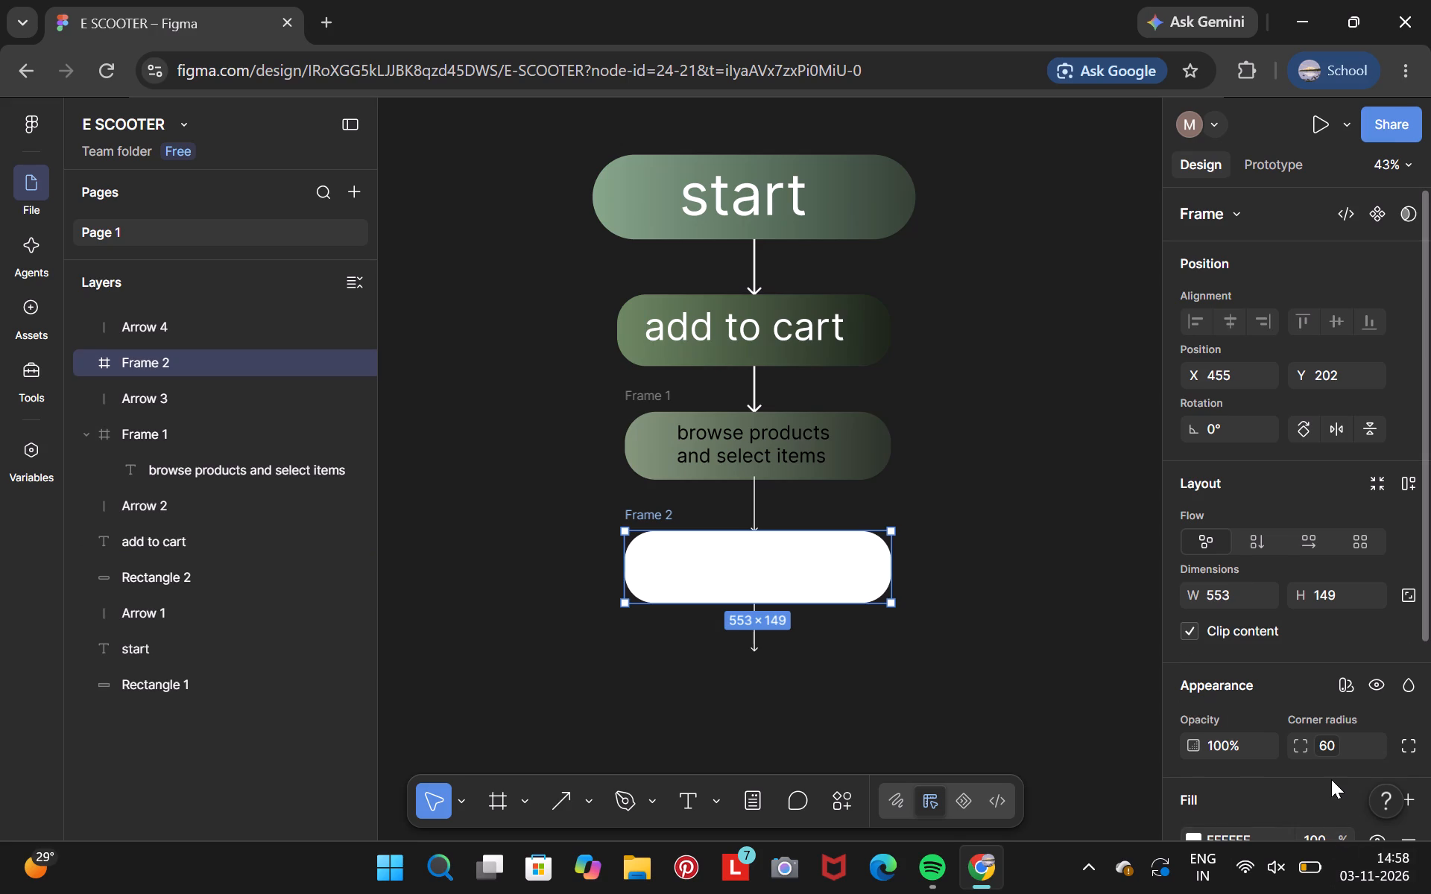
scroll(1331, 779, "down", 1)
left_click(1198, 731)
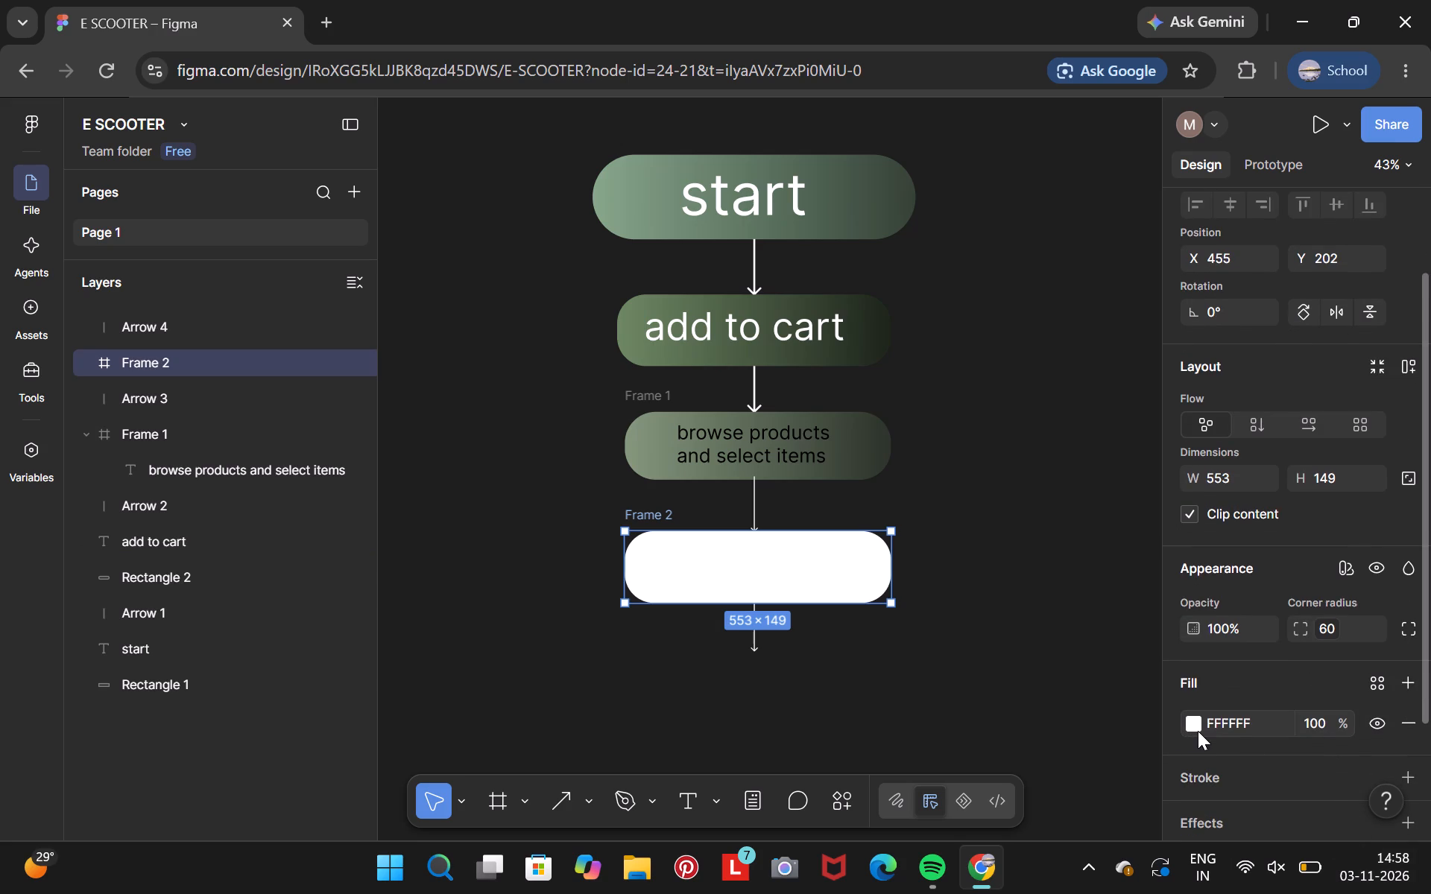
Close the browser window and bring up the computer's power options.
left_click(1411, 0)
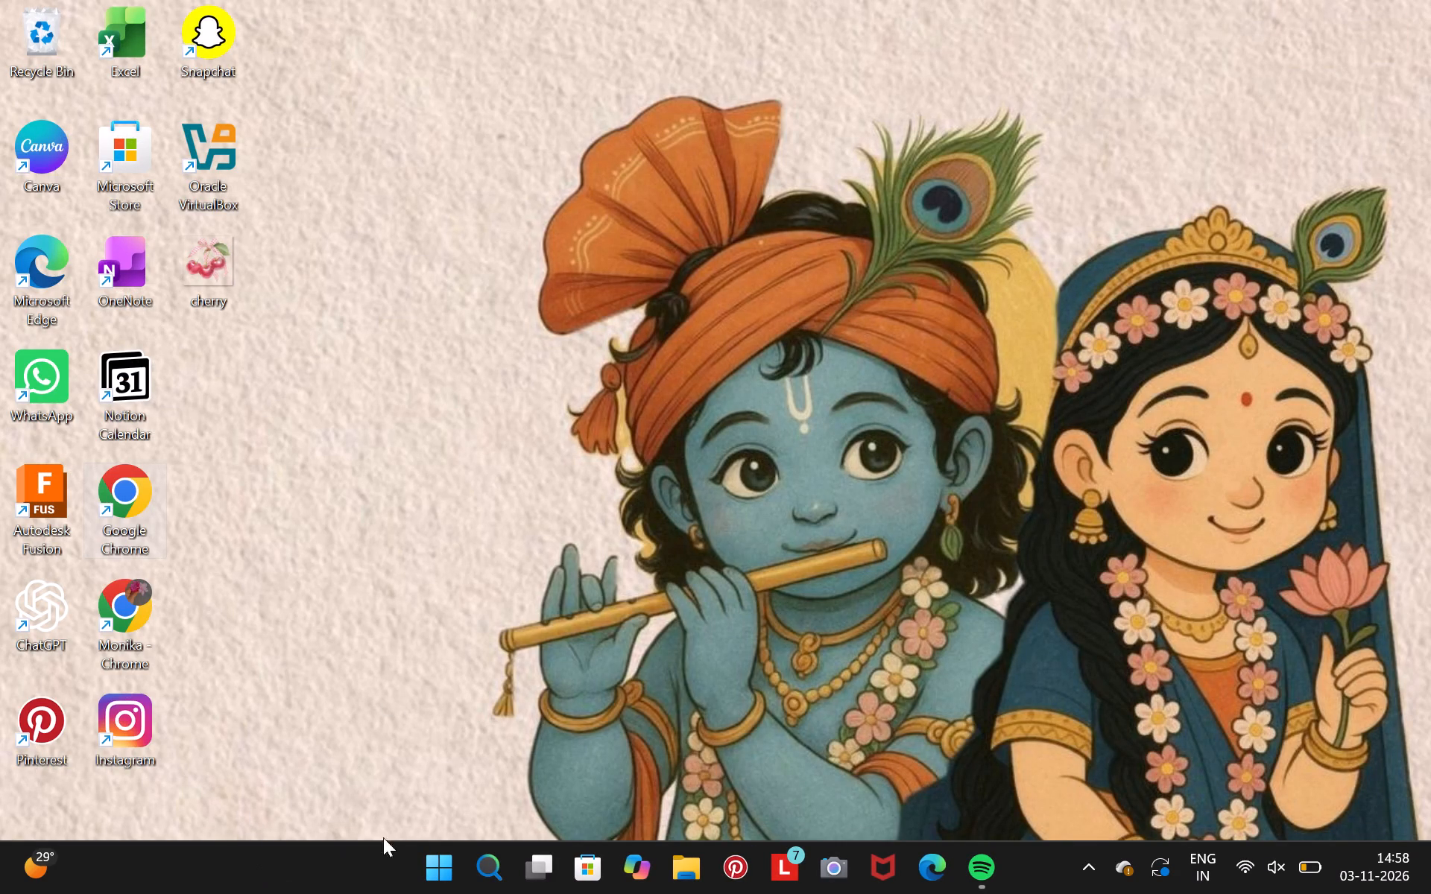
left_click(432, 858)
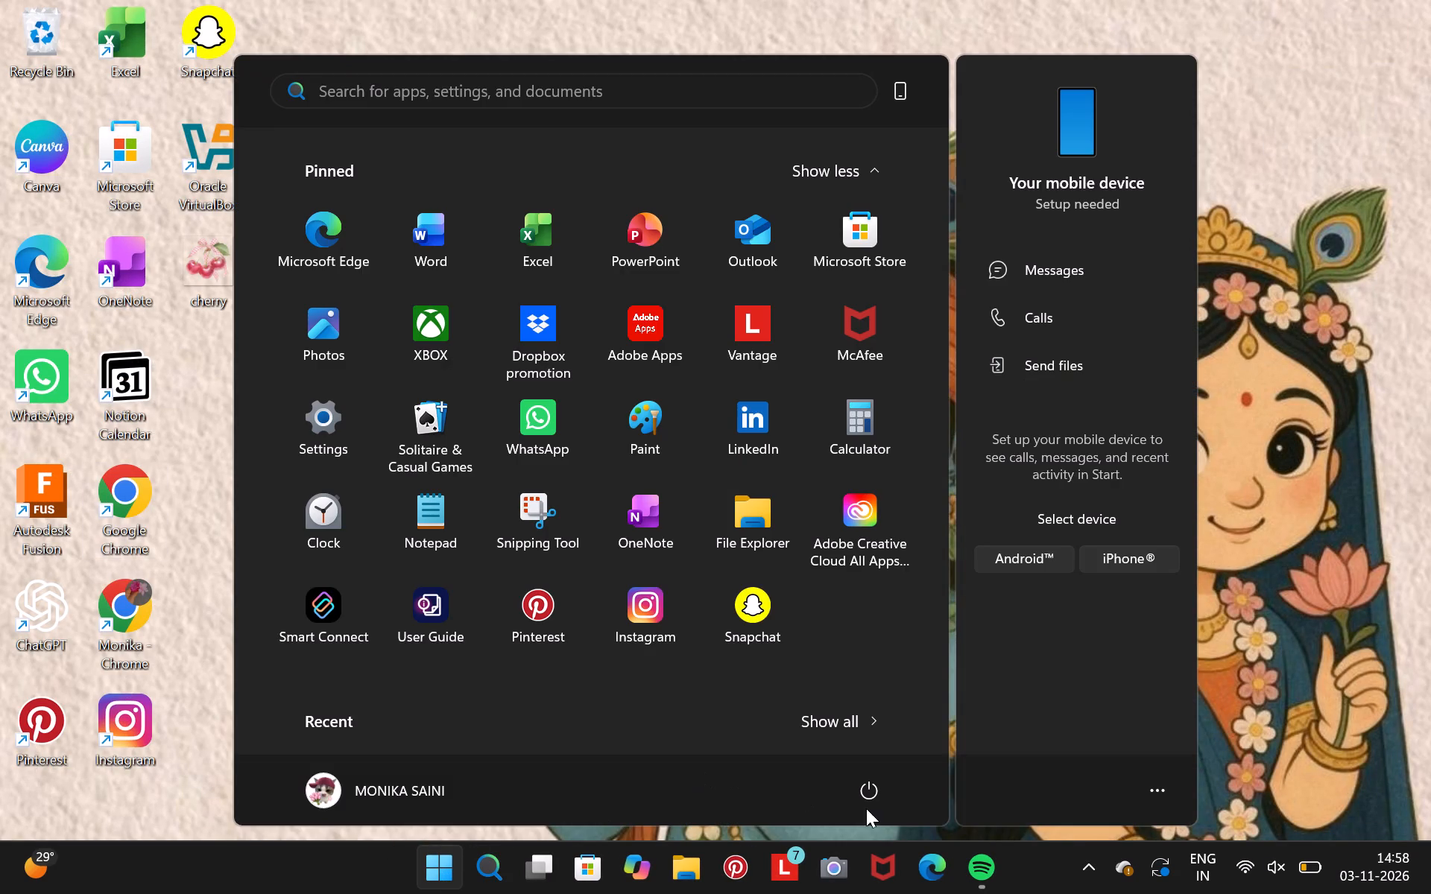
left_click(872, 806)
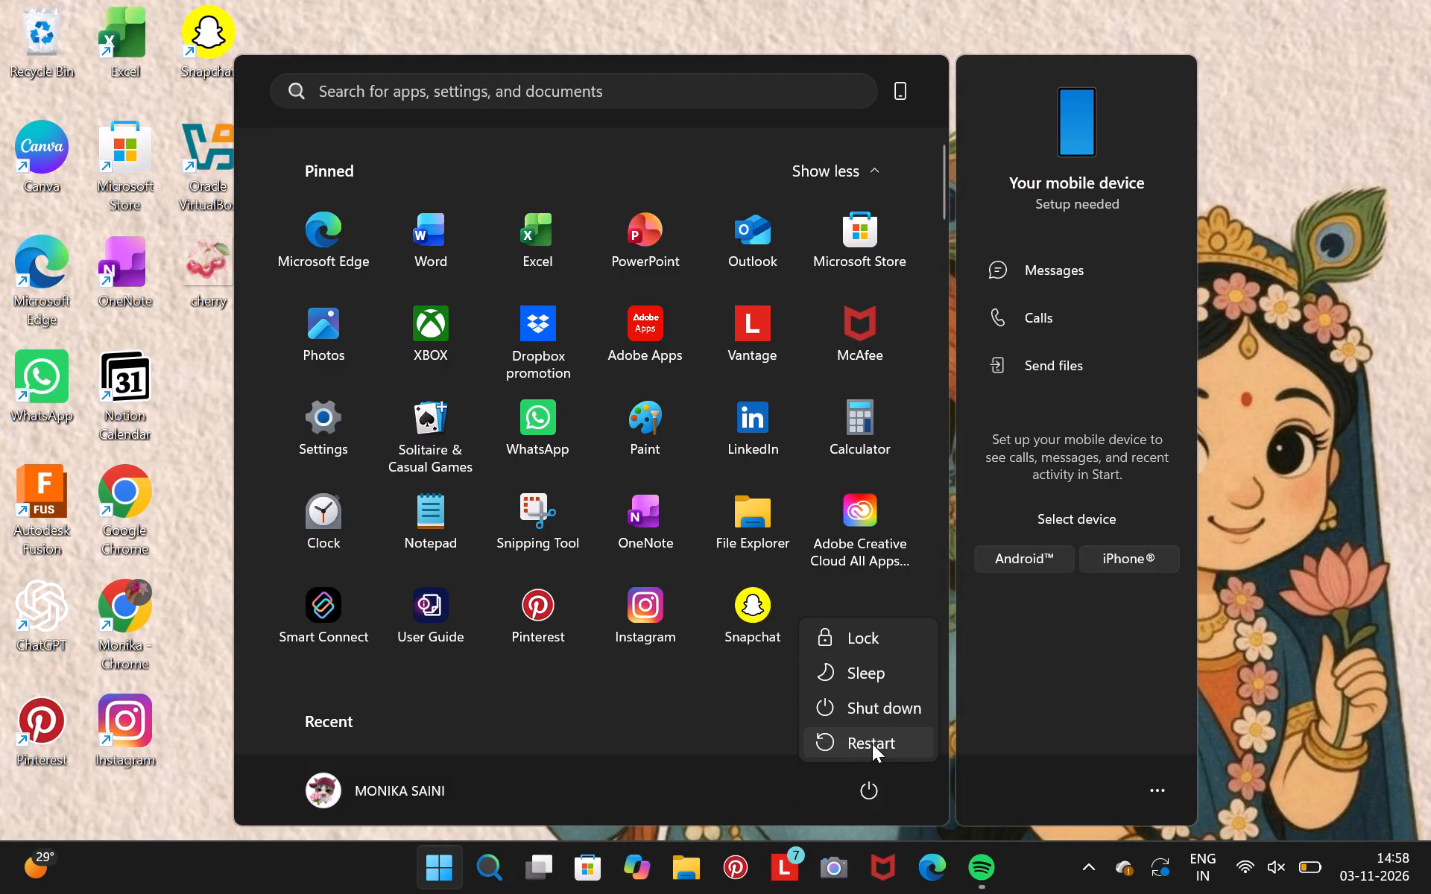